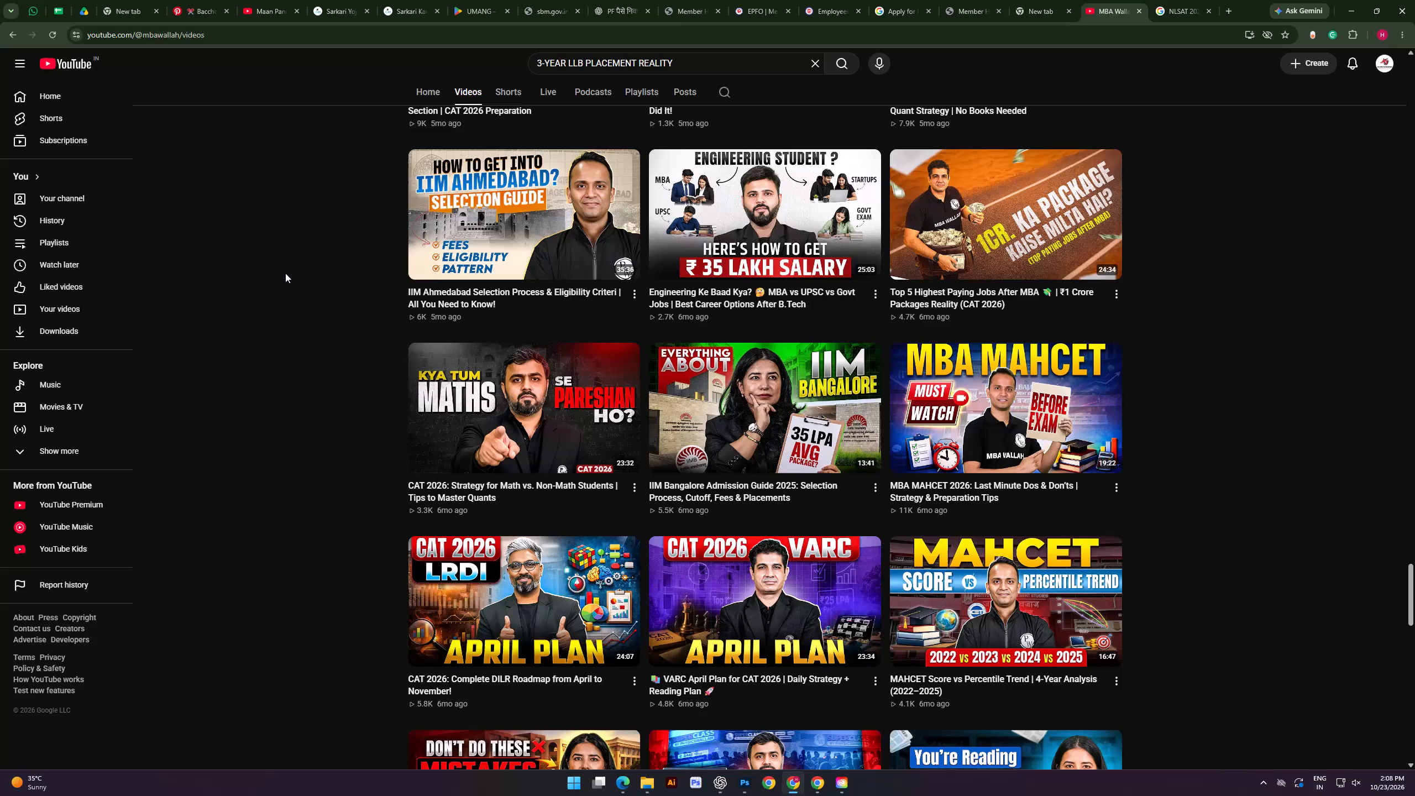
Capture a screen snip of the "You're Reading Newspaper Wrong" video thumbnail from the MBA Wallah channel's videos.
{"action": "scroll", "coordinate": [282, 273], "scroll_direction": "down", "scroll_amount": 7}
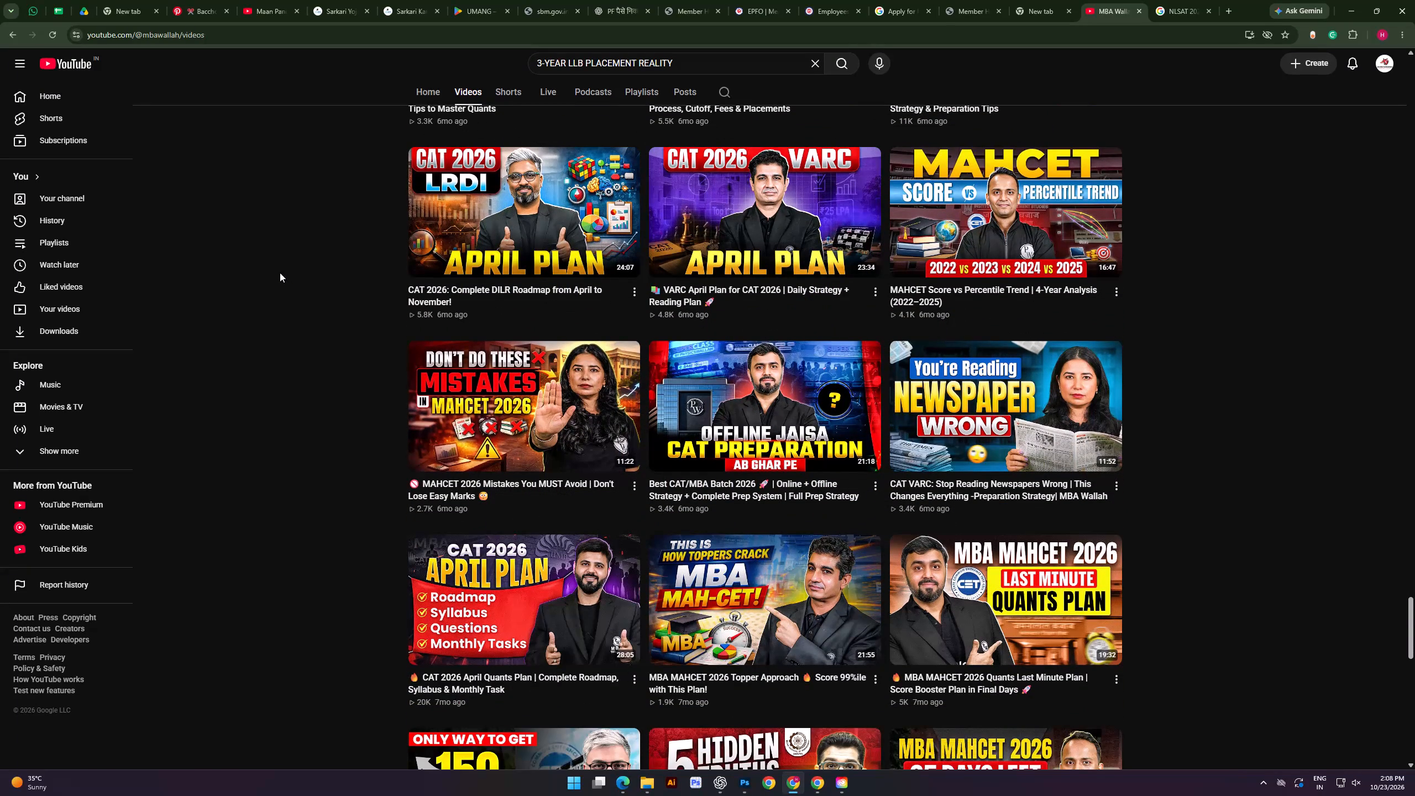
{"action": "key", "text": "Print"}
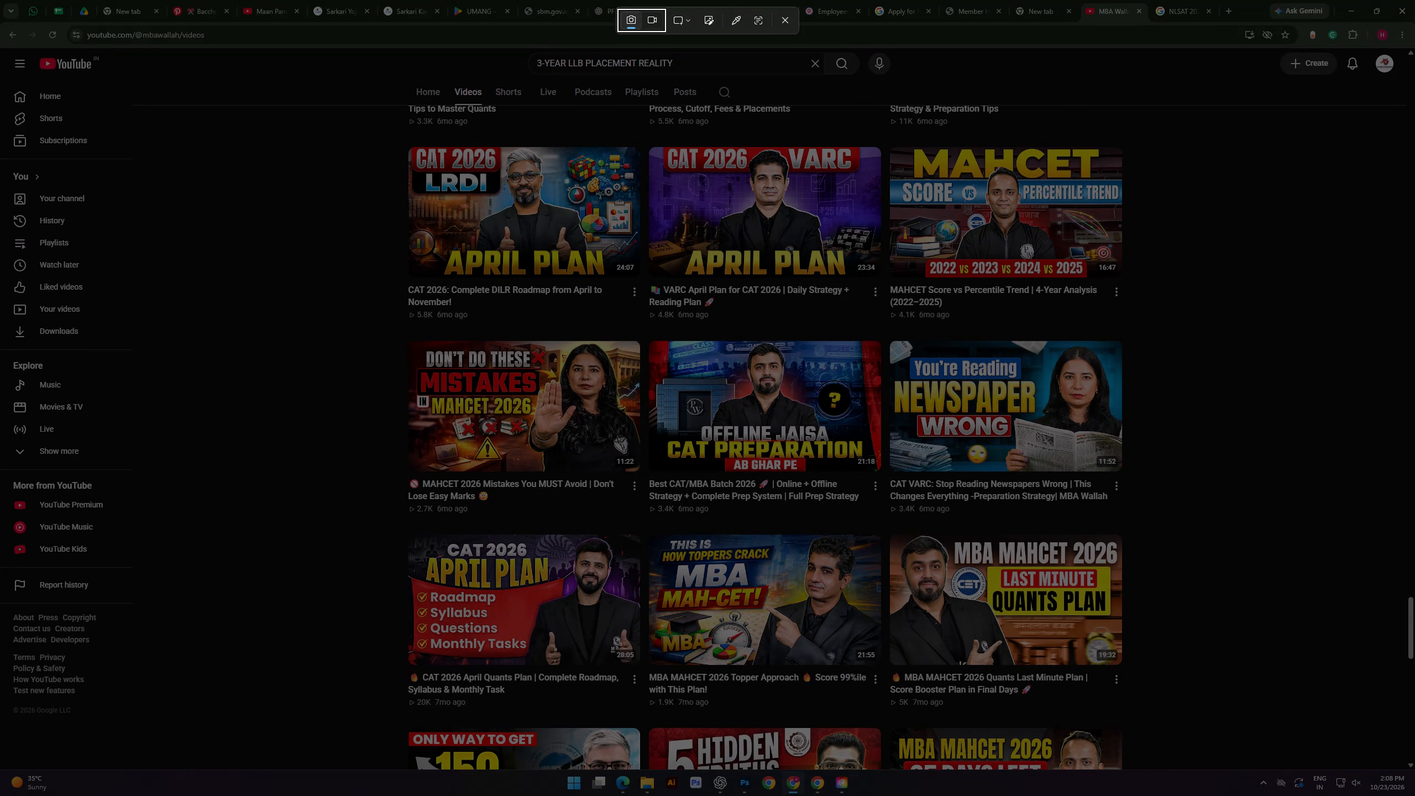
{"action": "left_click_drag", "start_coordinate": [882, 334], "coordinate": [1134, 475]}
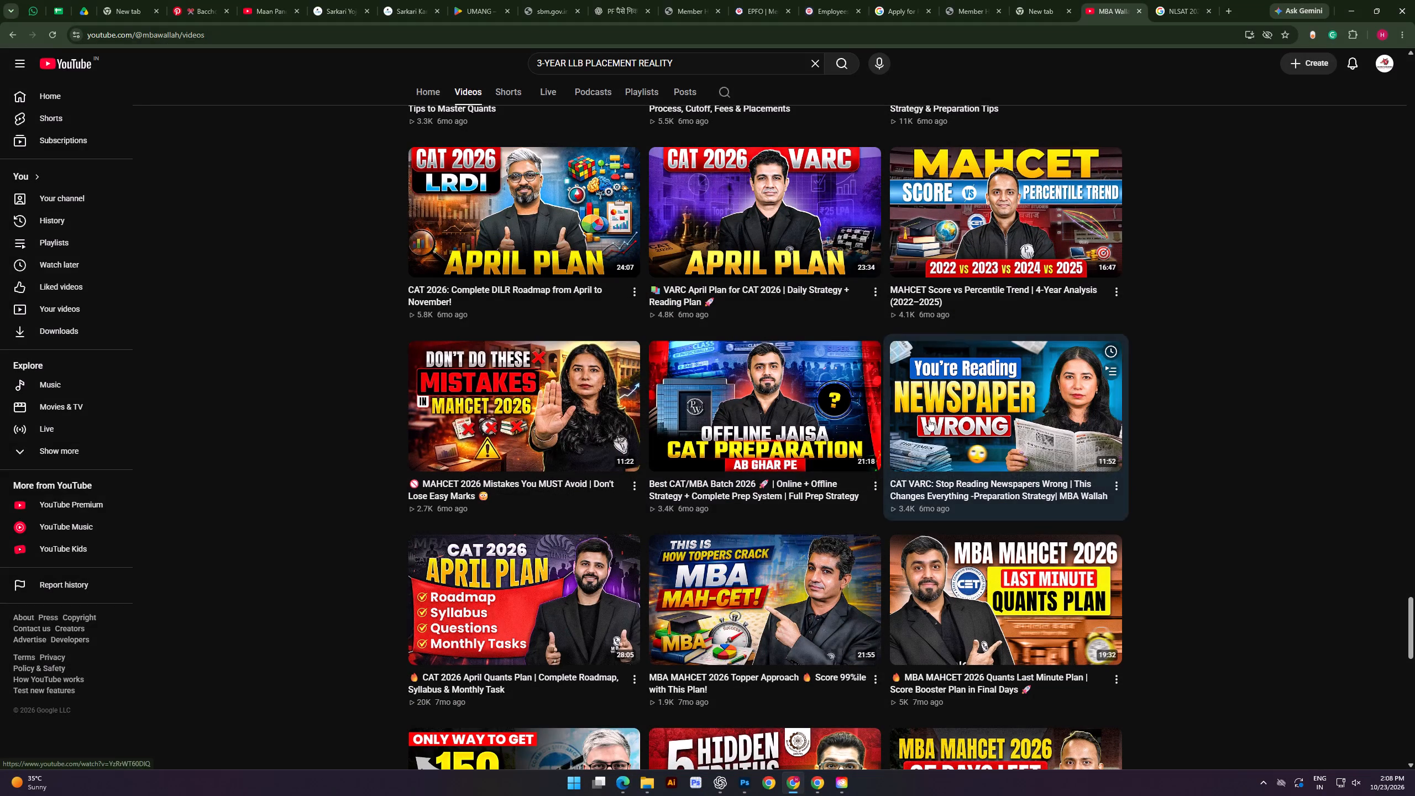
{"action": "scroll", "coordinate": [804, 462], "scroll_direction": "down", "scroll_amount": 4}
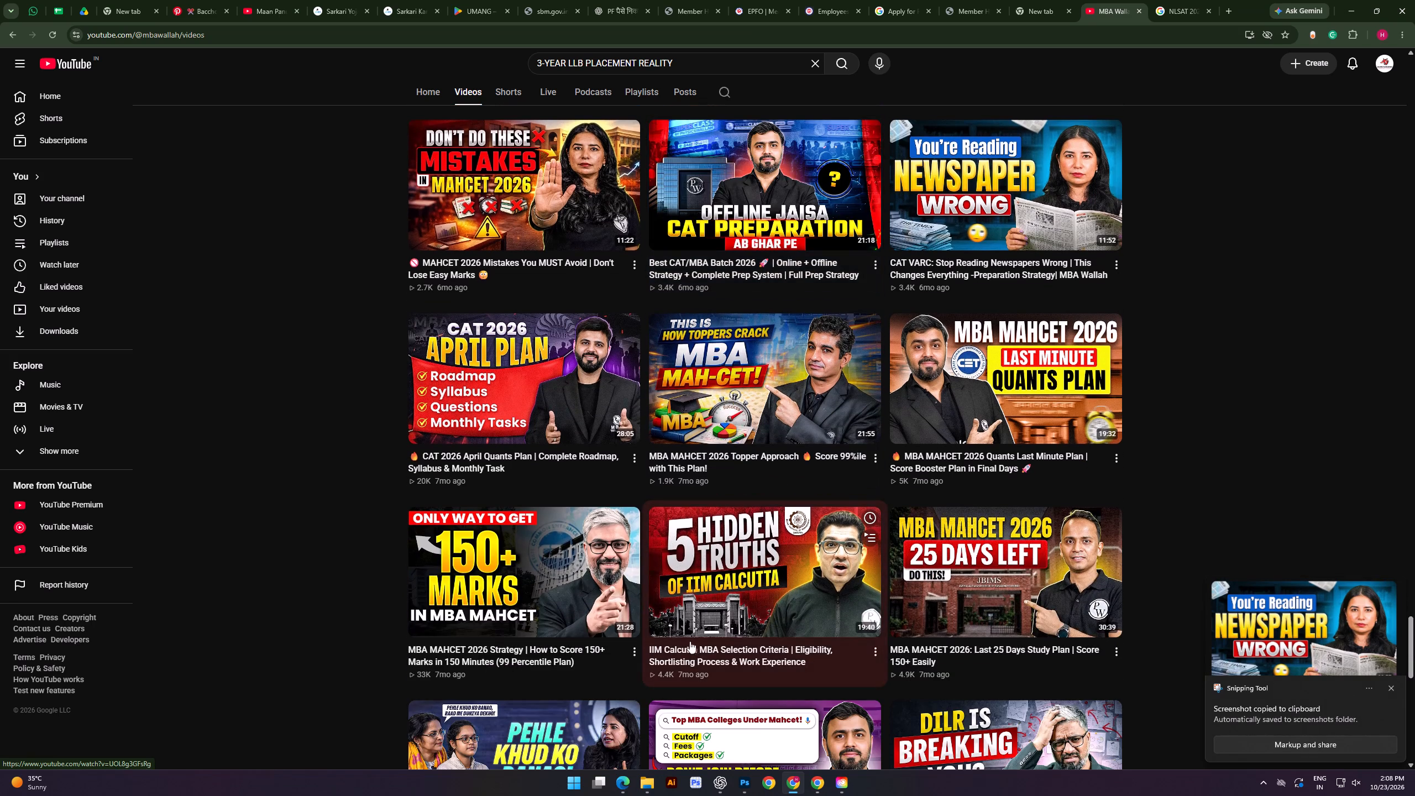
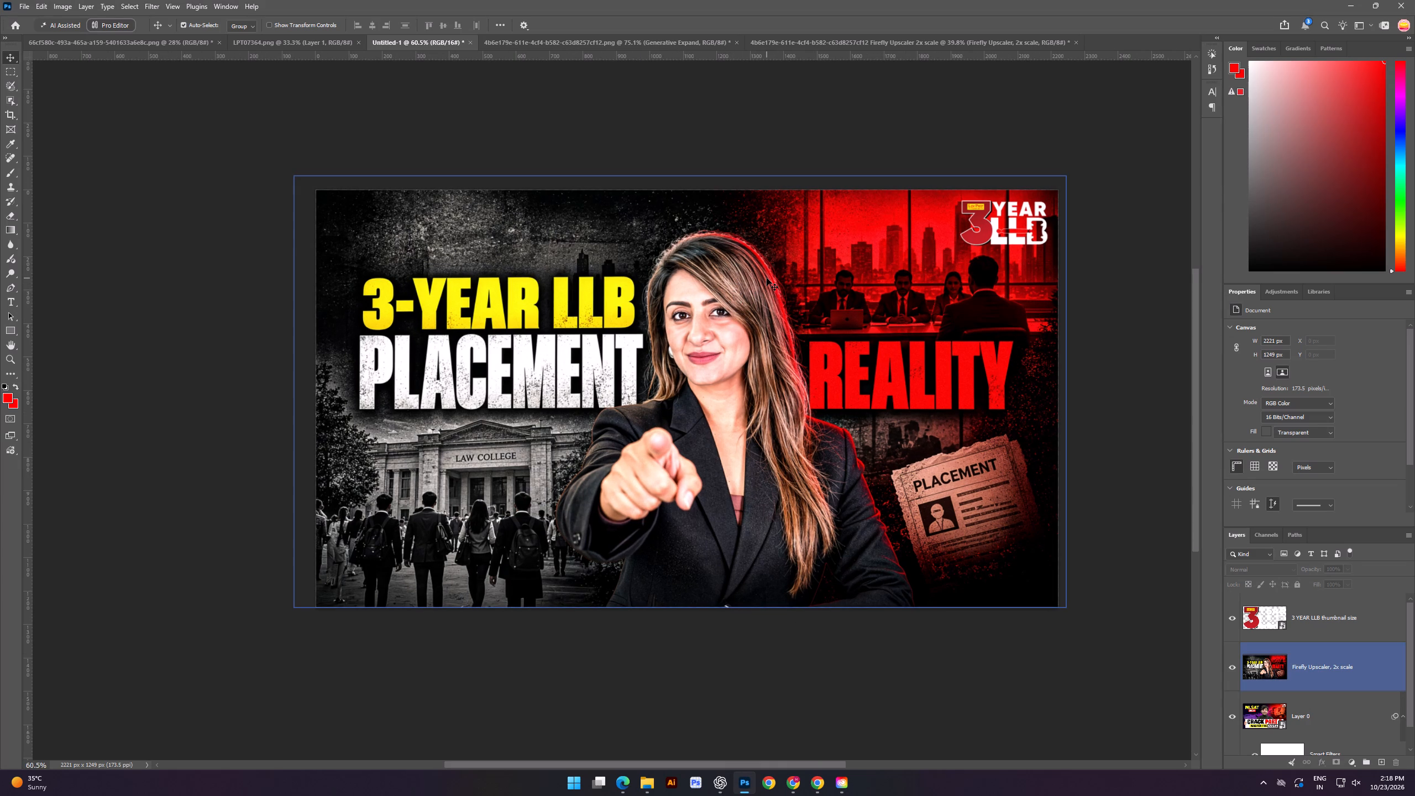
{"action": "scroll", "coordinate": [883, 306], "scroll_direction": "up", "scroll_amount": 5}
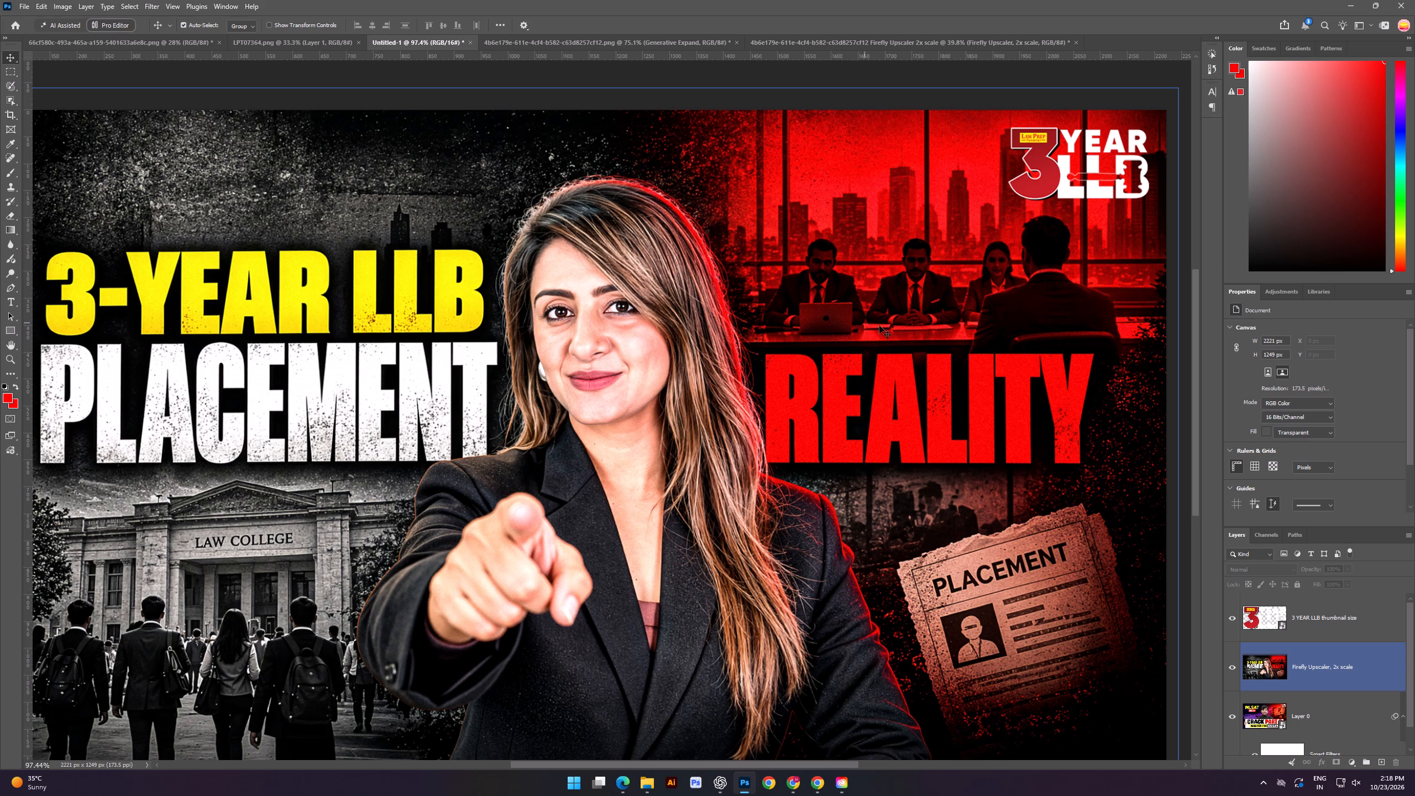
{"action": "scroll", "coordinate": [800, 294], "scroll_direction": "down", "scroll_amount": 4}
{"action": "scroll", "coordinate": [785, 287], "scroll_direction": "up", "scroll_amount": 1}
{"action": "scroll", "coordinate": [287, 274], "scroll_direction": "up", "scroll_amount": 3}
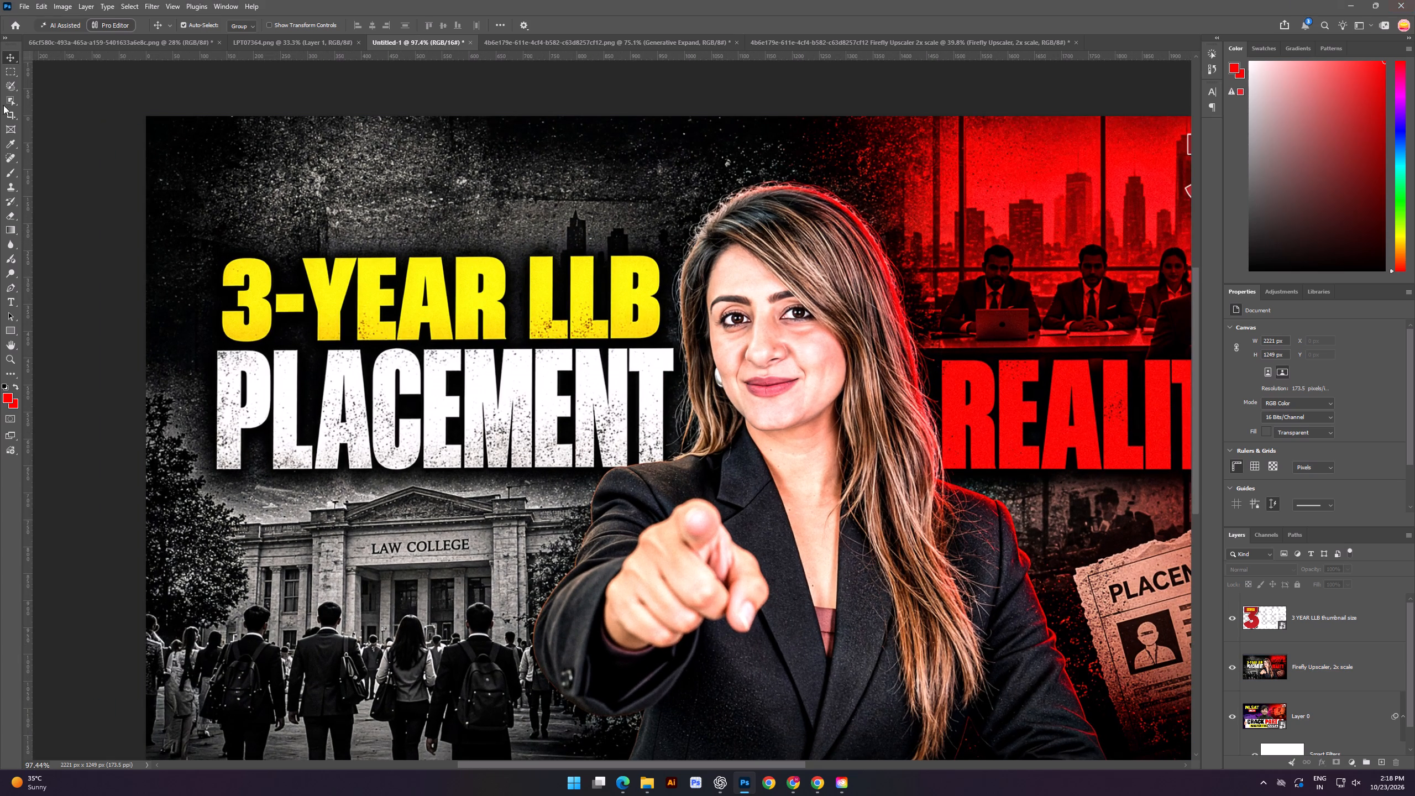
{"action": "scroll", "coordinate": [1329, 670], "scroll_direction": "down", "scroll_amount": 2}
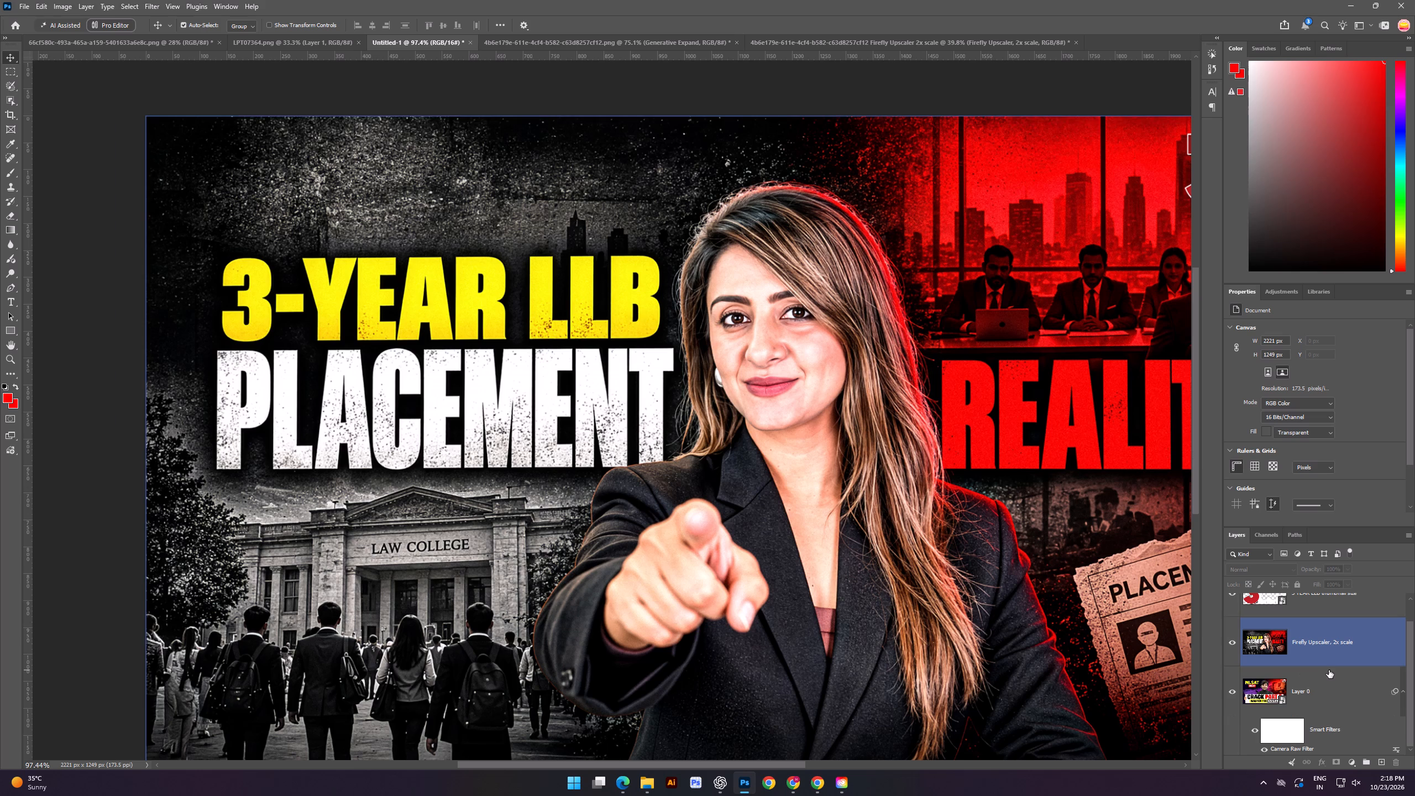
{"action": "left_click", "coordinate": [1327, 688]}
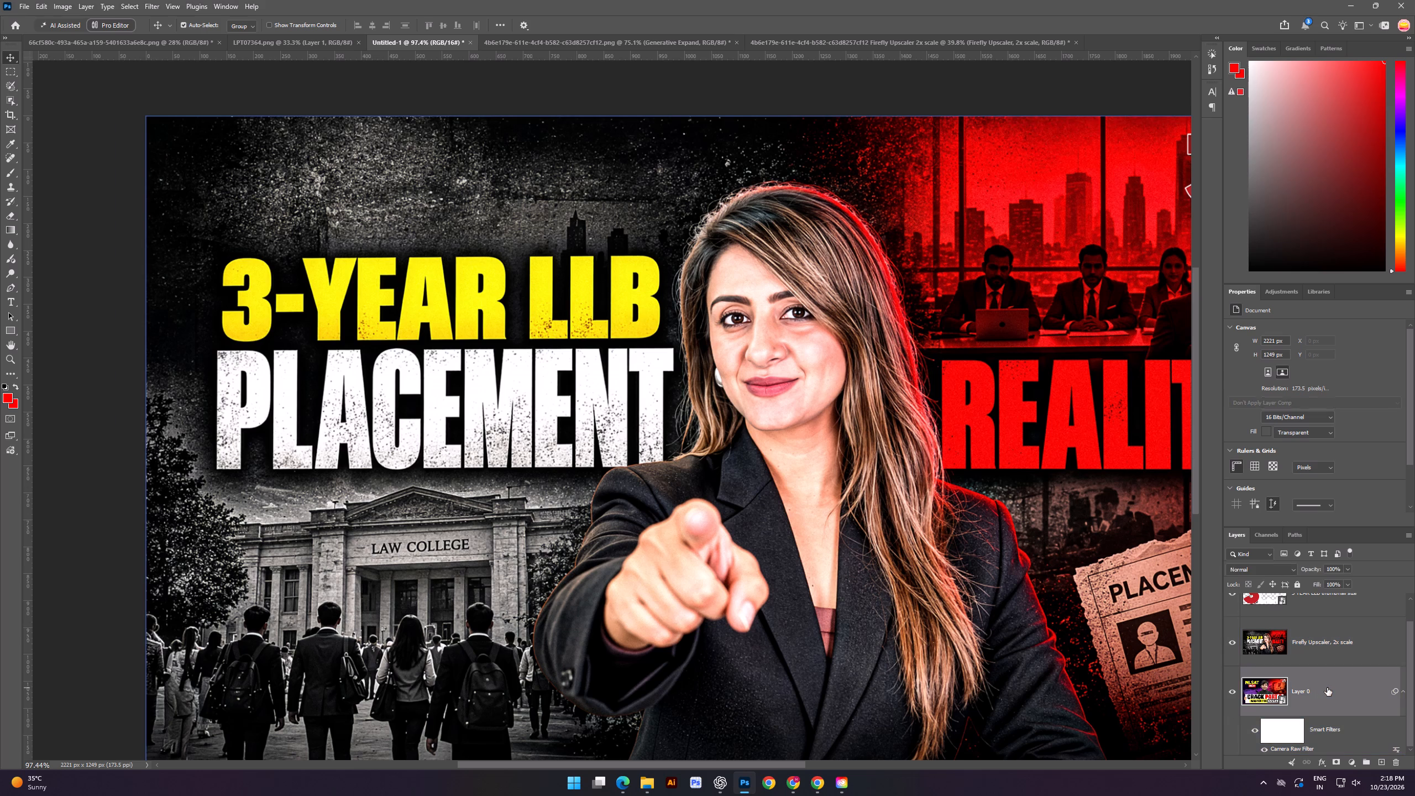
{"action": "key", "text": "Delete"}
Brush a selection around the whole "3-YEAR LLB PLACEMENT" heading on the Firefly Upscaler layer with the Selection Brush.
{"action": "scroll", "coordinate": [1313, 654], "scroll_direction": "up", "scroll_amount": 3}
{"action": "scroll", "coordinate": [1313, 654], "scroll_direction": "down", "scroll_amount": 4}
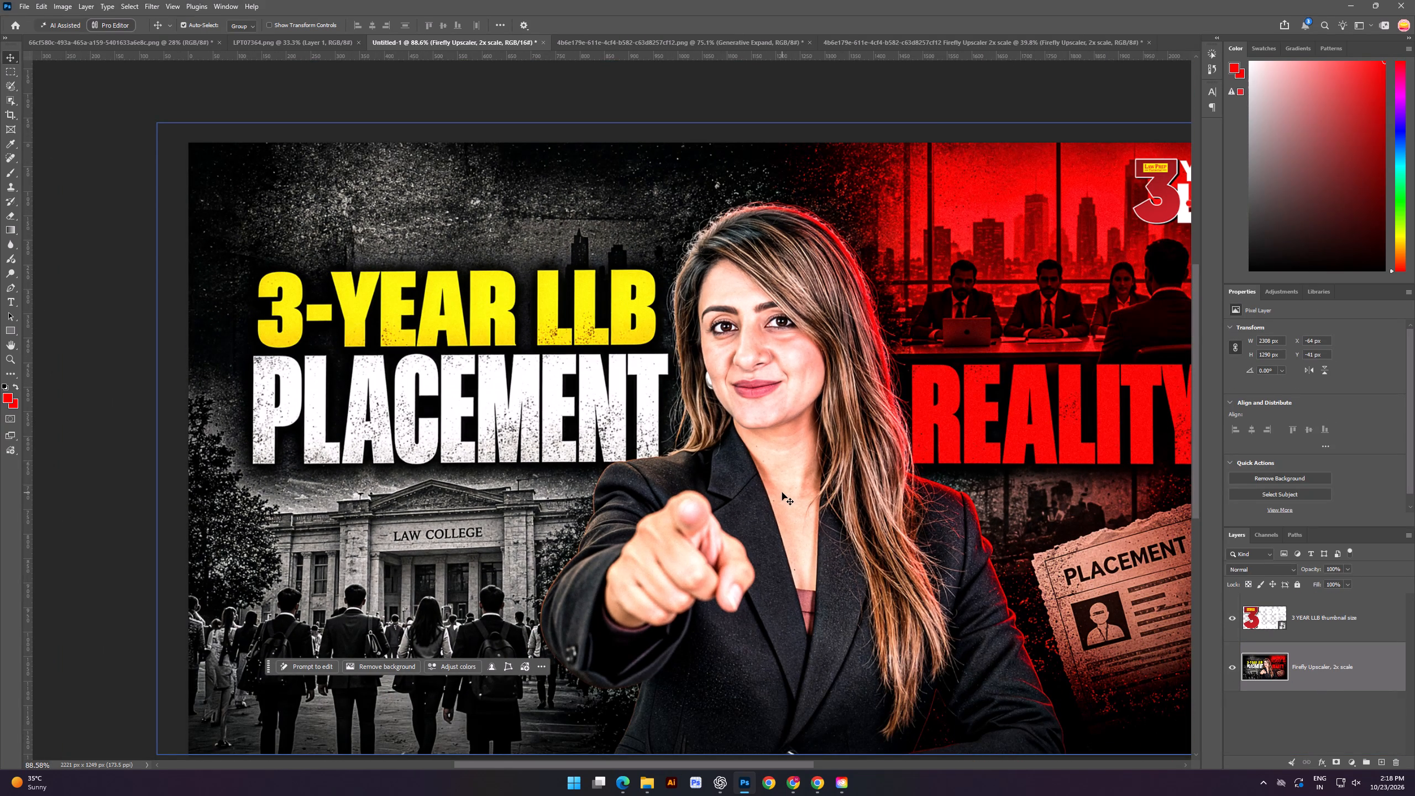
{"action": "scroll", "coordinate": [298, 415], "scroll_direction": "down", "scroll_amount": 3}
{"action": "scroll", "coordinate": [348, 368], "scroll_direction": "up", "scroll_amount": 4}
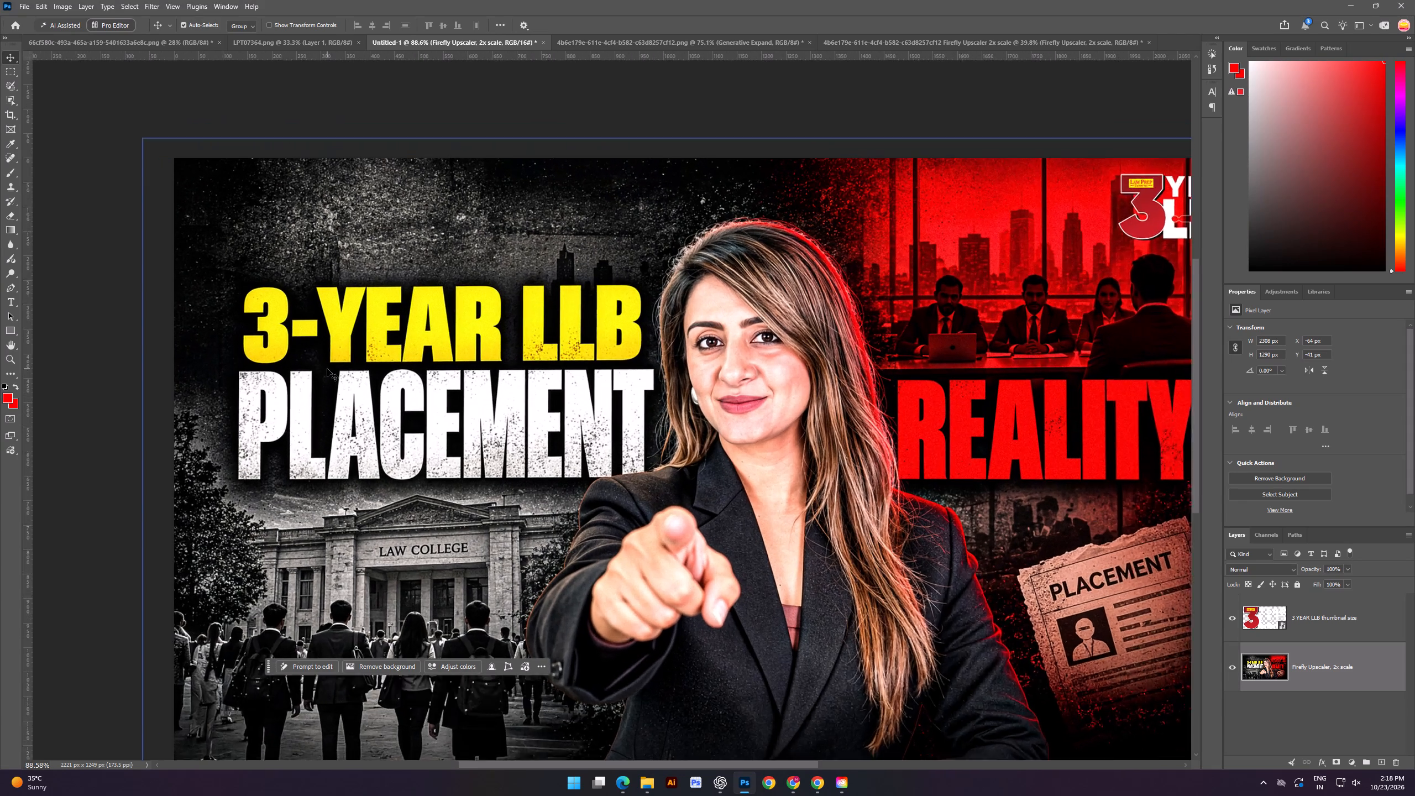
{"action": "left_click", "coordinate": [9, 84]}
{"action": "scroll", "coordinate": [299, 441], "scroll_direction": "up", "scroll_amount": 2}
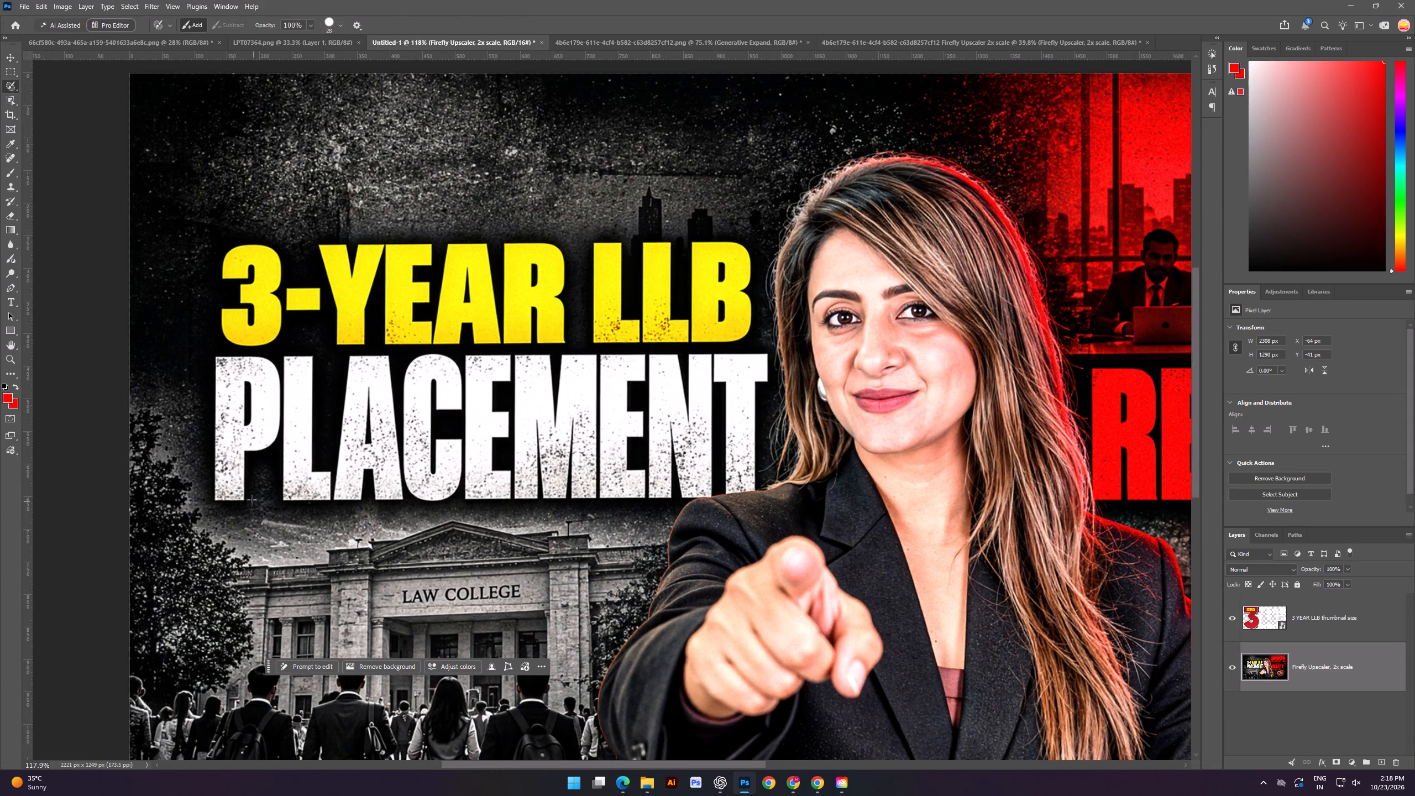
{"action": "left_click_drag", "start_coordinate": [243, 500], "coordinate": [238, 250]}
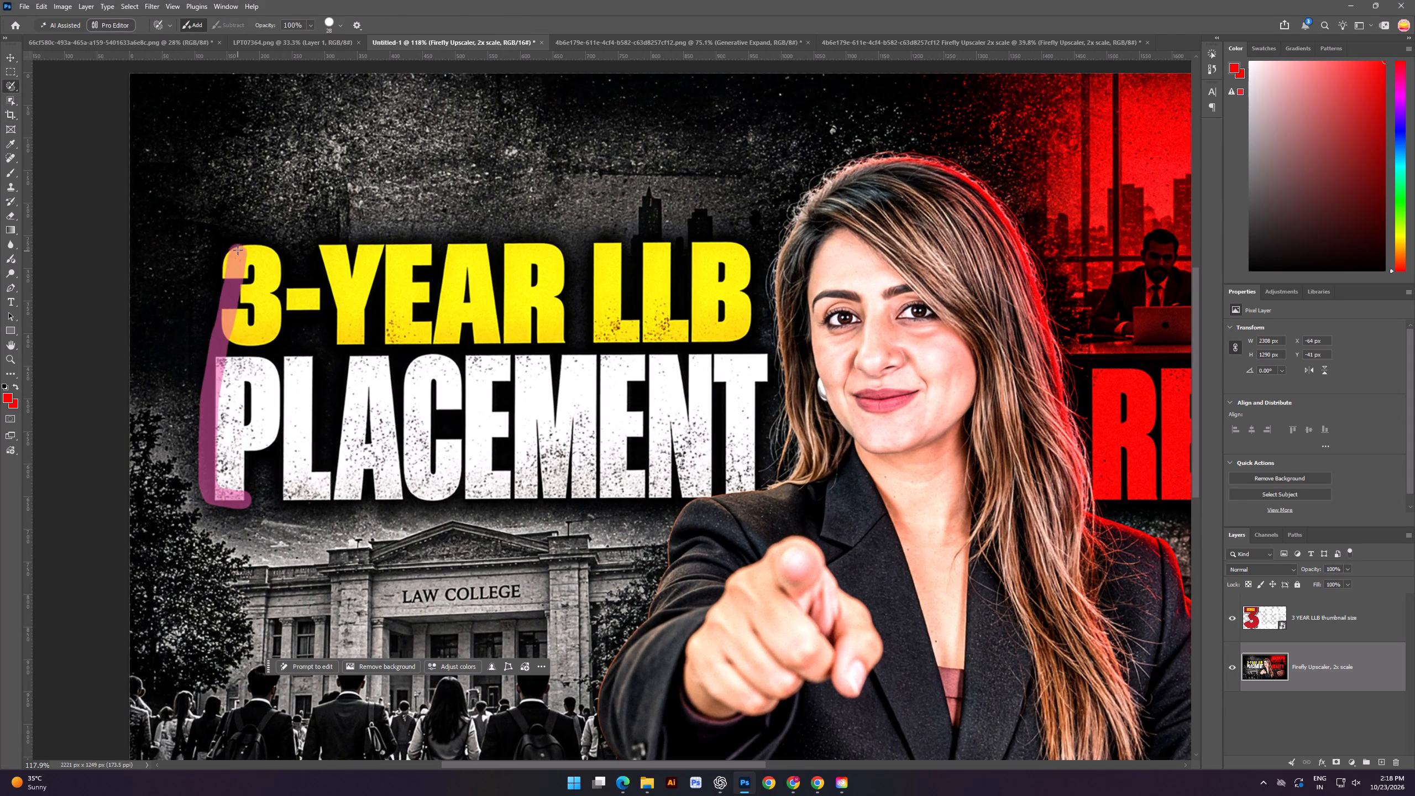
{"action": "left_click_drag", "start_coordinate": [238, 250], "coordinate": [530, 227]}
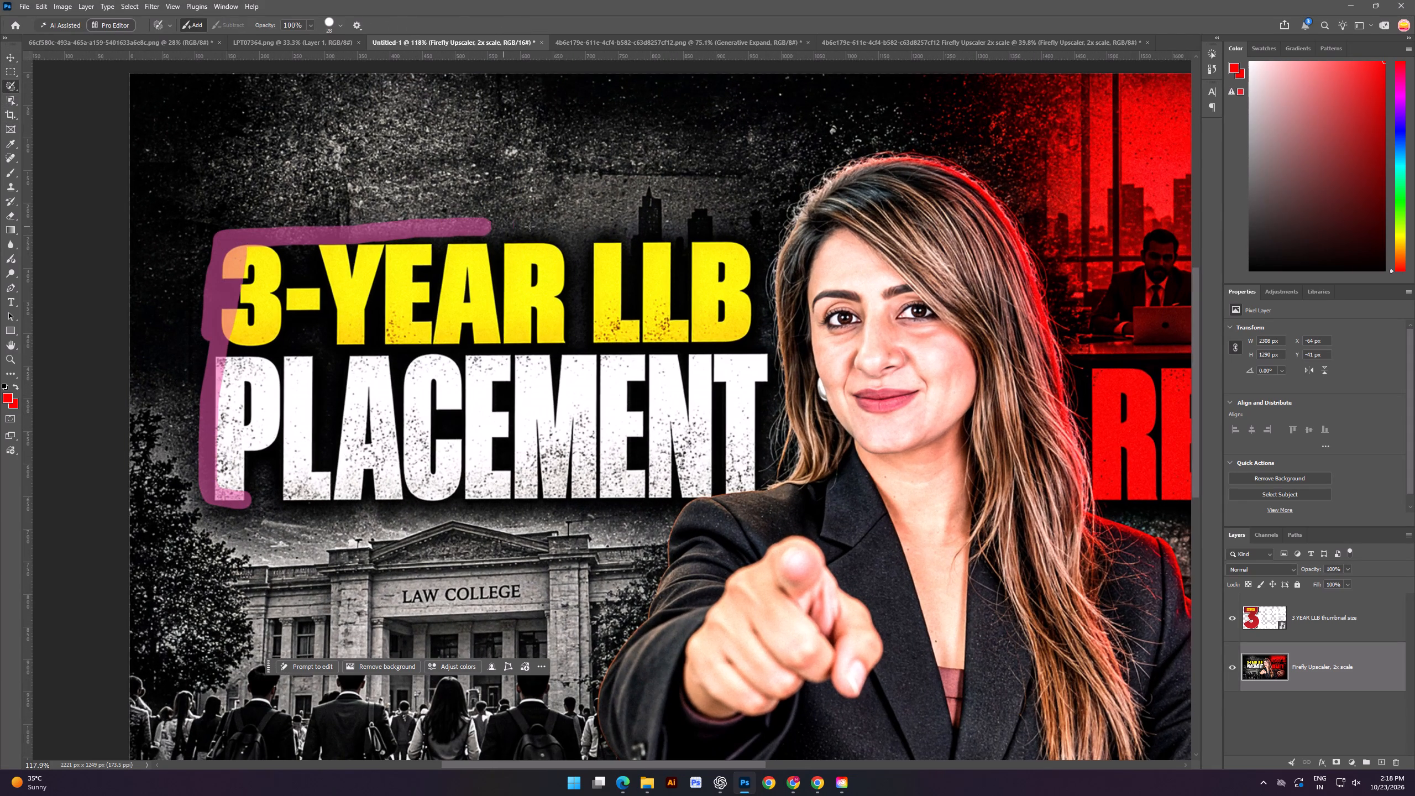
{"action": "left_click_drag", "start_coordinate": [530, 227], "coordinate": [757, 302]}
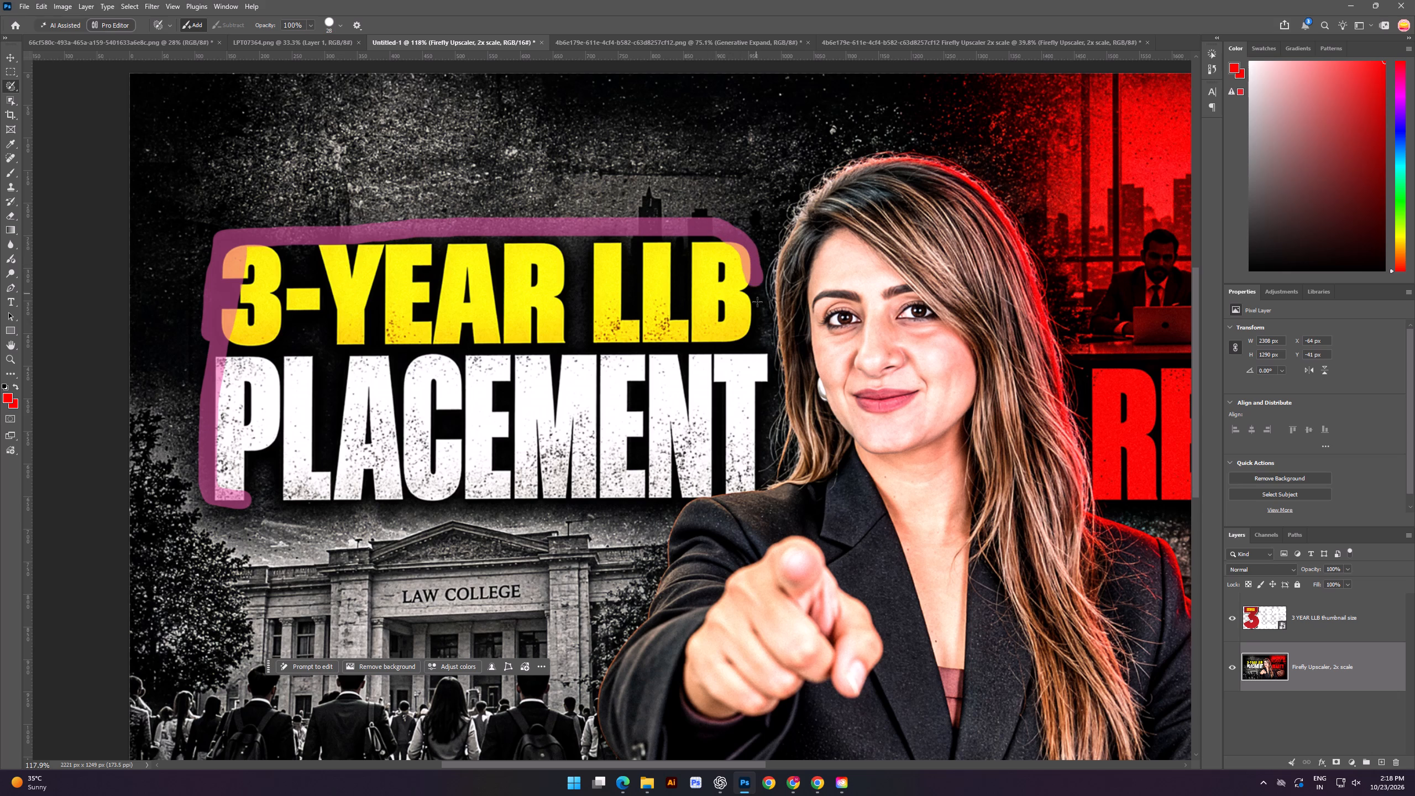
{"action": "left_click_drag", "start_coordinate": [757, 302], "coordinate": [757, 482]}
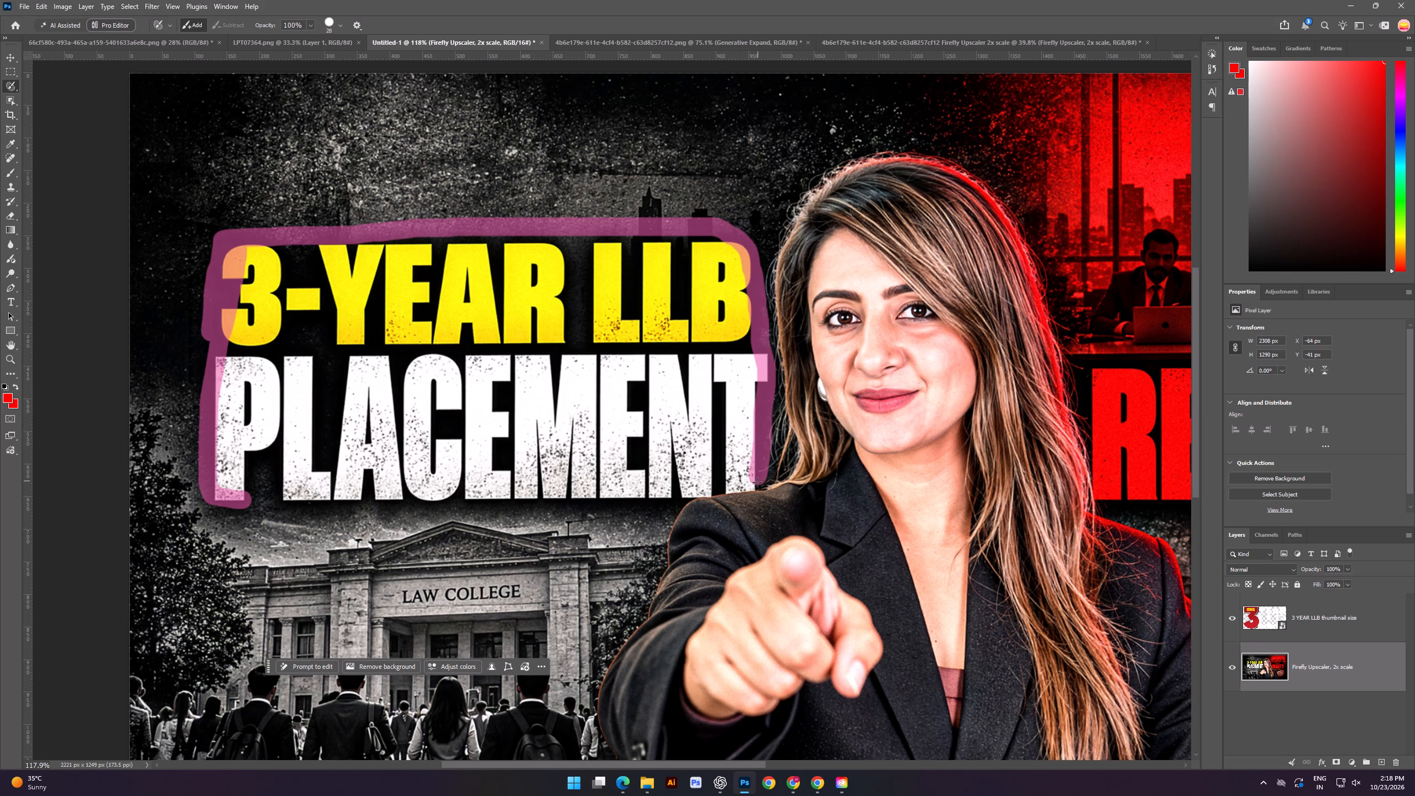
{"action": "left_click_drag", "start_coordinate": [757, 482], "coordinate": [467, 501]}
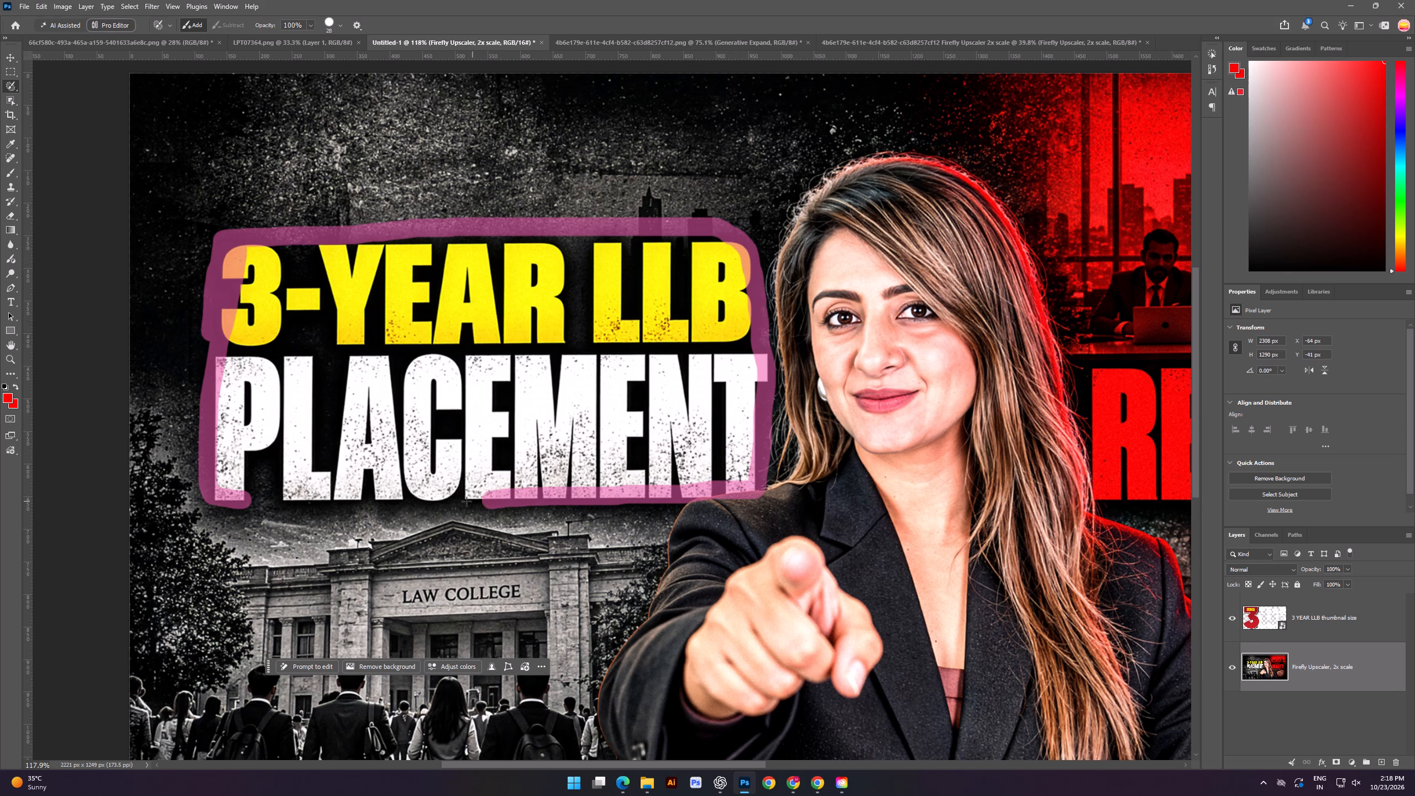
{"action": "left_click_drag", "start_coordinate": [467, 501], "coordinate": [249, 502]}
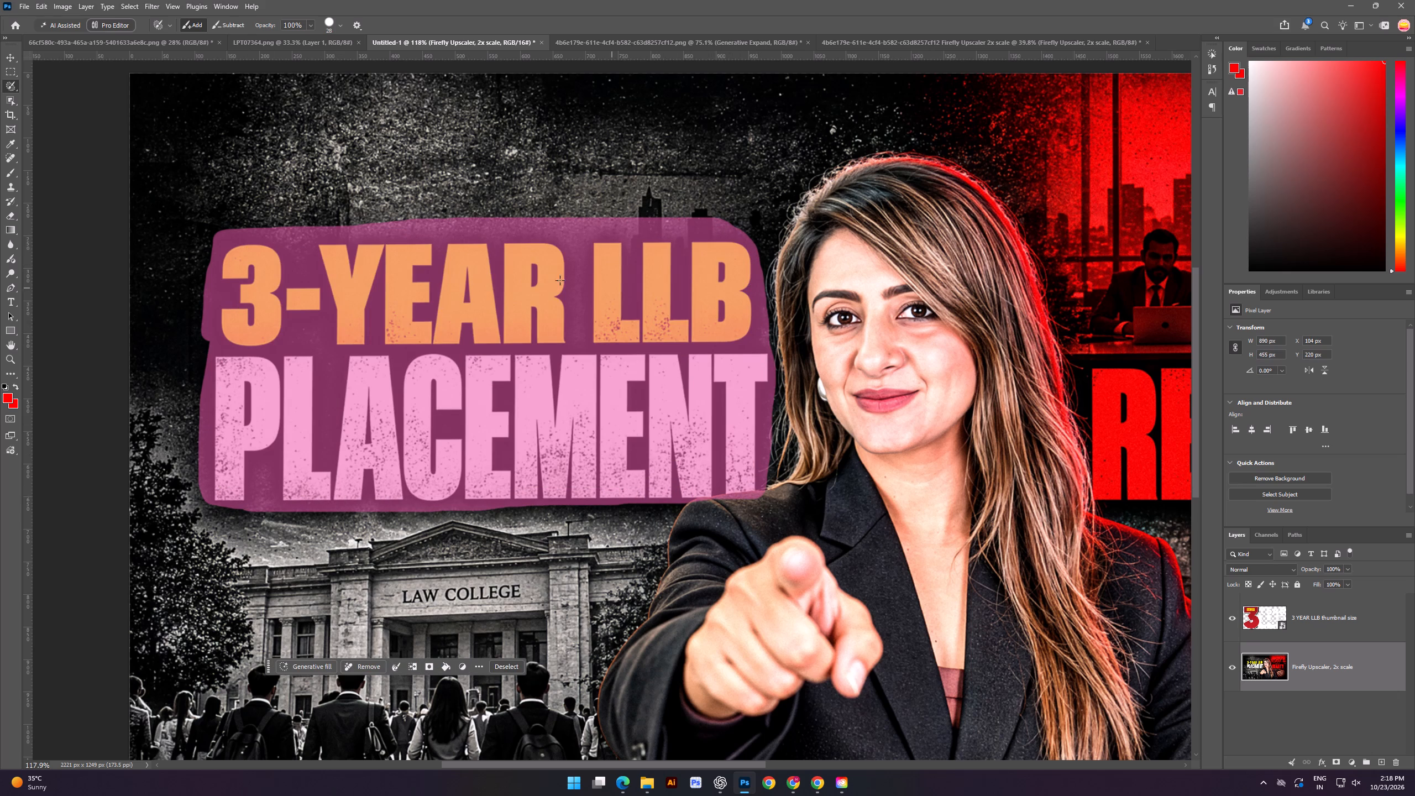
Add the red word "REALITY" to the brushed selection and erase all the selected heading text with the generative Remove.
{"action": "scroll", "coordinate": [399, 301], "scroll_direction": "down", "scroll_amount": 6}
{"action": "scroll", "coordinate": [464, 330], "scroll_direction": "down", "scroll_amount": 3}
{"action": "scroll", "coordinate": [879, 325], "scroll_direction": "up", "scroll_amount": 7}
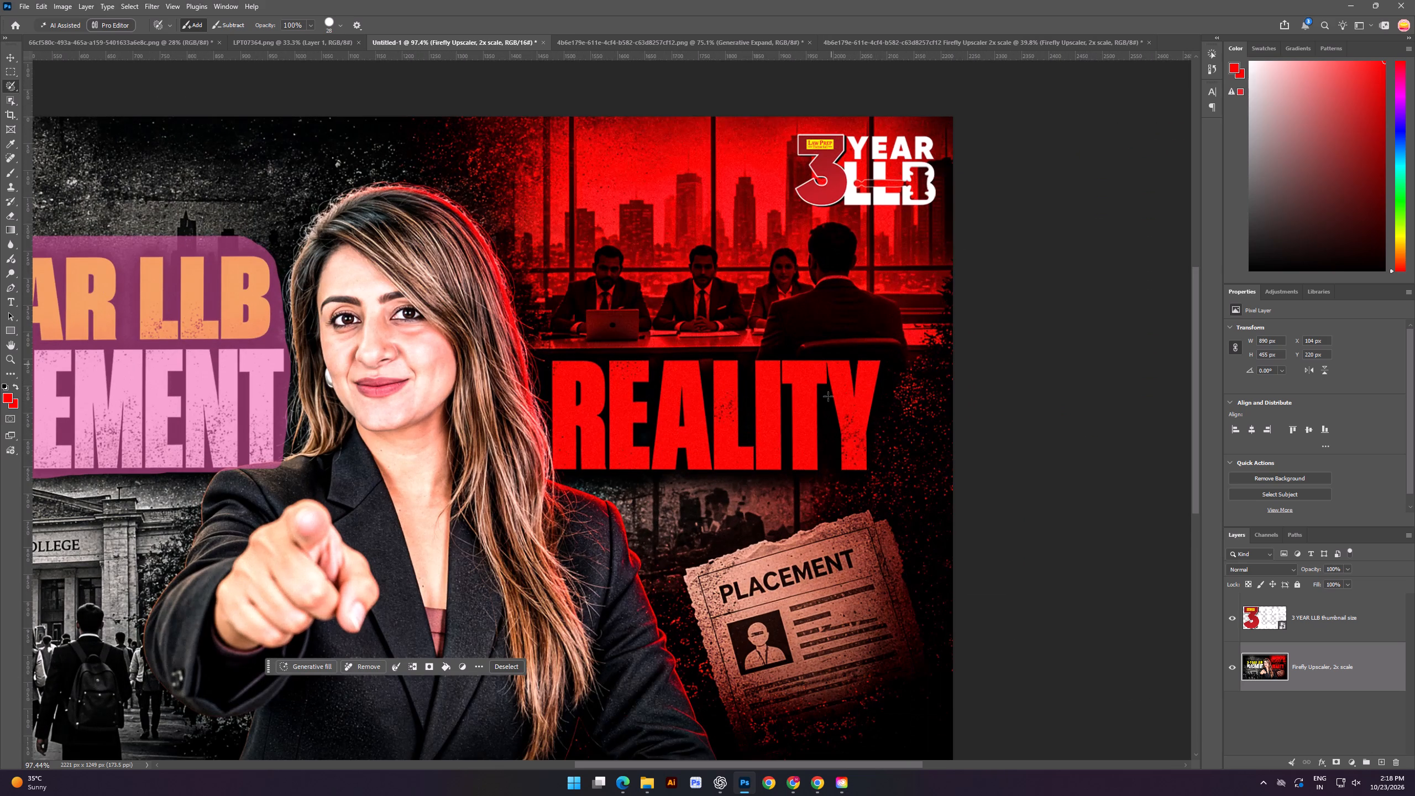
{"action": "left_click_drag", "start_coordinate": [879, 466], "coordinate": [568, 476]}
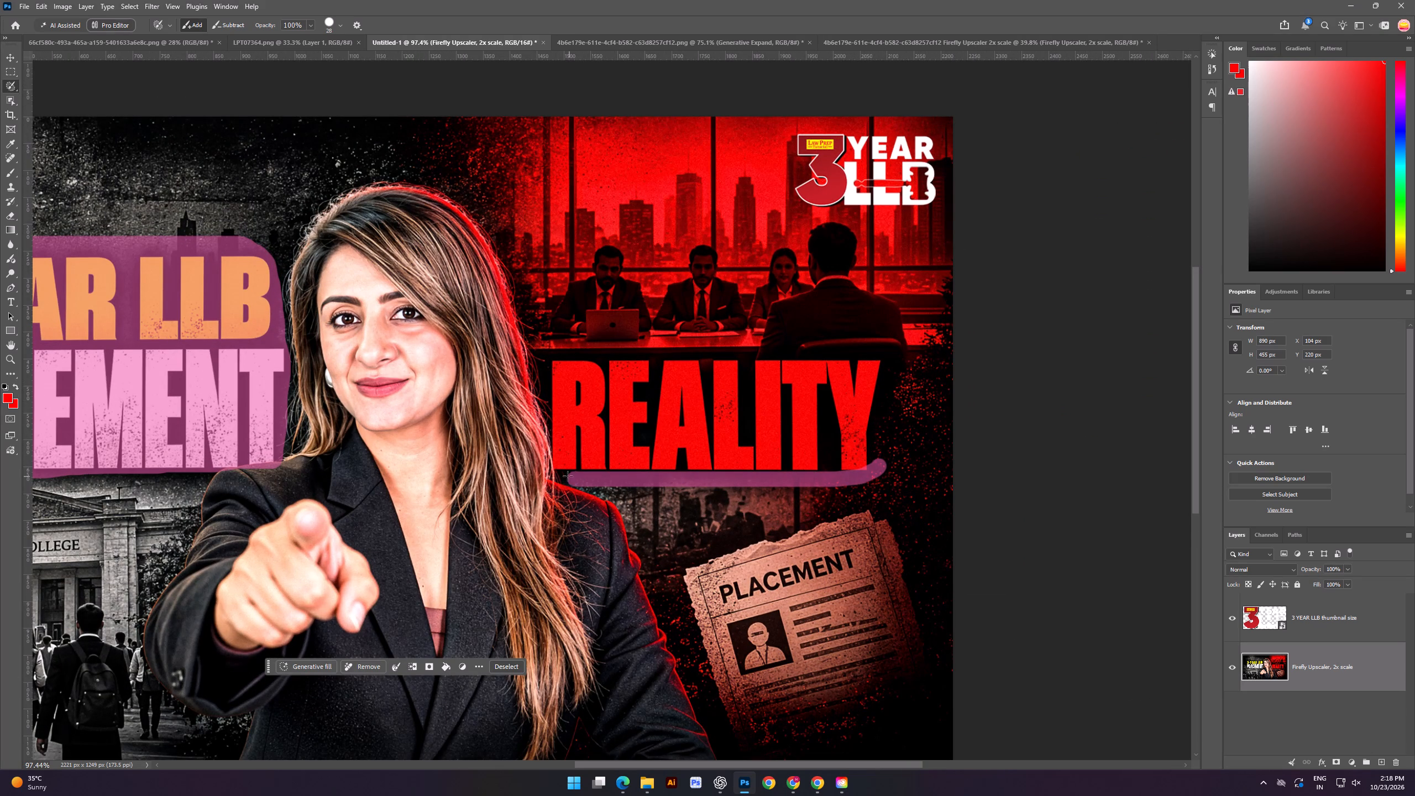
{"action": "left_click_drag", "start_coordinate": [568, 476], "coordinate": [696, 363]}
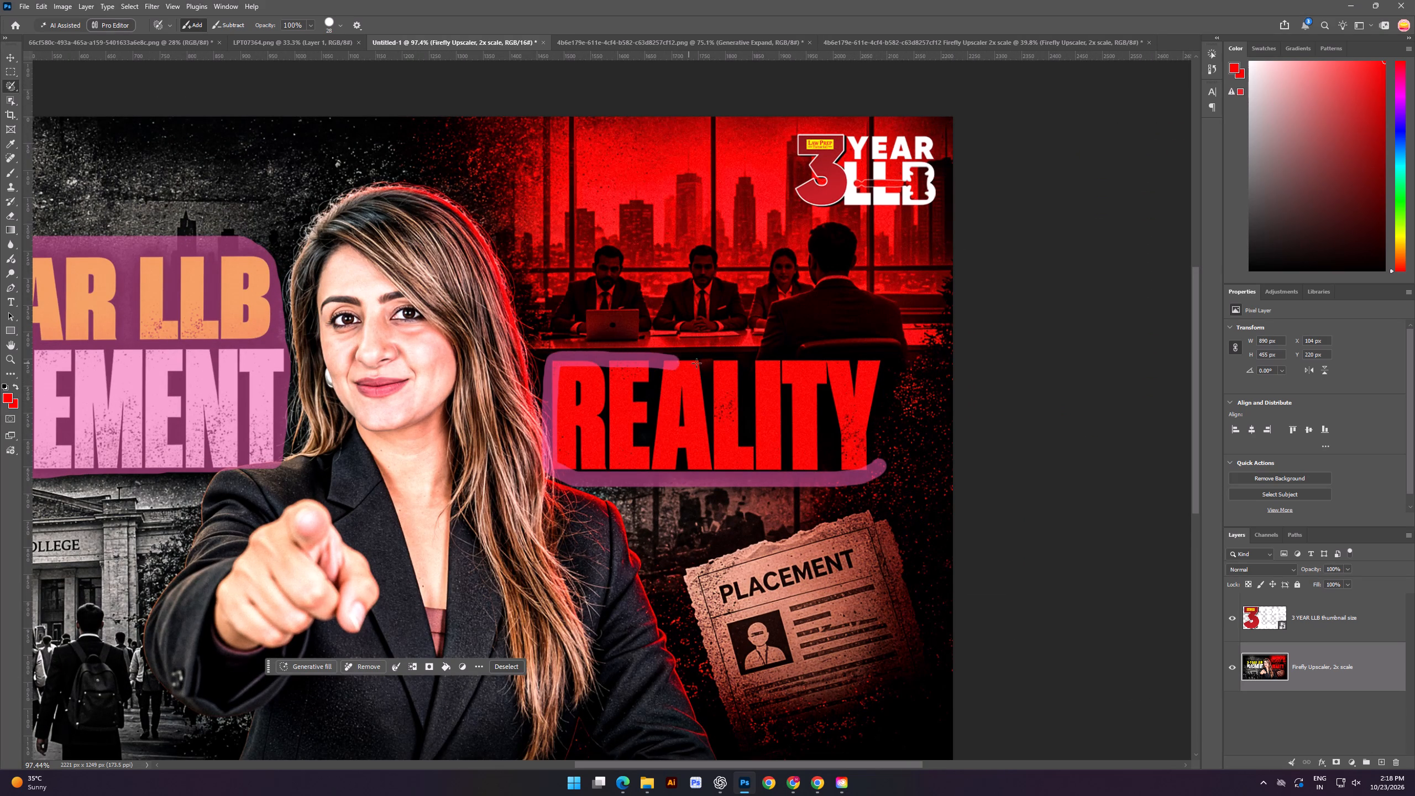
{"action": "left_click_drag", "start_coordinate": [696, 363], "coordinate": [886, 469]}
{"action": "scroll", "coordinate": [888, 375], "scroll_direction": "down", "scroll_amount": 6}
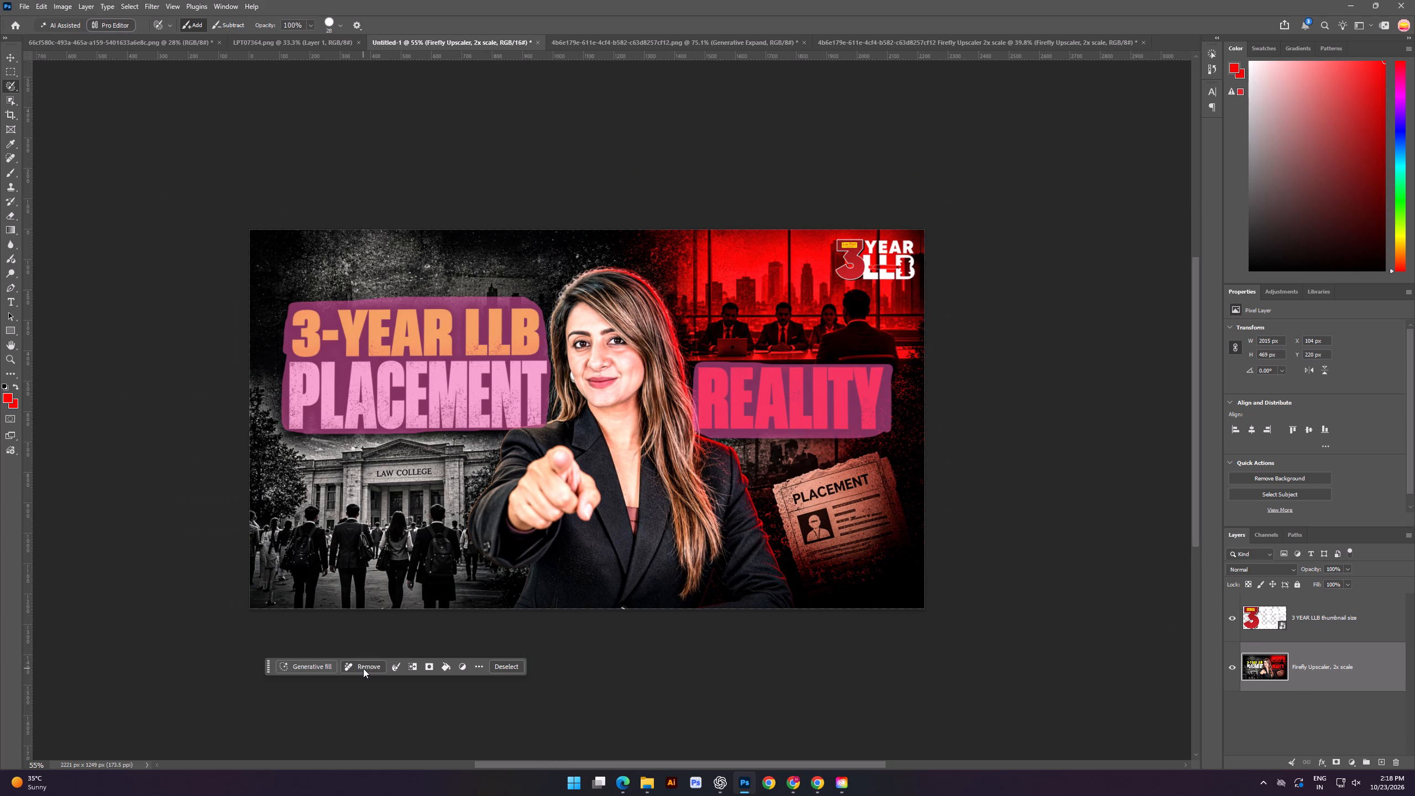
{"action": "left_click", "coordinate": [363, 668]}
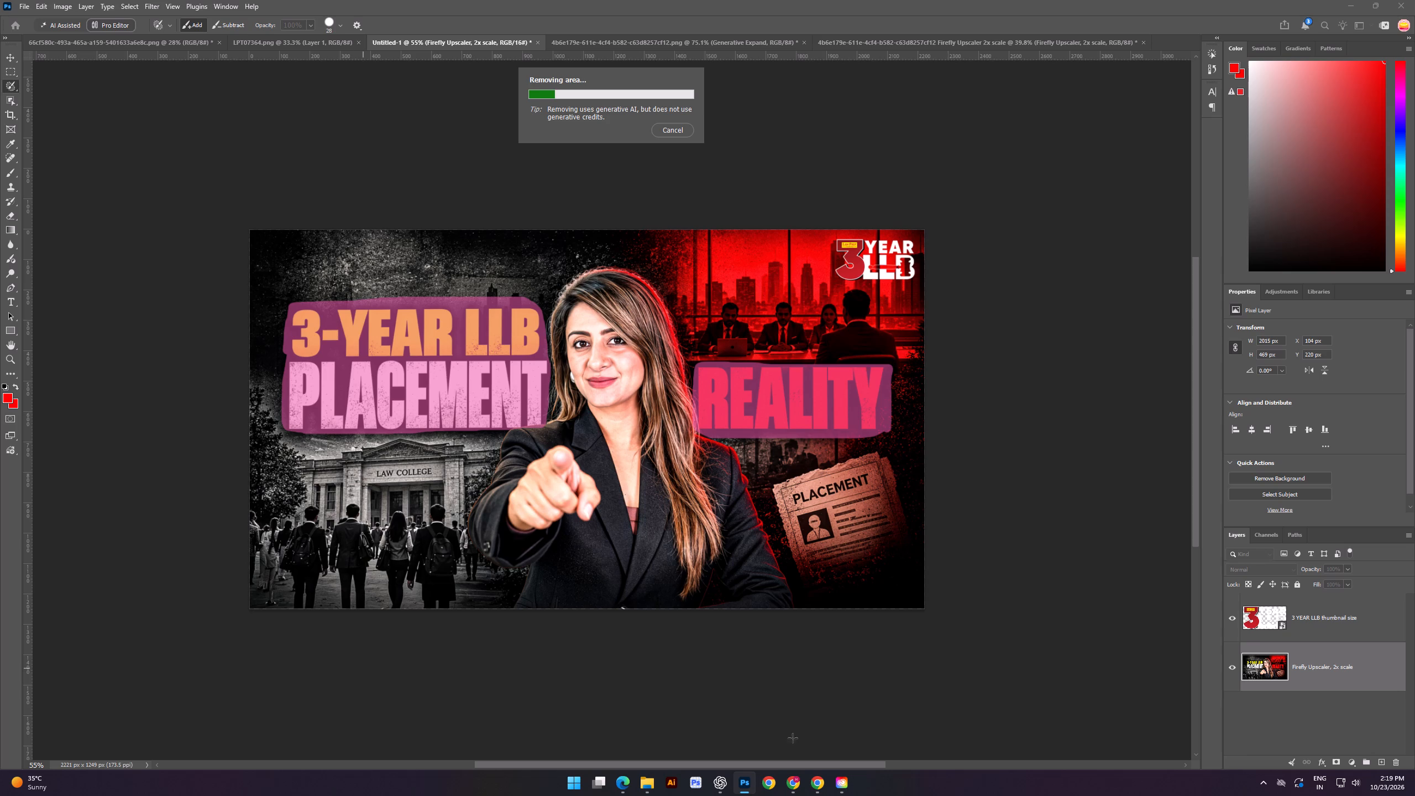
Switch to Chrome and browse the YouTube home feed from the tab playing the music video.
{"action": "left_click", "coordinate": [792, 782]}
{"action": "left_click", "coordinate": [248, 8]}
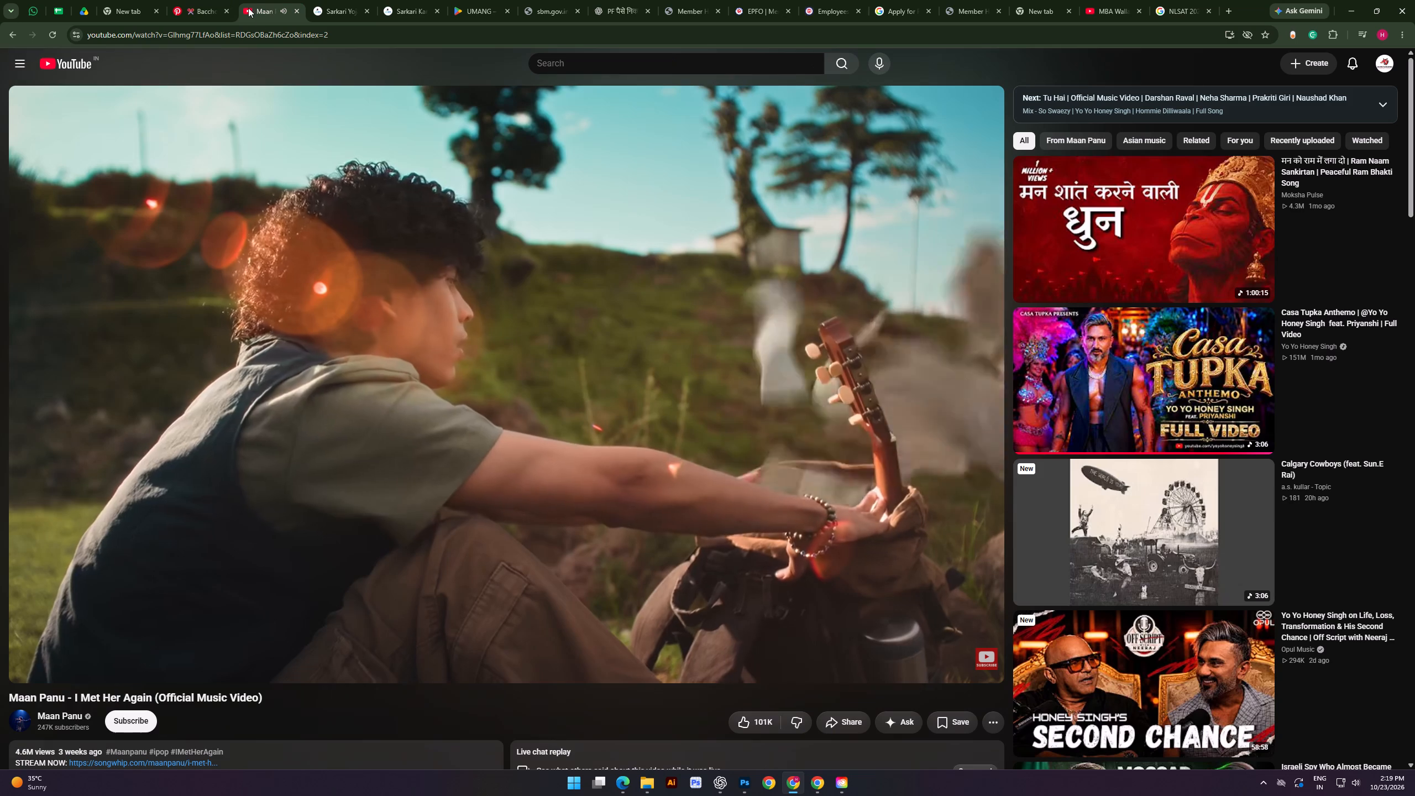
{"action": "left_click", "coordinate": [21, 60]}
{"action": "left_click", "coordinate": [32, 103]}
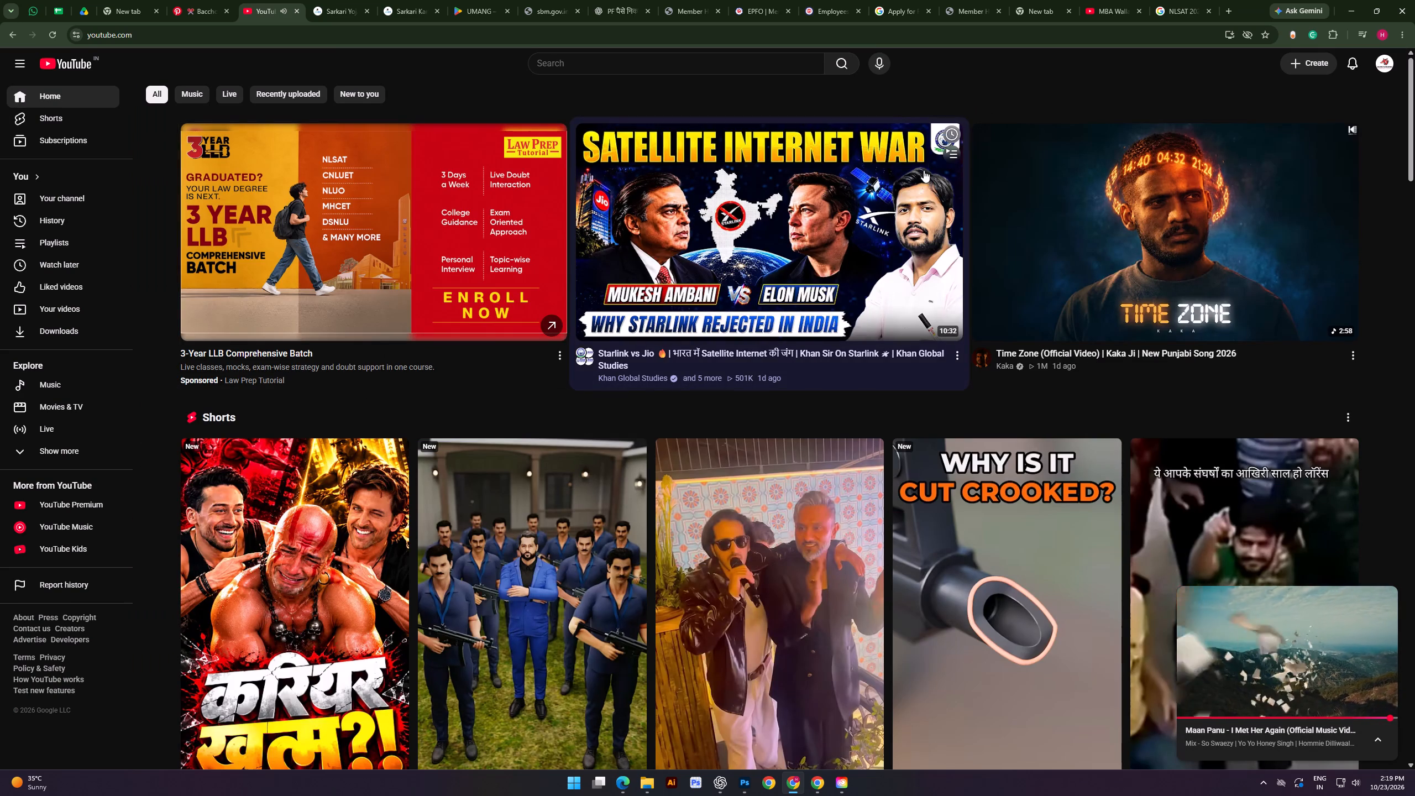
{"action": "scroll", "coordinate": [1204, 452], "scroll_direction": "down", "scroll_amount": 2}
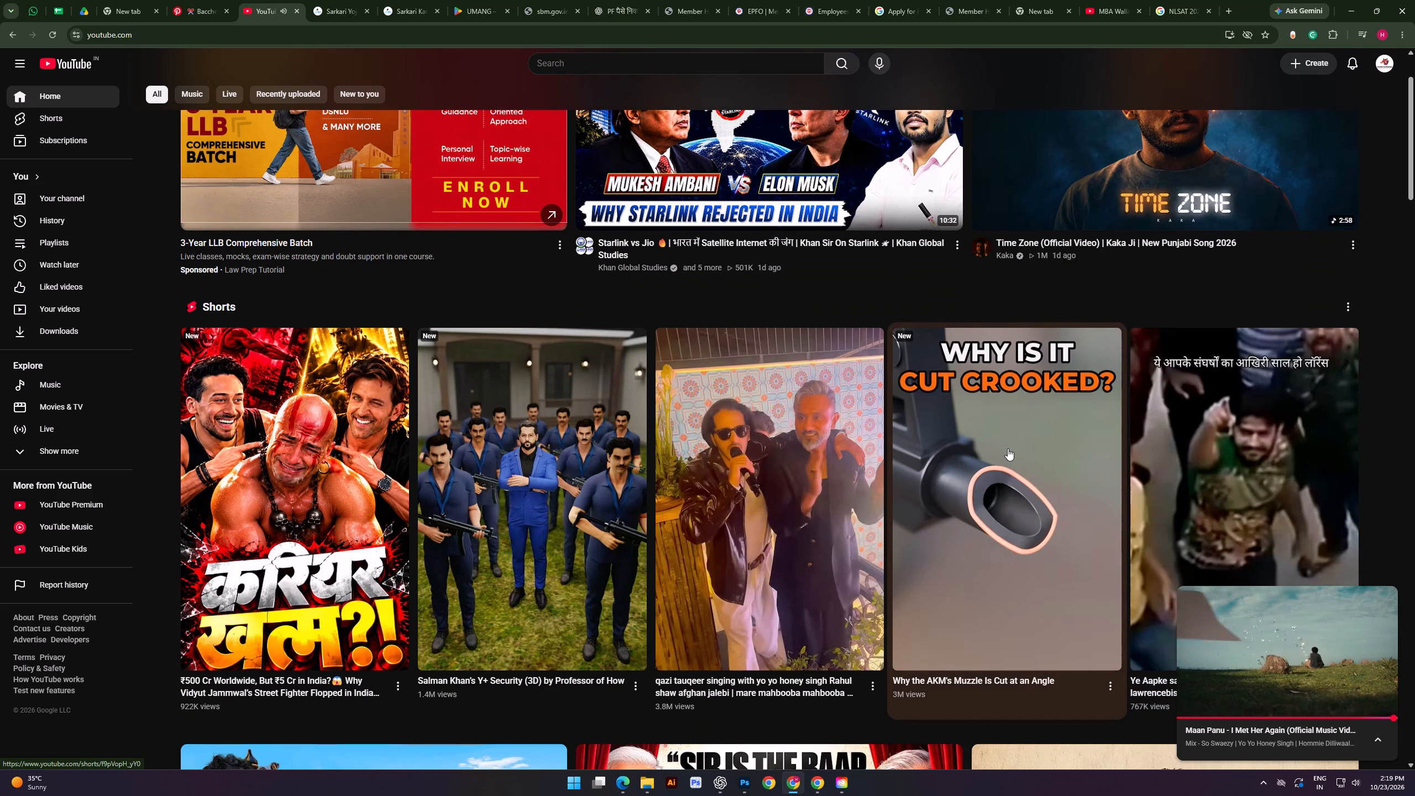
Browse further down the YouTube home feed, past the Shorts row to the video recommendations below it.
{"action": "scroll", "coordinate": [1008, 448], "scroll_direction": "down", "scroll_amount": 2}
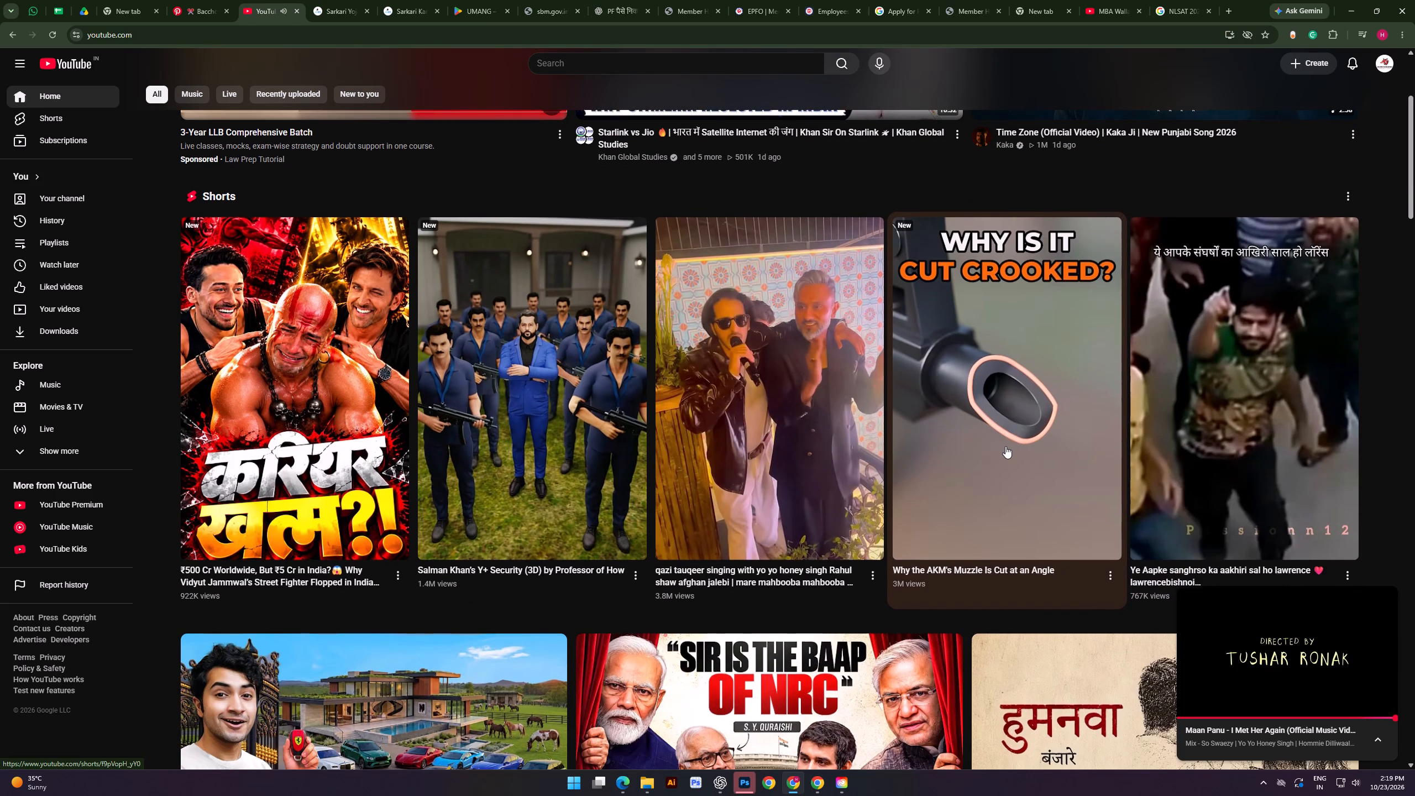
{"action": "scroll", "coordinate": [1005, 446], "scroll_direction": "down", "scroll_amount": 7}
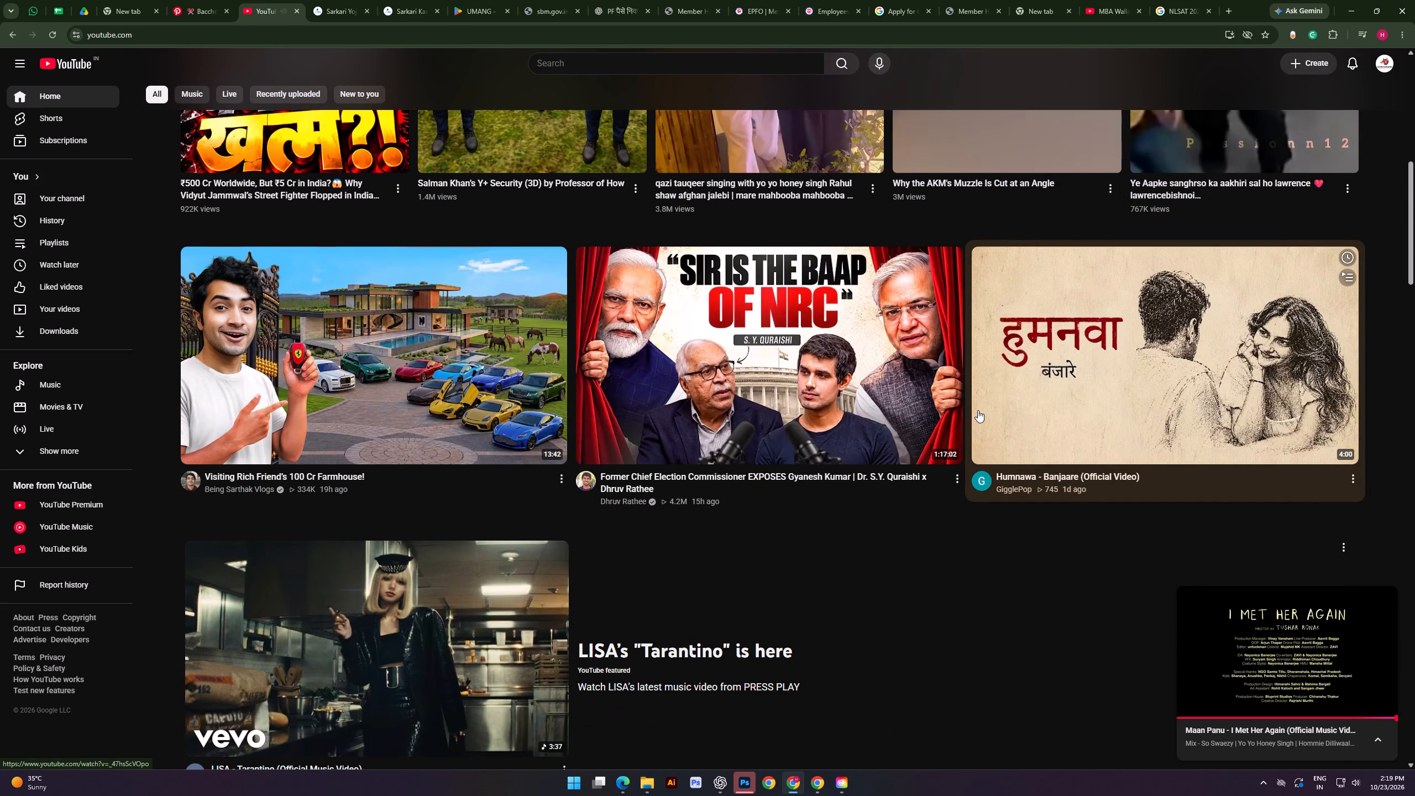
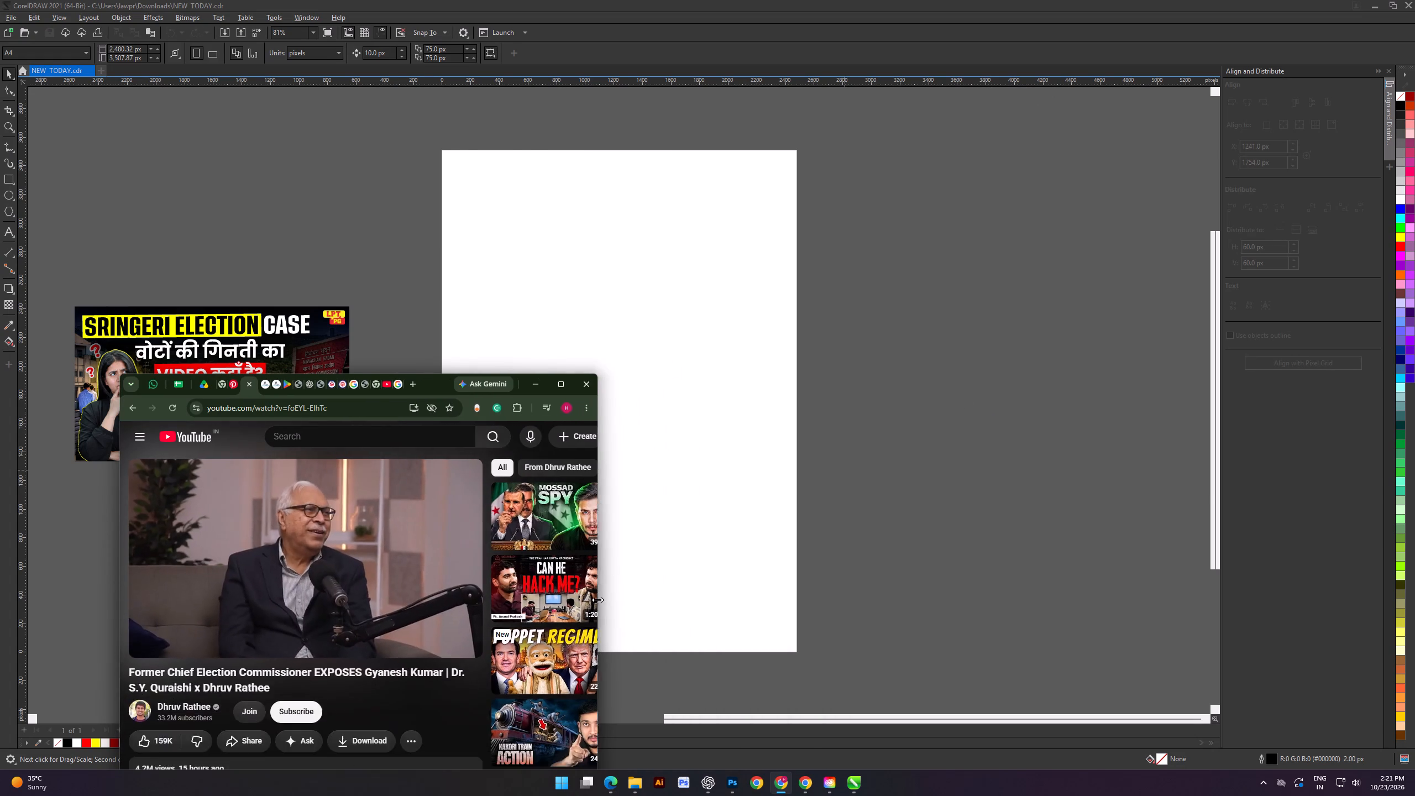
Narrow the floating YouTube video window and place it in the empty area beside the blank page, clear of the Sringeri Election artwork.
{"action": "left_click_drag", "start_coordinate": [598, 600], "coordinate": [537, 596]}
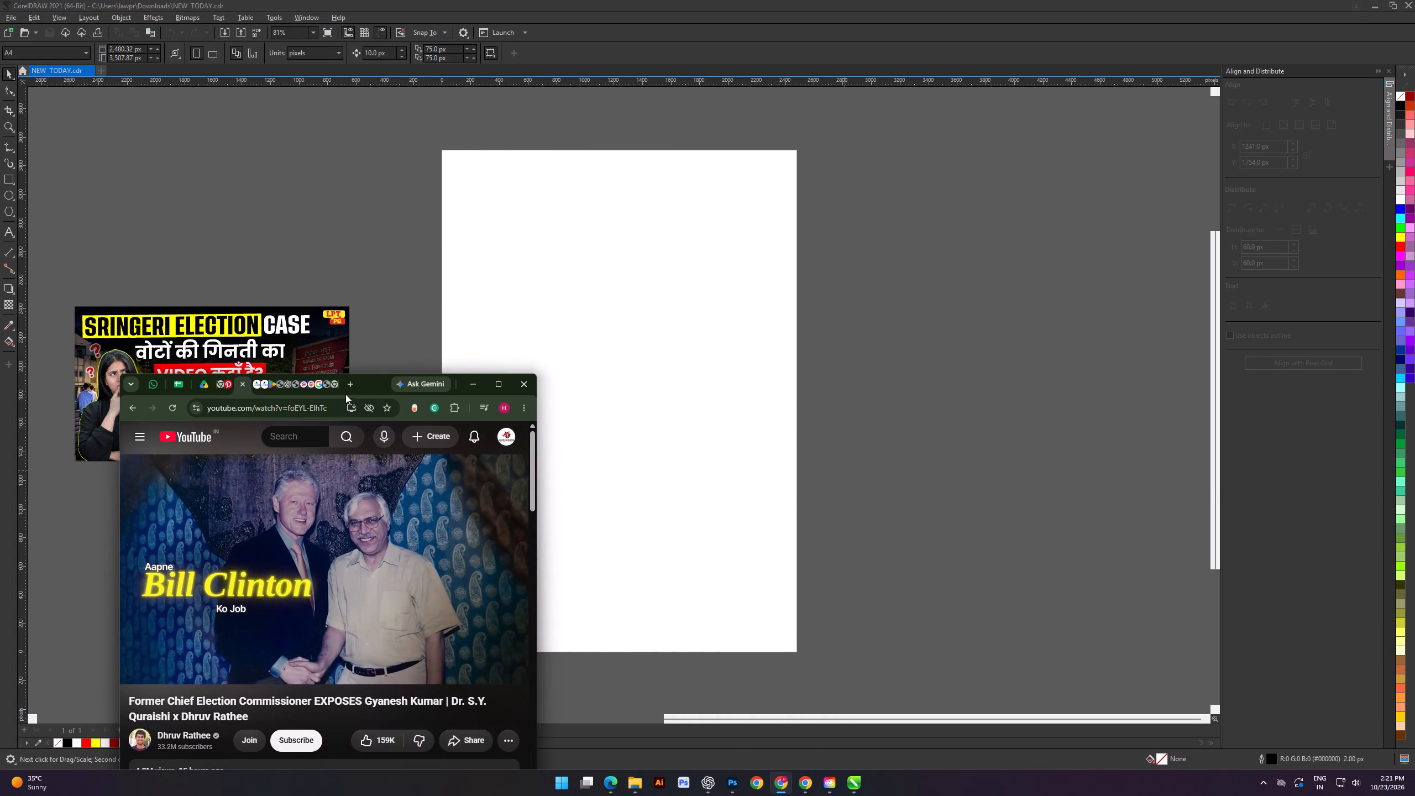
{"action": "left_click_drag", "start_coordinate": [369, 380], "coordinate": [347, 357]}
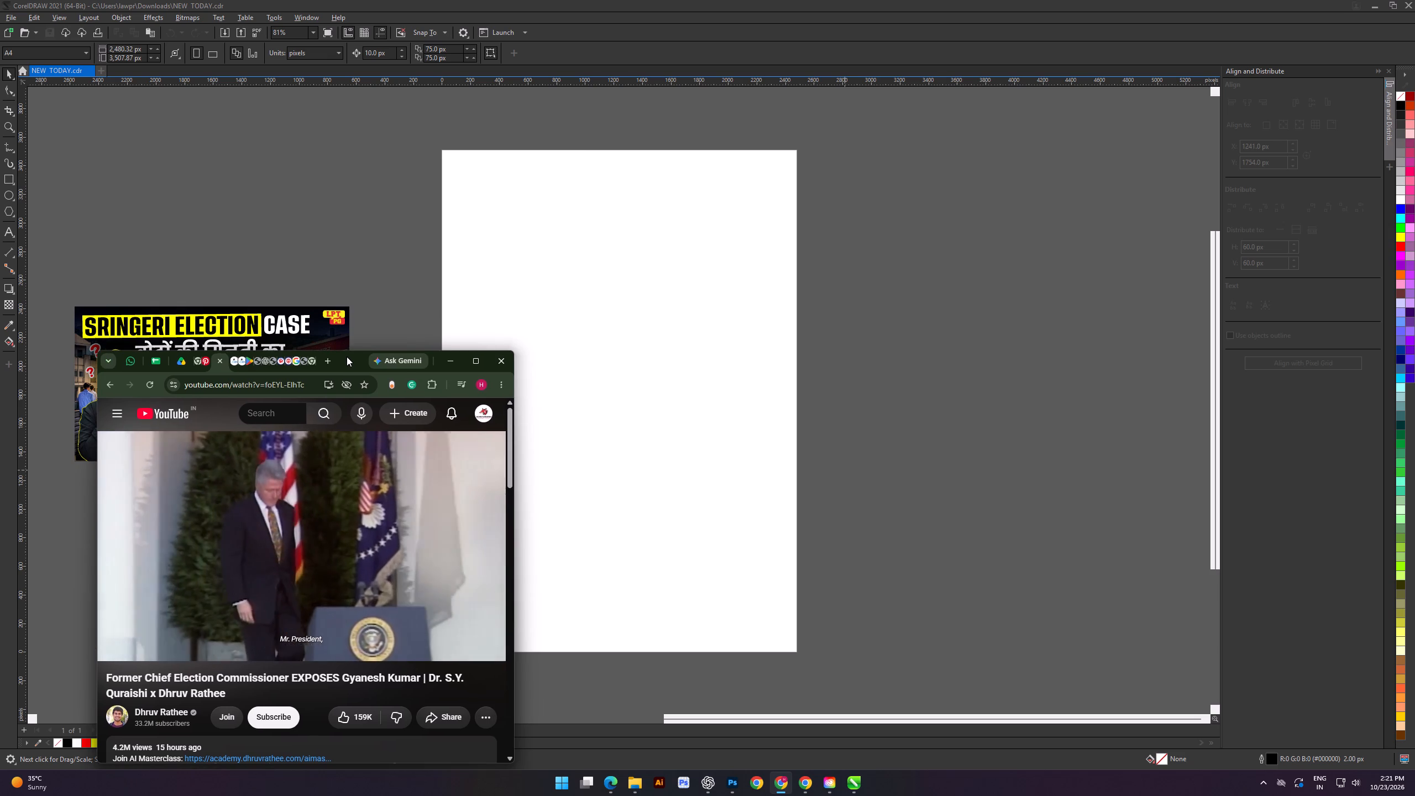
{"action": "left_click_drag", "start_coordinate": [347, 357], "coordinate": [536, 320]}
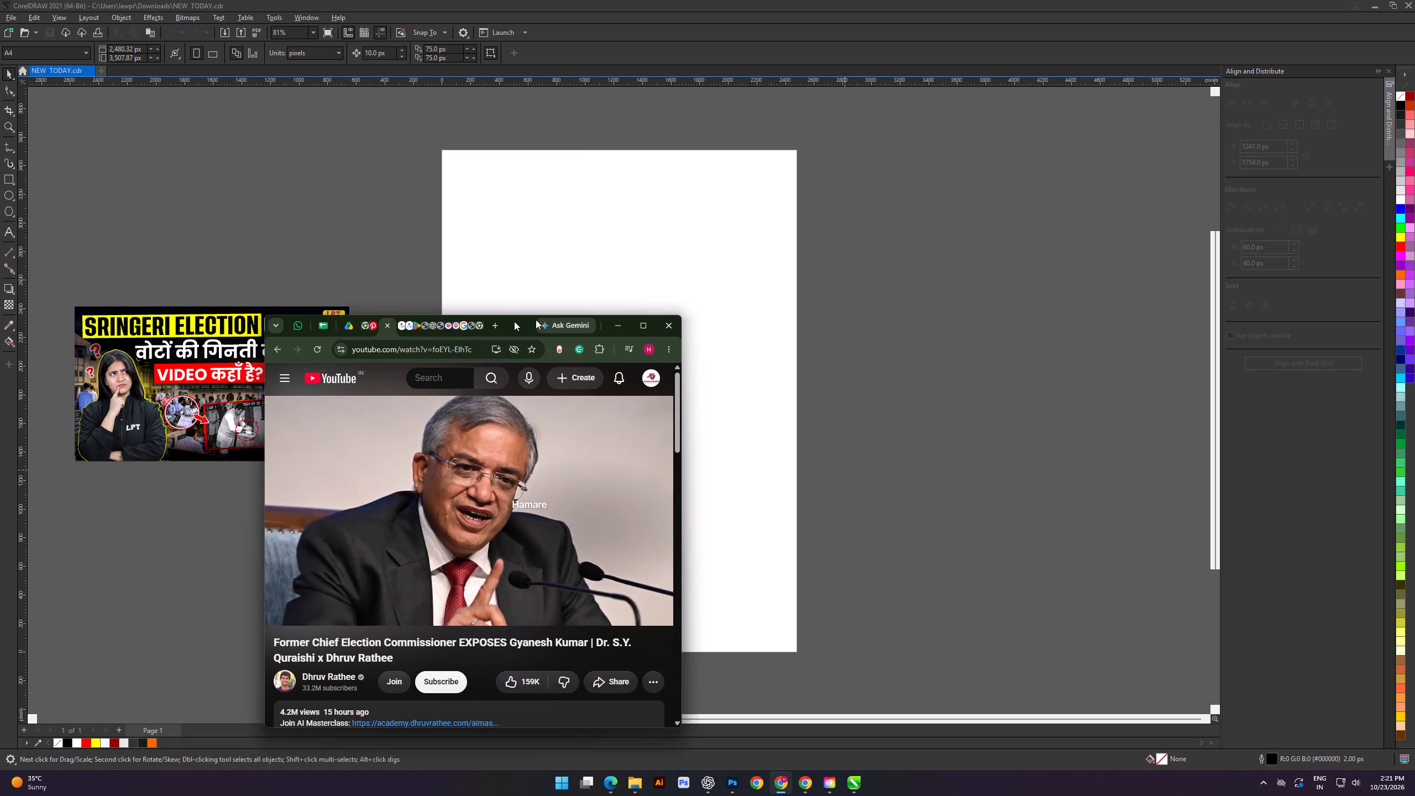
{"action": "left_click_drag", "start_coordinate": [536, 320], "coordinate": [1018, 272]}
Switch to CorelDRAW, close the Align and Distribute docker and restore the maximized NEW TODAY.cdr window to a smaller floating window.
{"action": "scroll", "coordinate": [710, 335], "scroll_direction": "down", "scroll_amount": 4}
{"action": "scroll", "coordinate": [684, 332], "scroll_direction": "up", "scroll_amount": 2}
{"action": "scroll", "coordinate": [684, 332], "scroll_direction": "down", "scroll_amount": 4}
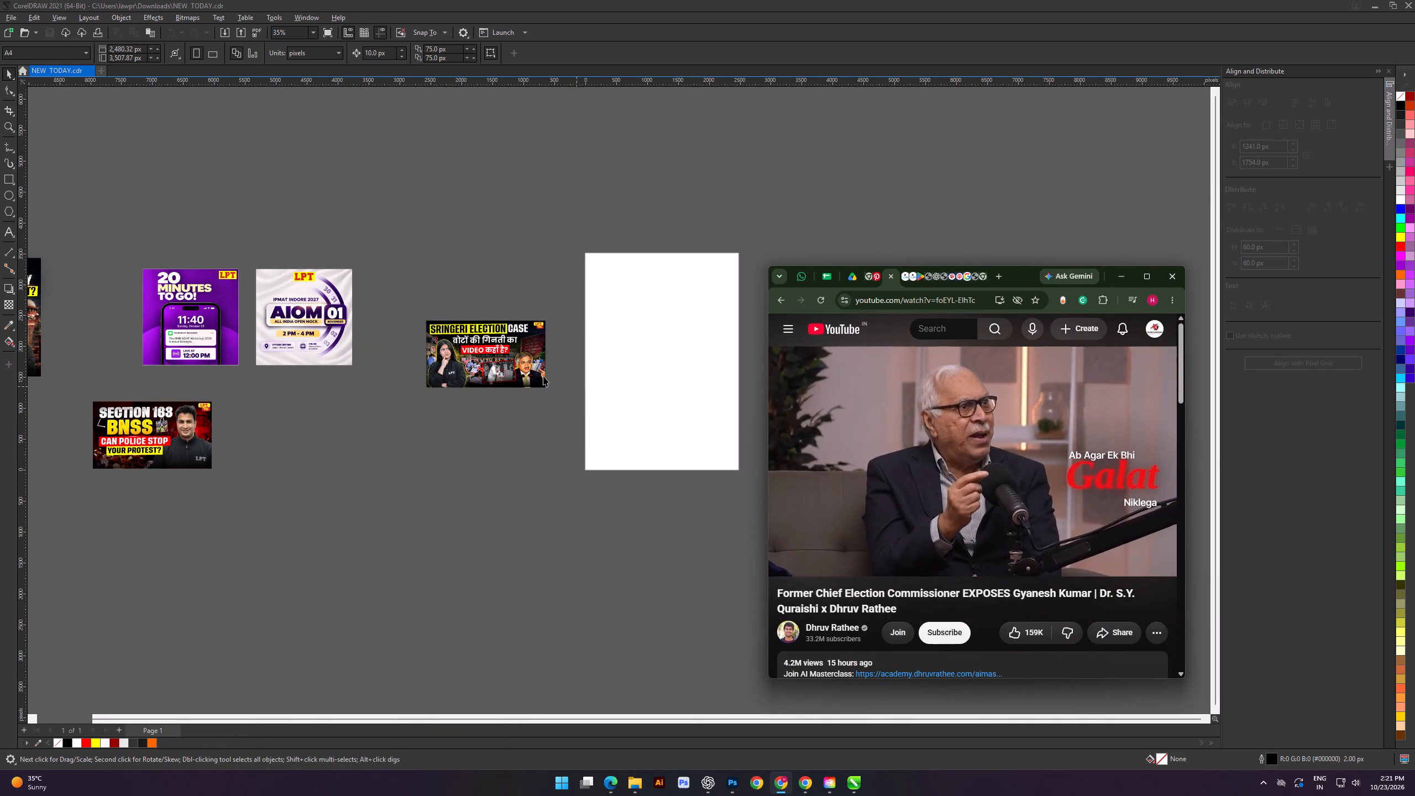
{"action": "left_click", "coordinate": [1390, 71]}
{"action": "left_click", "coordinate": [1393, 1]}
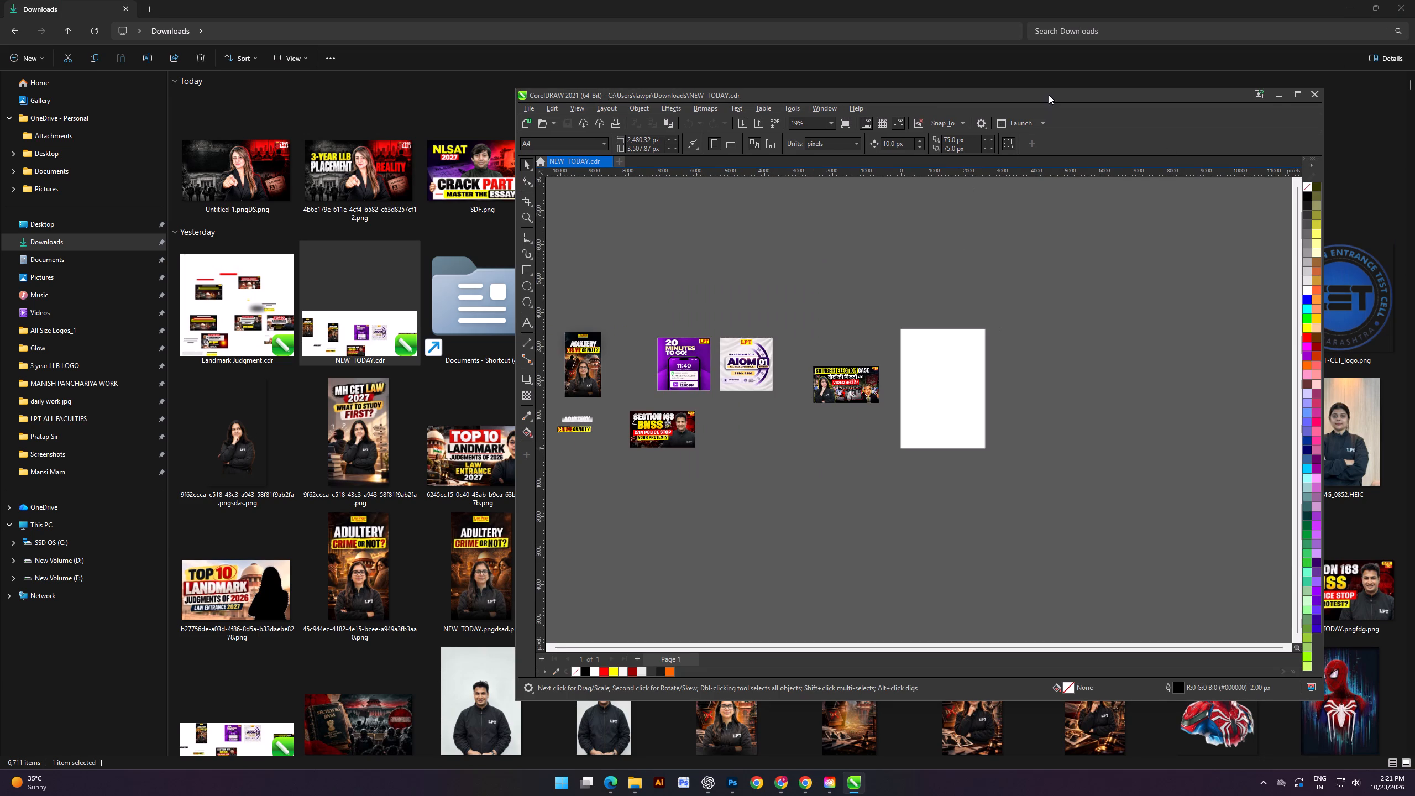
Arrange the CorelDRAW window with NEW TODAY.cdr beside the small YouTube video window and widen it for working space.
{"action": "left_click_drag", "start_coordinate": [1049, 95], "coordinate": [678, 142]}
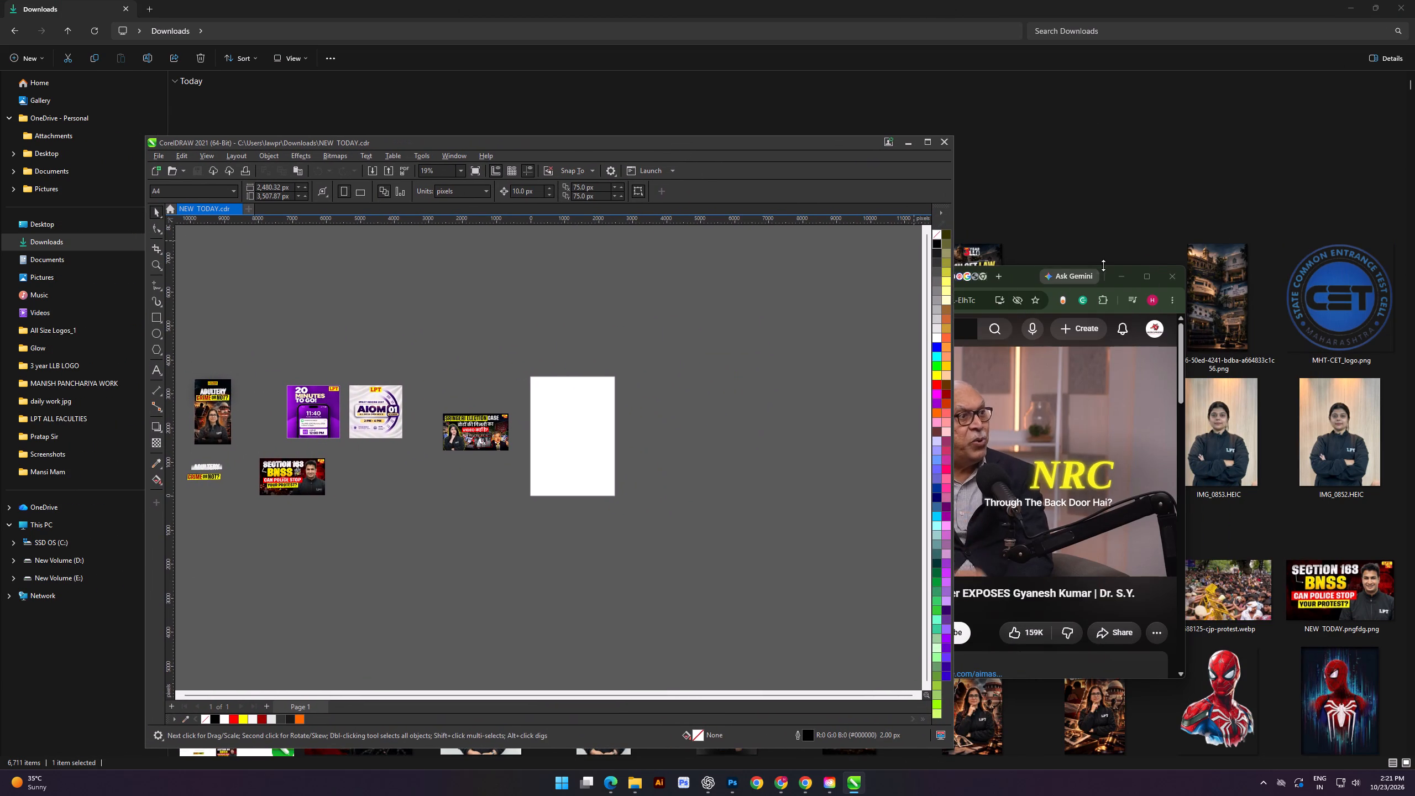
{"action": "left_click_drag", "start_coordinate": [1020, 272], "coordinate": [317, 350]}
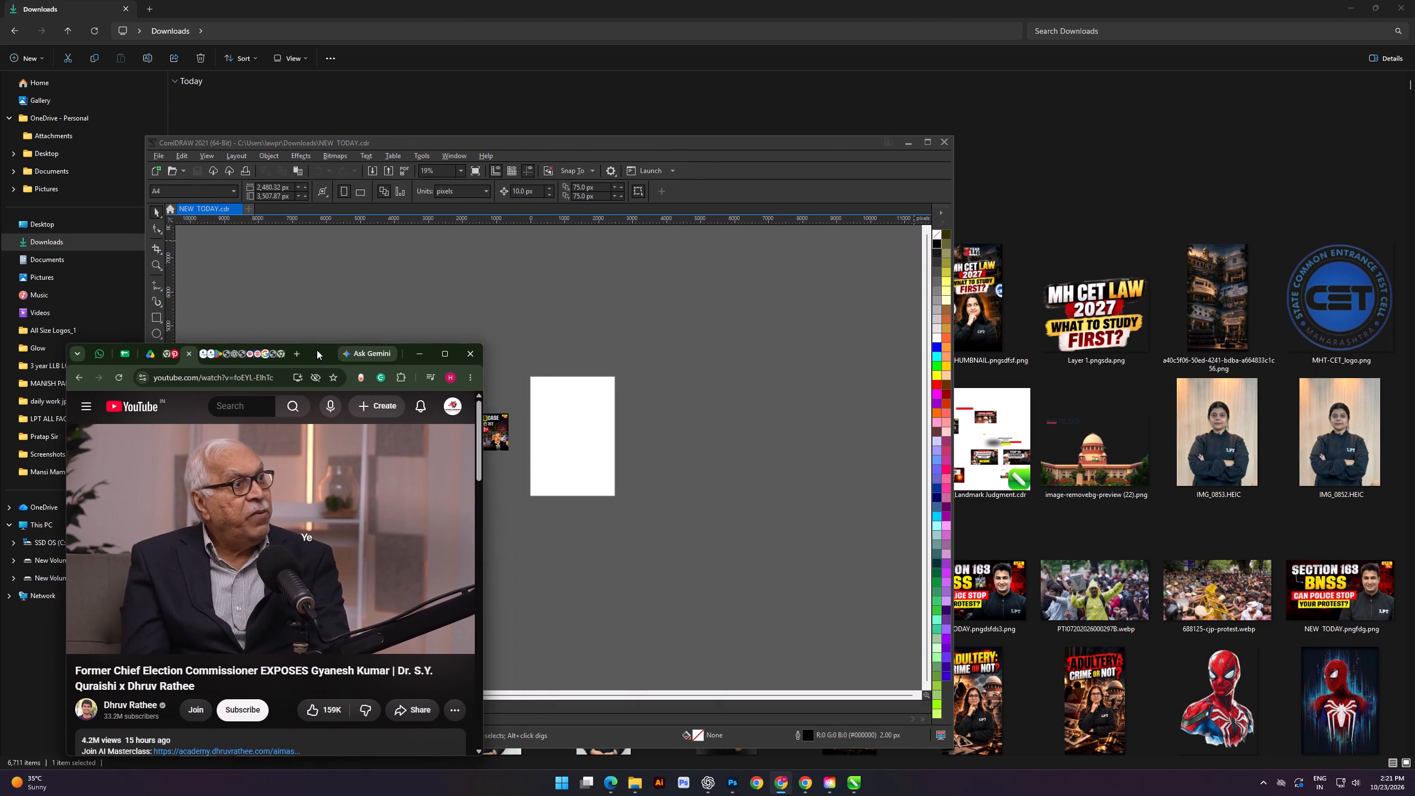
{"action": "left_click_drag", "start_coordinate": [317, 350], "coordinate": [297, 355]}
{"action": "left_click_drag", "start_coordinate": [674, 144], "coordinate": [727, 91]}
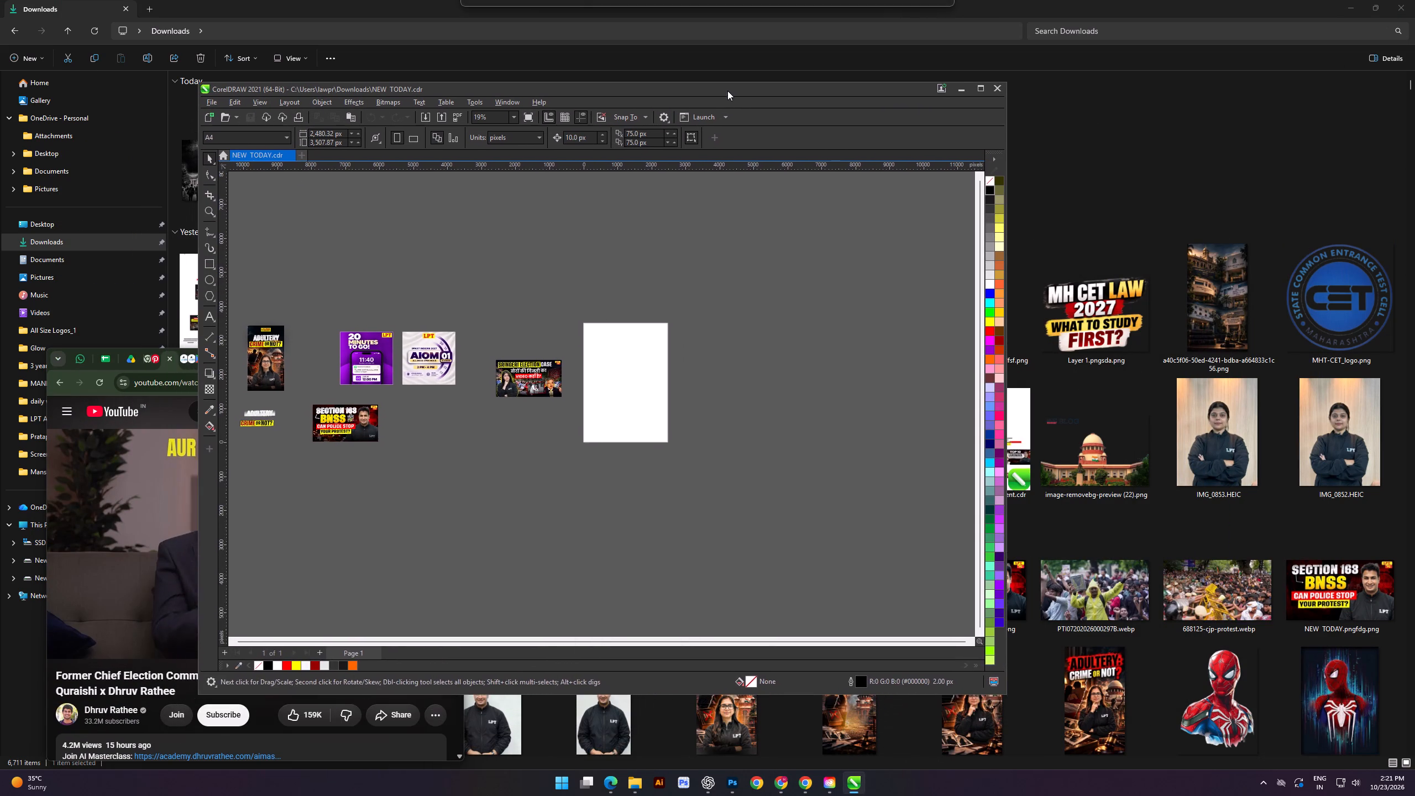
{"action": "left_click_drag", "start_coordinate": [727, 91], "coordinate": [955, 91]}
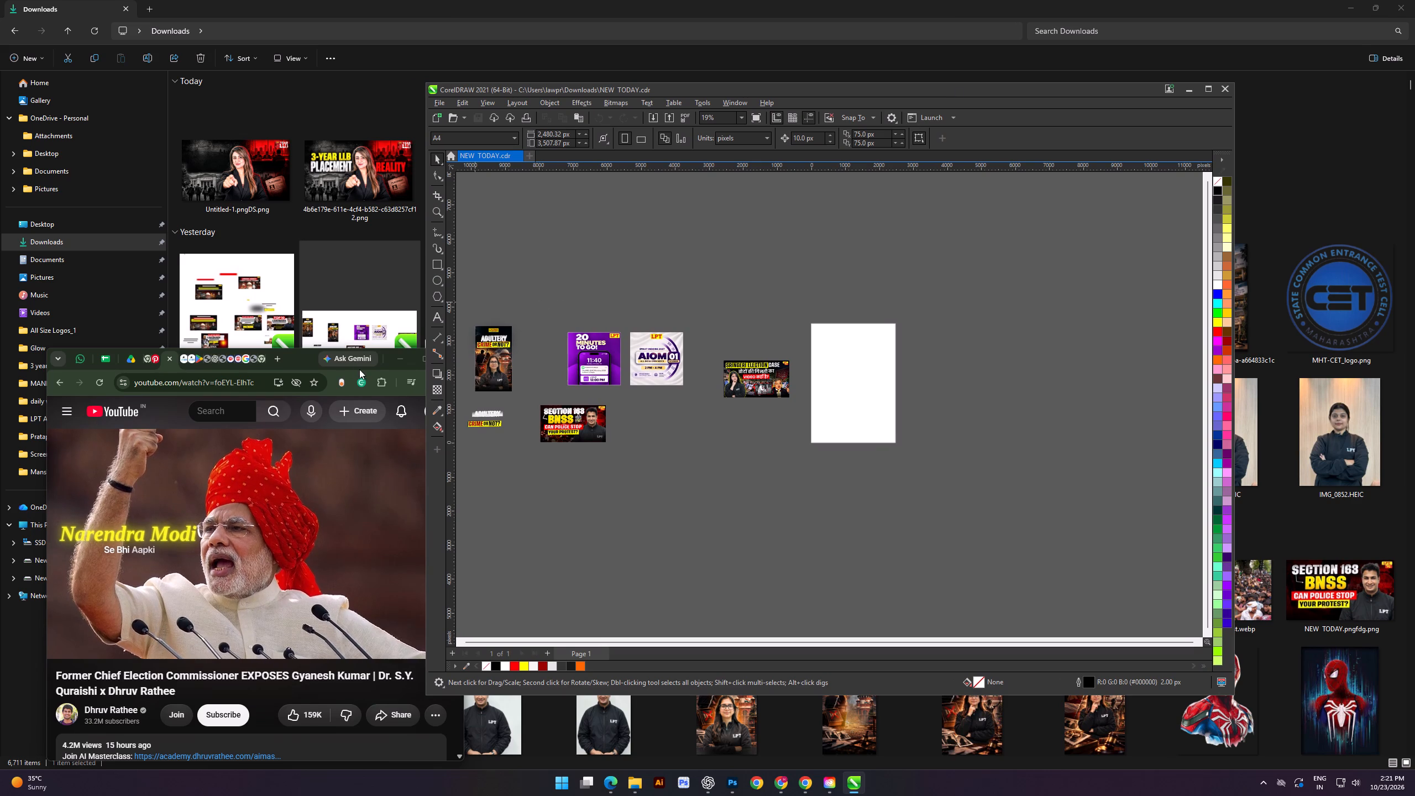
{"action": "left_click_drag", "start_coordinate": [297, 354], "coordinate": [258, 358]}
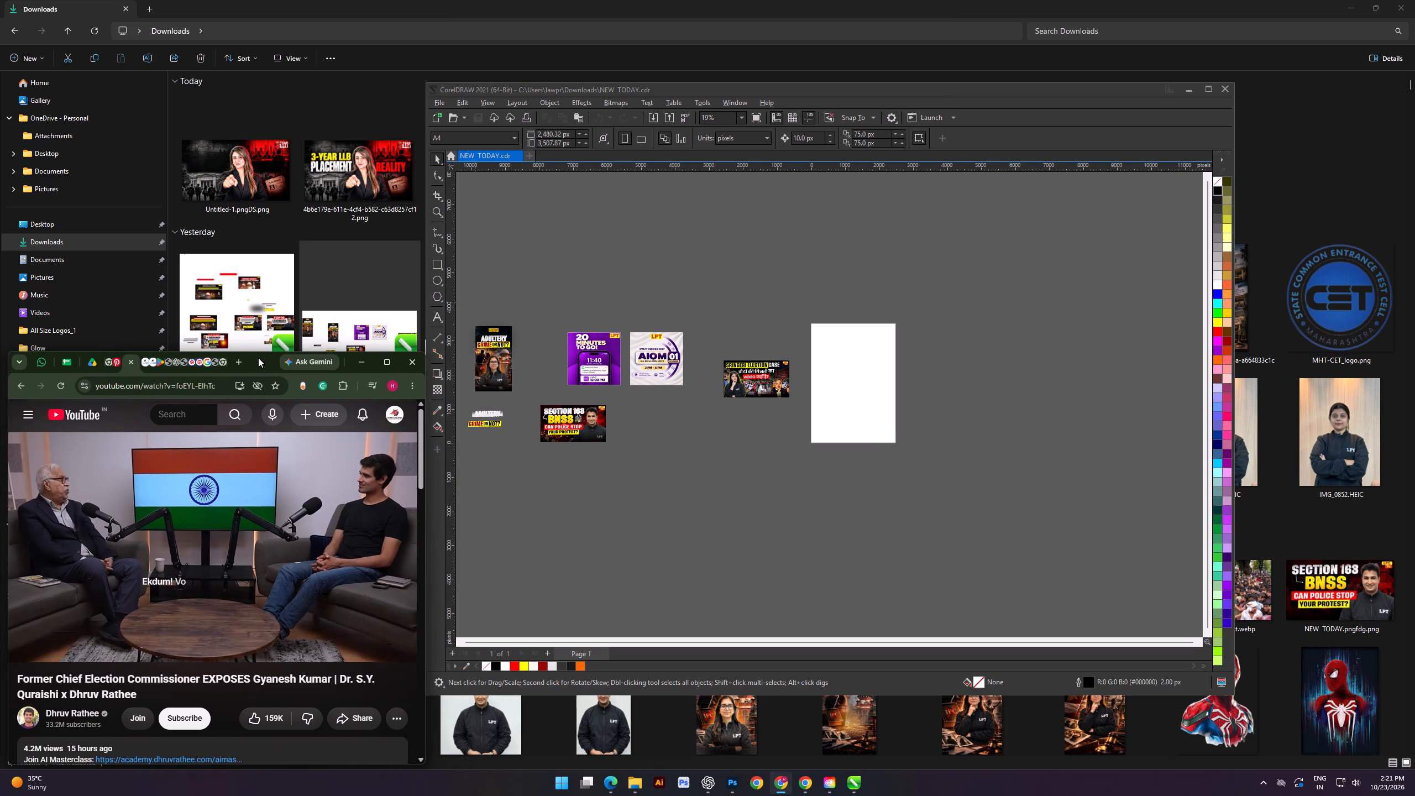
{"action": "left_click_drag", "start_coordinate": [258, 358], "coordinate": [260, 349]}
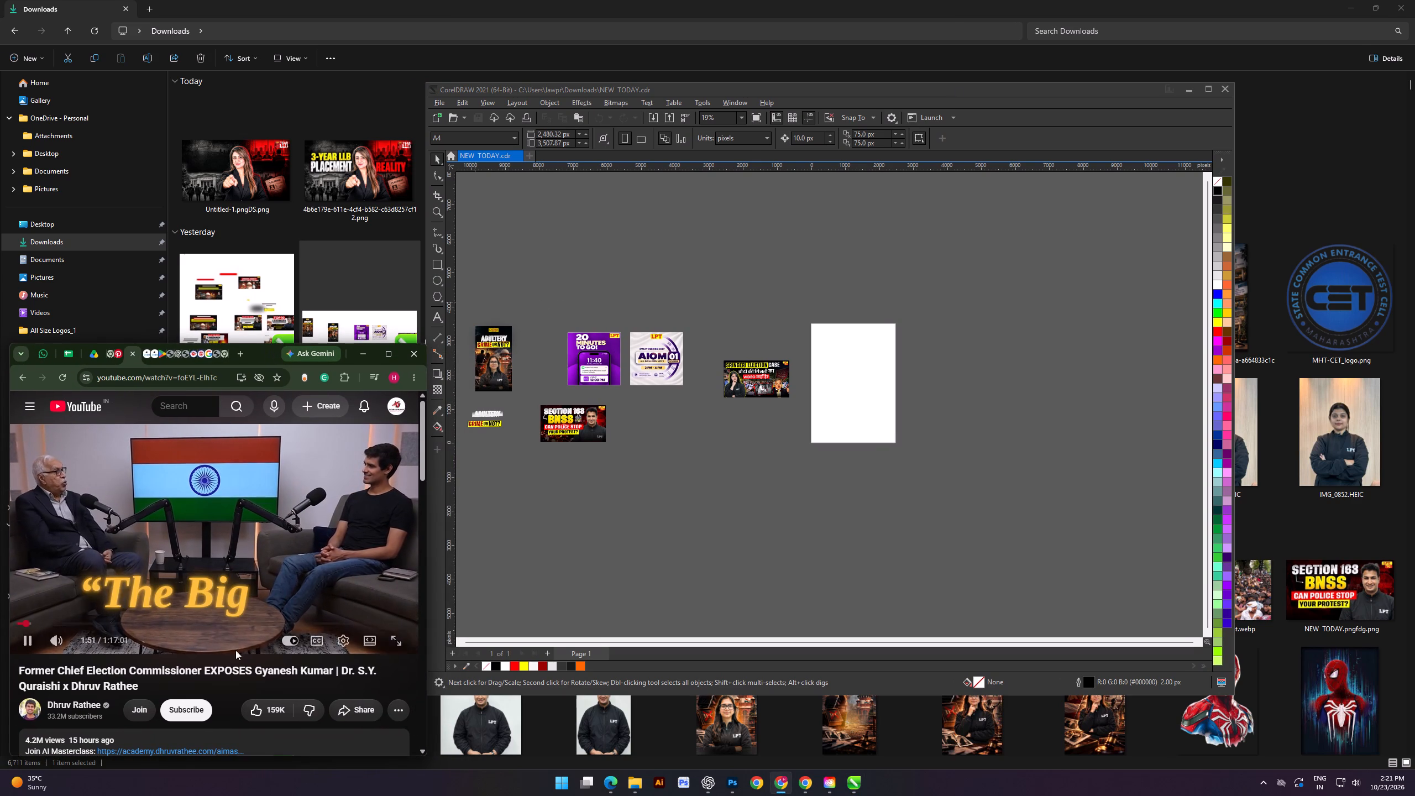
{"action": "left_click_drag", "start_coordinate": [246, 756], "coordinate": [249, 689]}
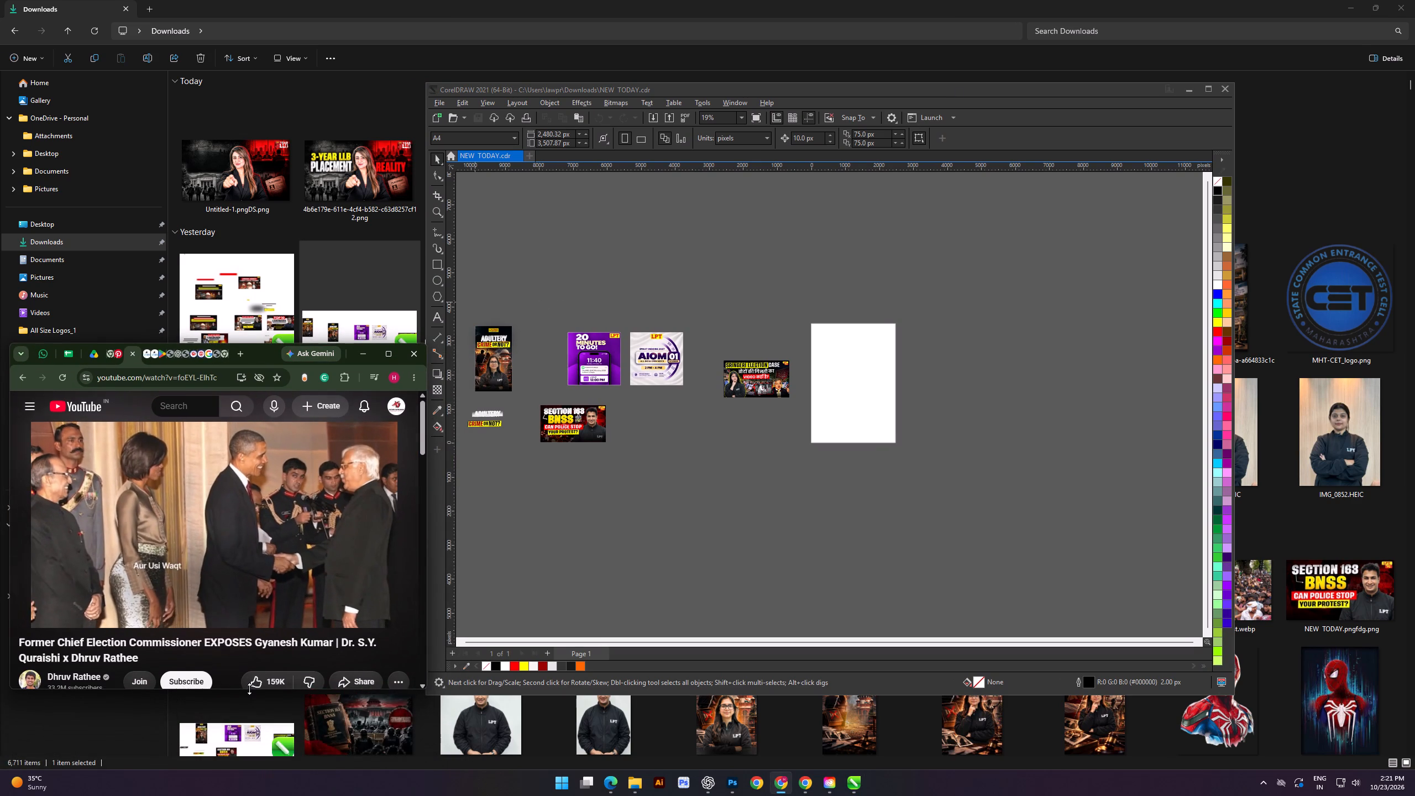
{"action": "left_click_drag", "start_coordinate": [249, 689], "coordinate": [249, 703]}
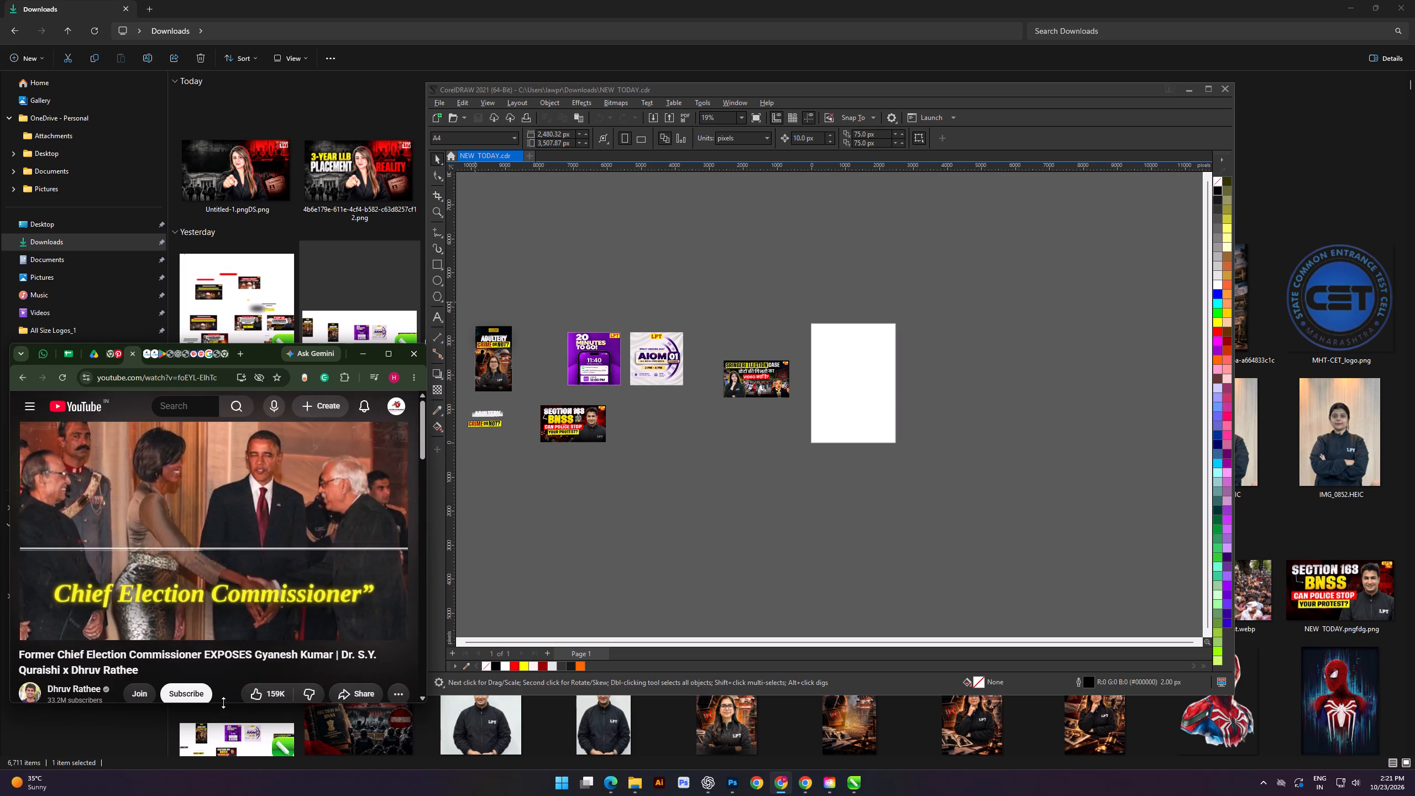
{"action": "left_click_drag", "start_coordinate": [224, 703], "coordinate": [221, 752]}
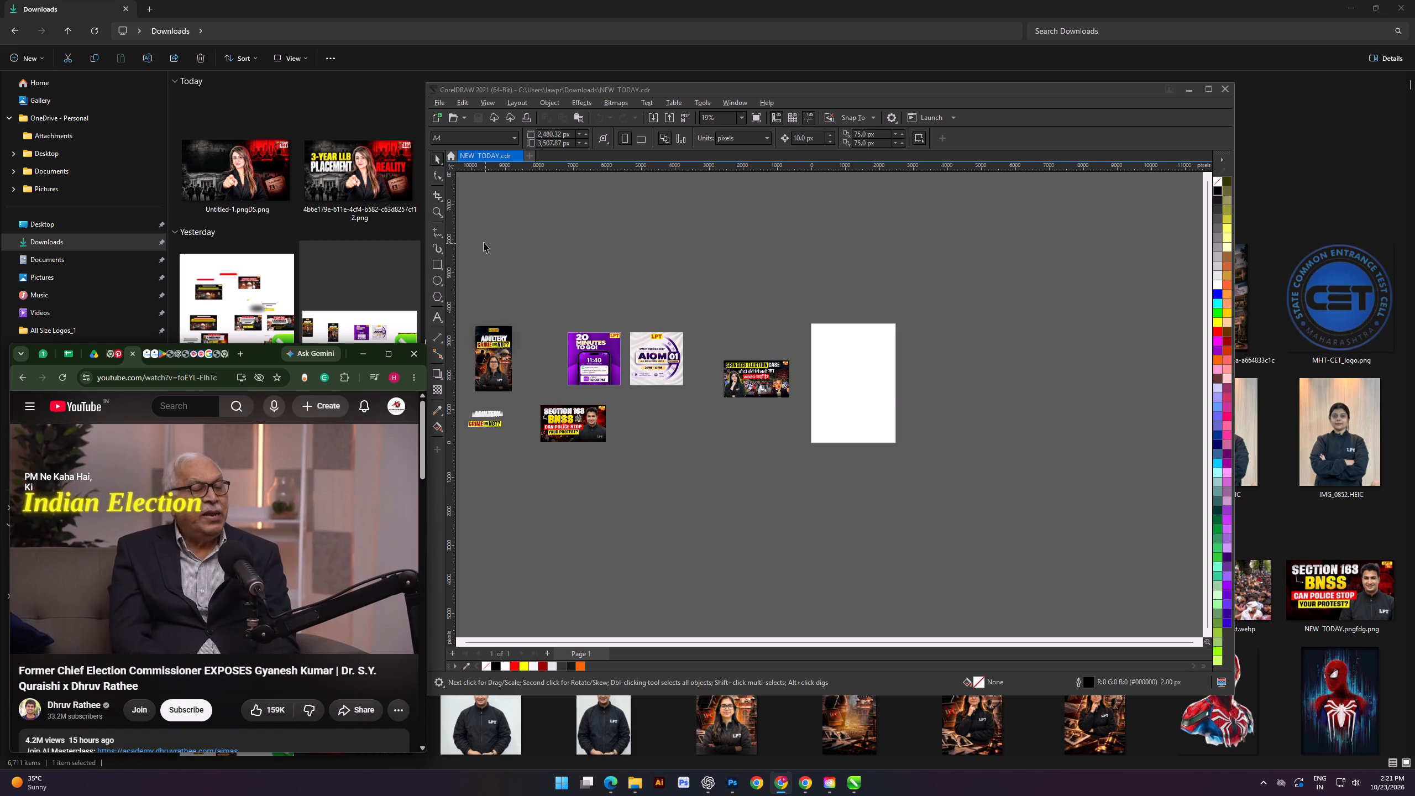
{"action": "left_click_drag", "start_coordinate": [1234, 208], "coordinate": [1399, 211]}
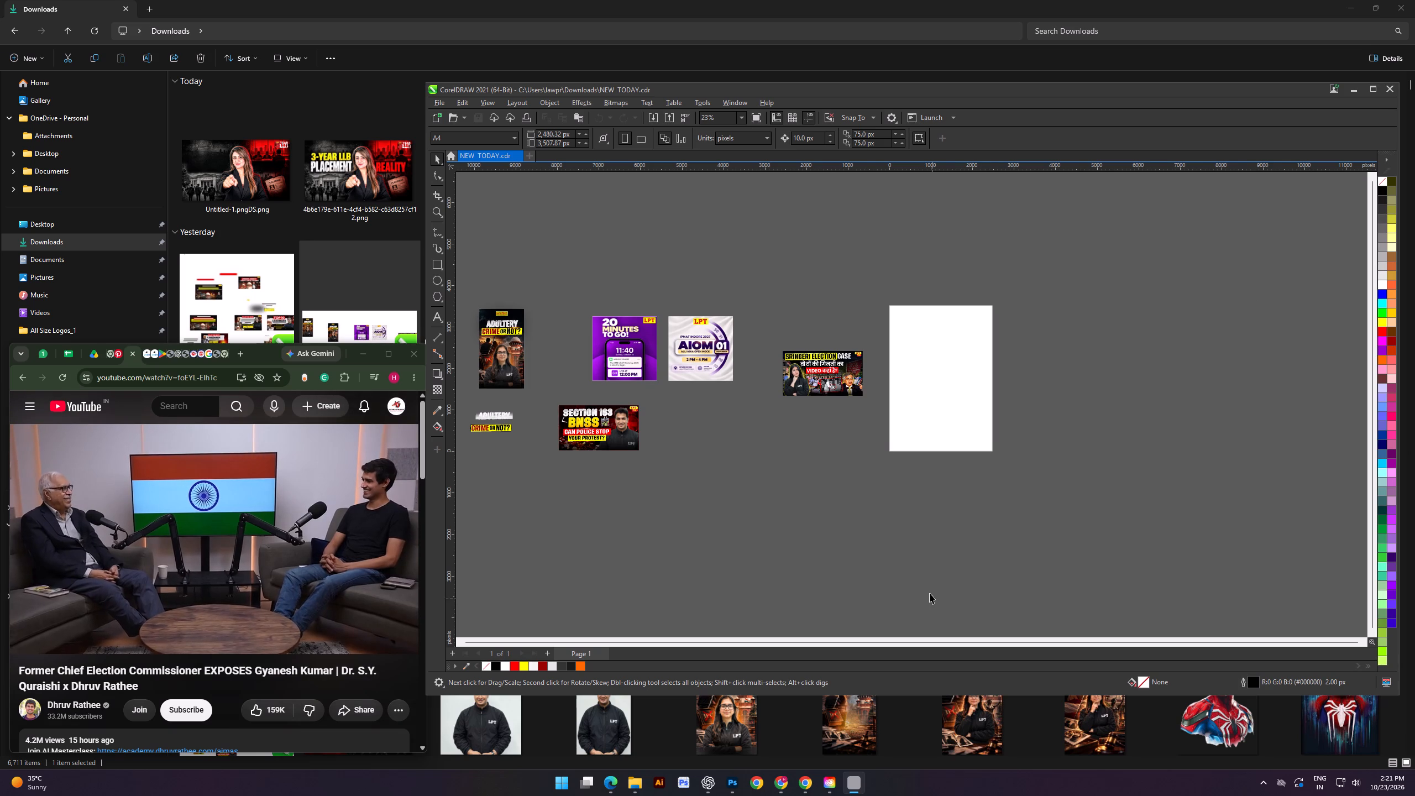
Duplicate the "SECTION 163 BNSS" thumbnail directly below the original in NEW TODAY.cdr.
{"action": "scroll", "coordinate": [746, 448], "scroll_direction": "down", "scroll_amount": 3}
{"action": "scroll", "coordinate": [657, 434], "scroll_direction": "down", "scroll_amount": 4, "text": "alt"}
{"action": "scroll", "coordinate": [631, 393], "scroll_direction": "up", "scroll_amount": 6}
{"action": "scroll", "coordinate": [639, 393], "scroll_direction": "up", "scroll_amount": 1, "text": "shift"}
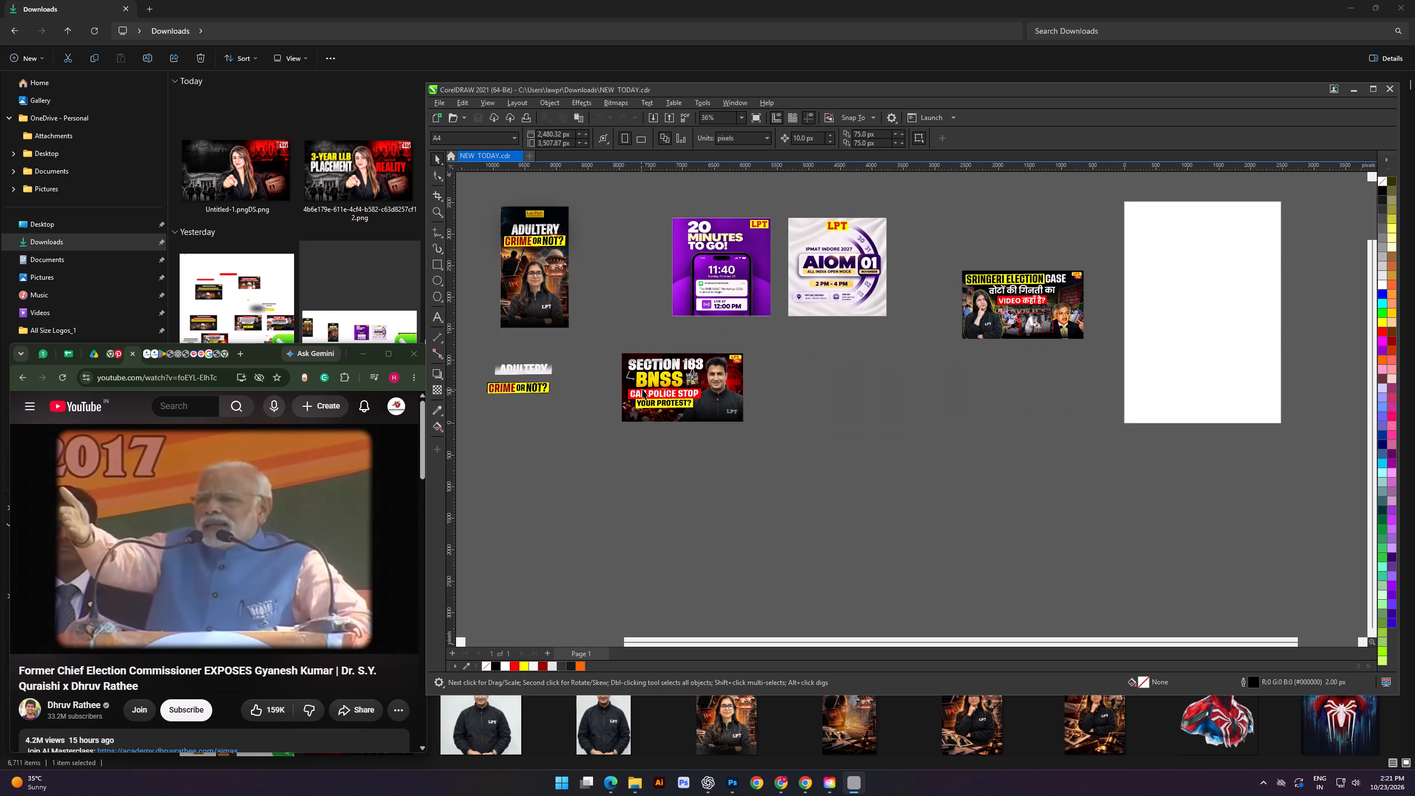
{"action": "left_click_drag", "start_coordinate": [596, 334], "coordinate": [790, 460]}
{"action": "scroll", "coordinate": [716, 385], "scroll_direction": "down", "scroll_amount": 4, "text": "alt"}
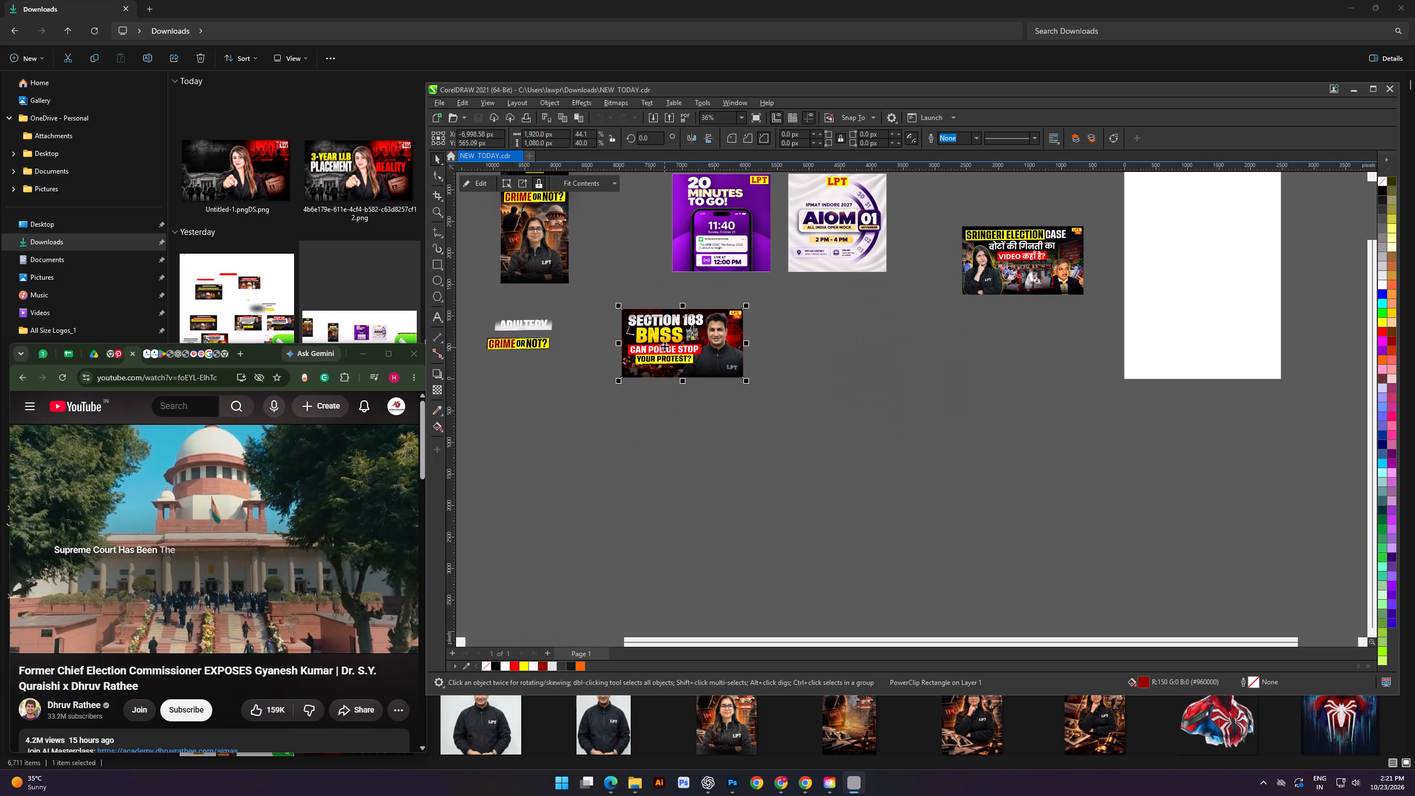
{"action": "right_click_drag", "start_coordinate": [664, 346], "coordinate": [661, 426]}
{"action": "left_click", "coordinate": [690, 452]}
{"action": "left_click", "coordinate": [721, 559]}
Open the duplicate's PowerClip contents and move its complete heading text group out of the frame.
{"action": "scroll", "coordinate": [685, 452], "scroll_direction": "up", "scroll_amount": 2, "text": "shift"}
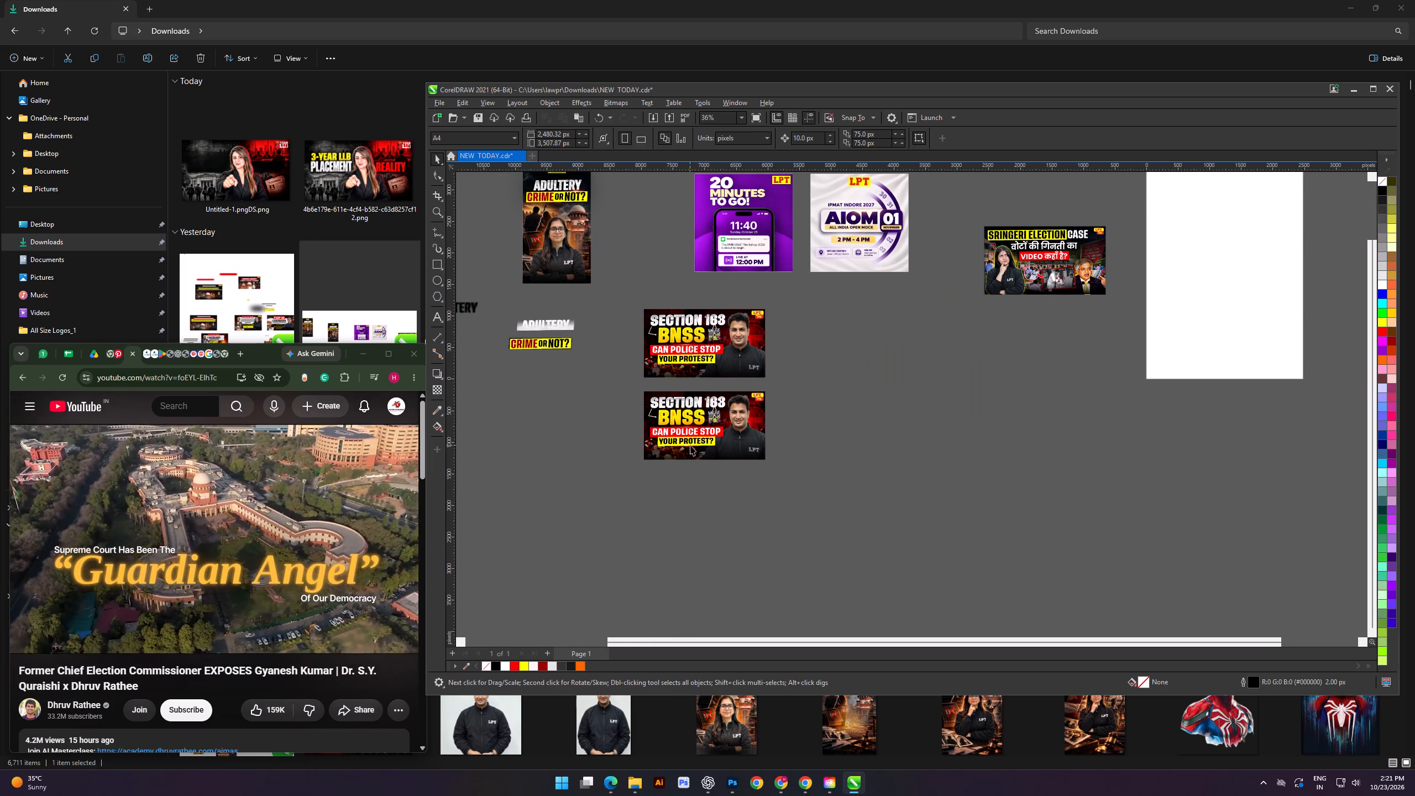
{"action": "scroll", "coordinate": [690, 445], "scroll_direction": "up", "scroll_amount": 4, "text": "shift"}
{"action": "left_click", "coordinate": [683, 600]}
{"action": "double_click", "coordinate": [778, 421]}
{"action": "scroll", "coordinate": [778, 423], "scroll_direction": "down", "scroll_amount": 4}
{"action": "scroll", "coordinate": [778, 423], "scroll_direction": "up", "scroll_amount": 2, "text": "shift"}
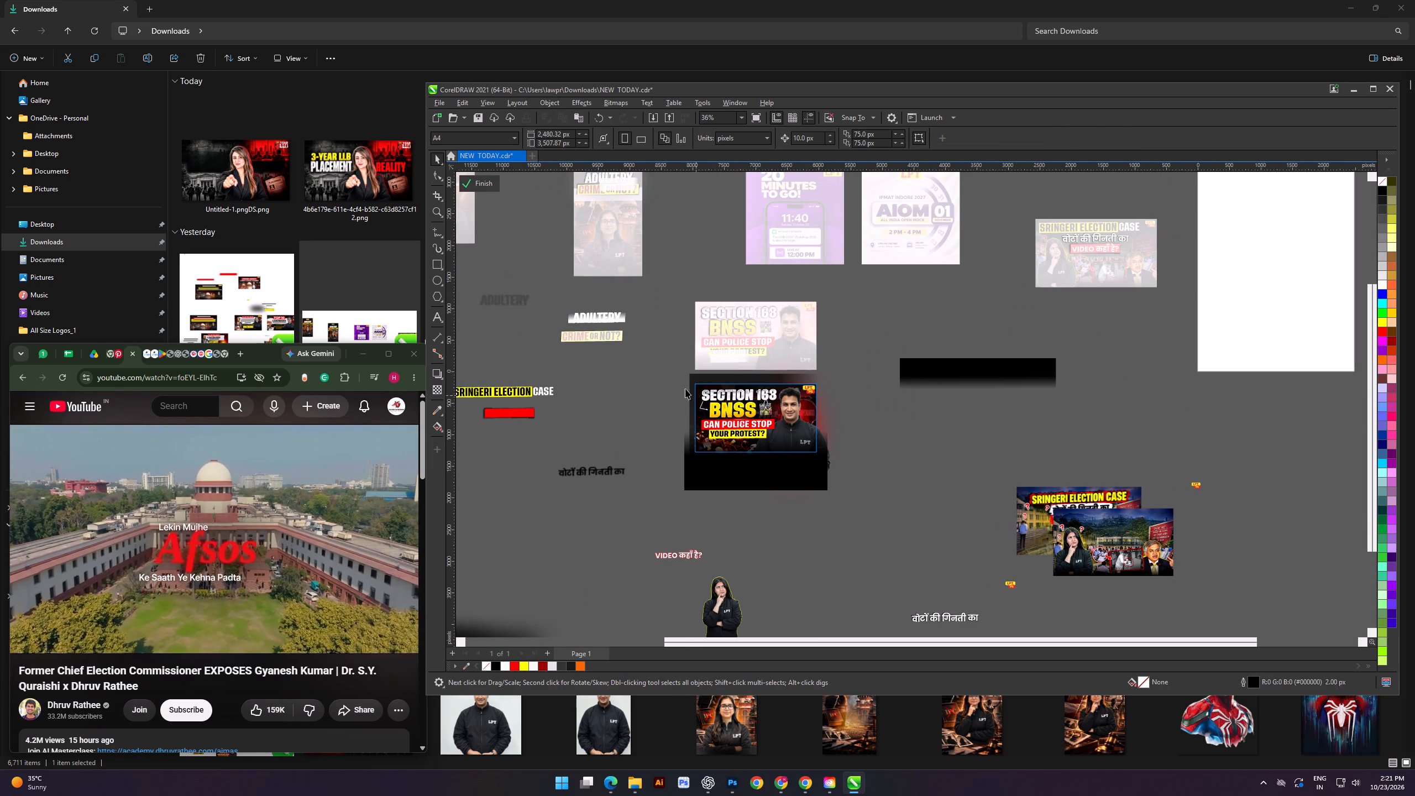
{"action": "left_click_drag", "start_coordinate": [658, 366], "coordinate": [792, 451]}
{"action": "left_click_drag", "start_coordinate": [746, 417], "coordinate": [569, 553]}
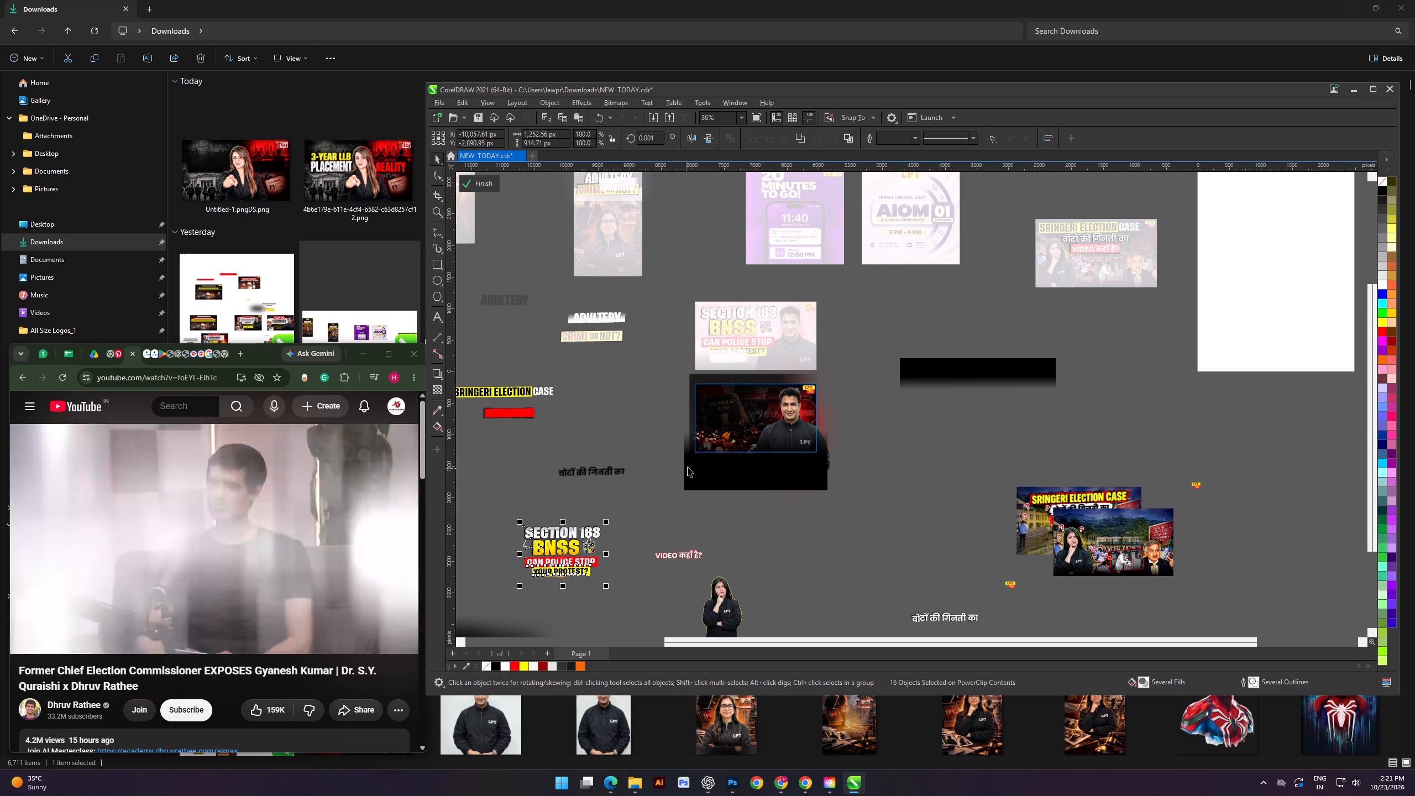
Move the LPT logo, portrait, red glow, dark gradients and background pictures out of the PowerClip frame and finish editing.
{"action": "left_click_drag", "start_coordinate": [777, 409], "coordinate": [936, 413]}
{"action": "left_click_drag", "start_coordinate": [884, 420], "coordinate": [940, 446]}
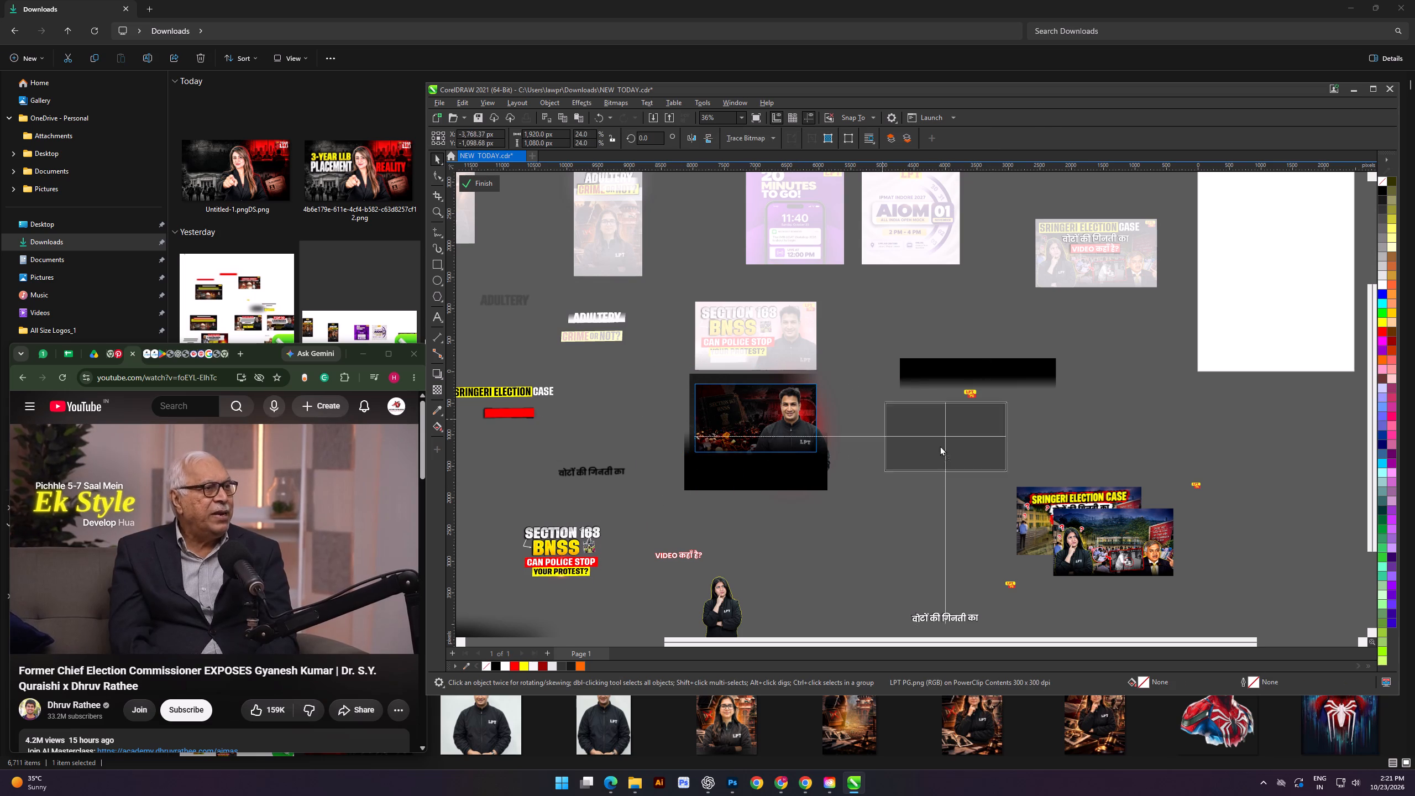
{"action": "left_click_drag", "start_coordinate": [940, 446], "coordinate": [967, 463]}
{"action": "left_click_drag", "start_coordinate": [773, 463], "coordinate": [819, 582]}
{"action": "left_click_drag", "start_coordinate": [795, 437], "coordinate": [952, 475]}
{"action": "left_click_drag", "start_coordinate": [783, 432], "coordinate": [955, 461]}
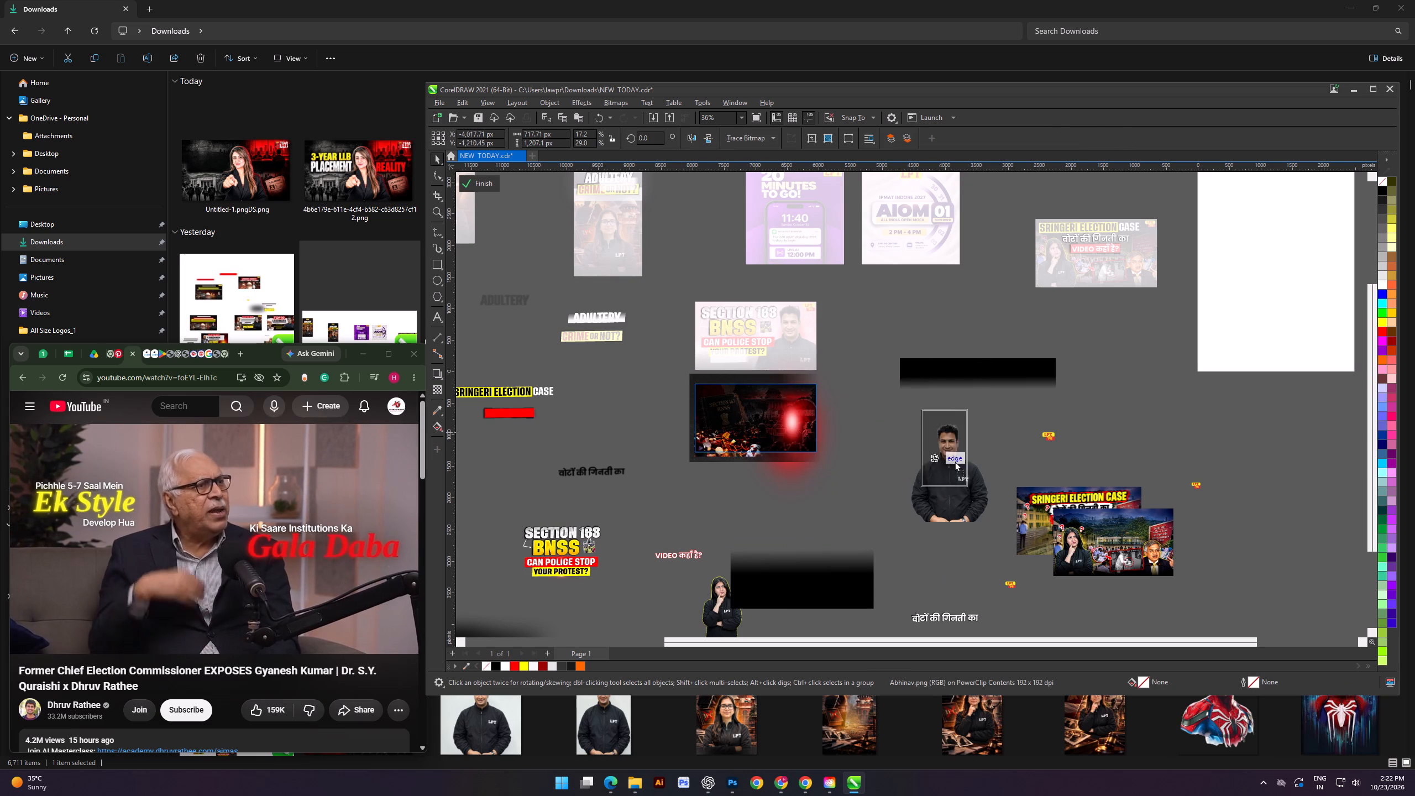
{"action": "left_click_drag", "start_coordinate": [955, 461], "coordinate": [956, 461]}
{"action": "left_click_drag", "start_coordinate": [768, 436], "coordinate": [799, 537]}
{"action": "left_click_drag", "start_coordinate": [813, 433], "coordinate": [921, 438]}
{"action": "left_click_drag", "start_coordinate": [806, 434], "coordinate": [950, 460]}
{"action": "left_click_drag", "start_coordinate": [787, 435], "coordinate": [924, 455]}
{"action": "left_click_drag", "start_coordinate": [742, 438], "coordinate": [578, 578]}
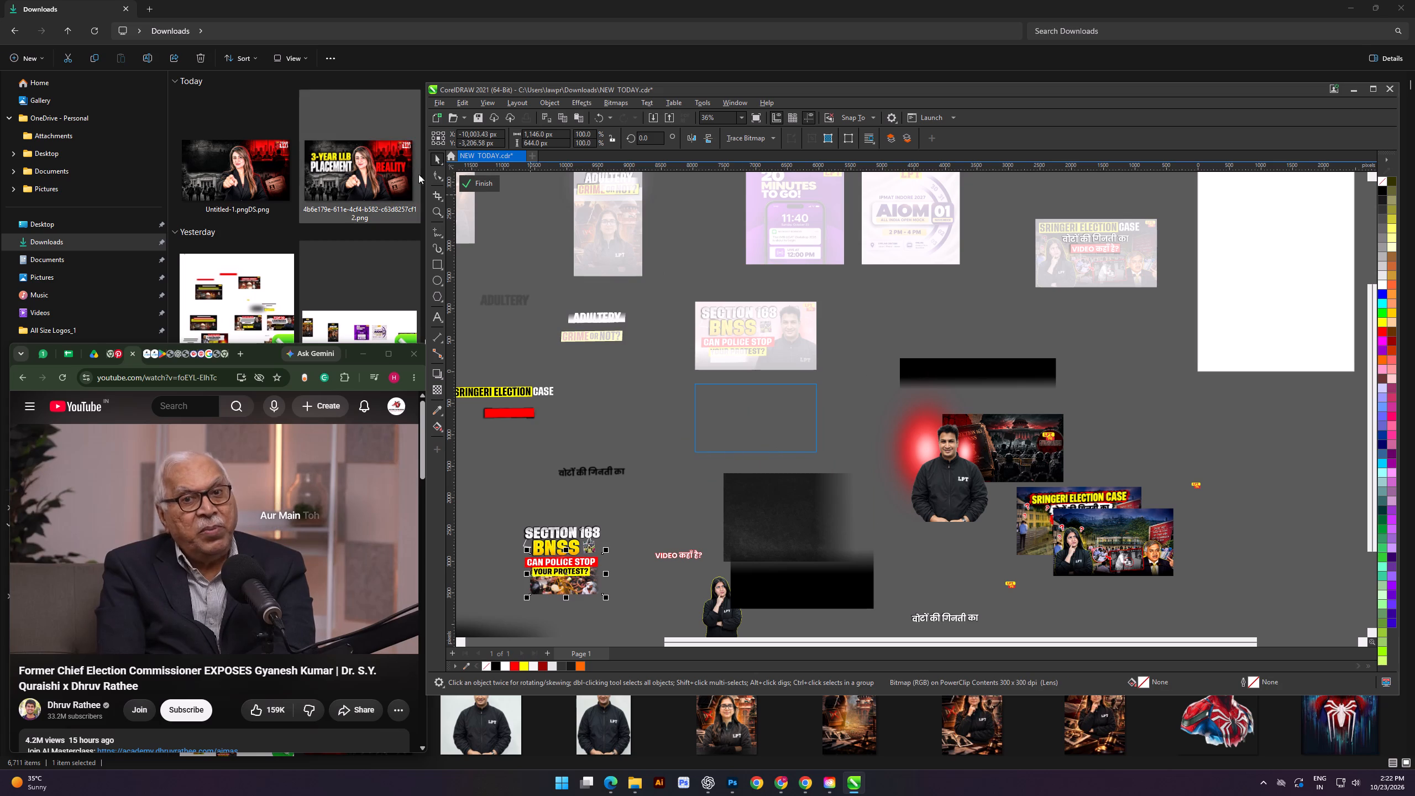
{"action": "left_click", "coordinate": [467, 182]}
{"action": "left_click", "coordinate": [667, 420]}
Import the heading-free thumbnail Untitled-1.pngDS.png and place it beside the empty red frame.
{"action": "scroll", "coordinate": [738, 431], "scroll_direction": "up", "scroll_amount": 4}
{"action": "key", "text": "ctrl+i"}
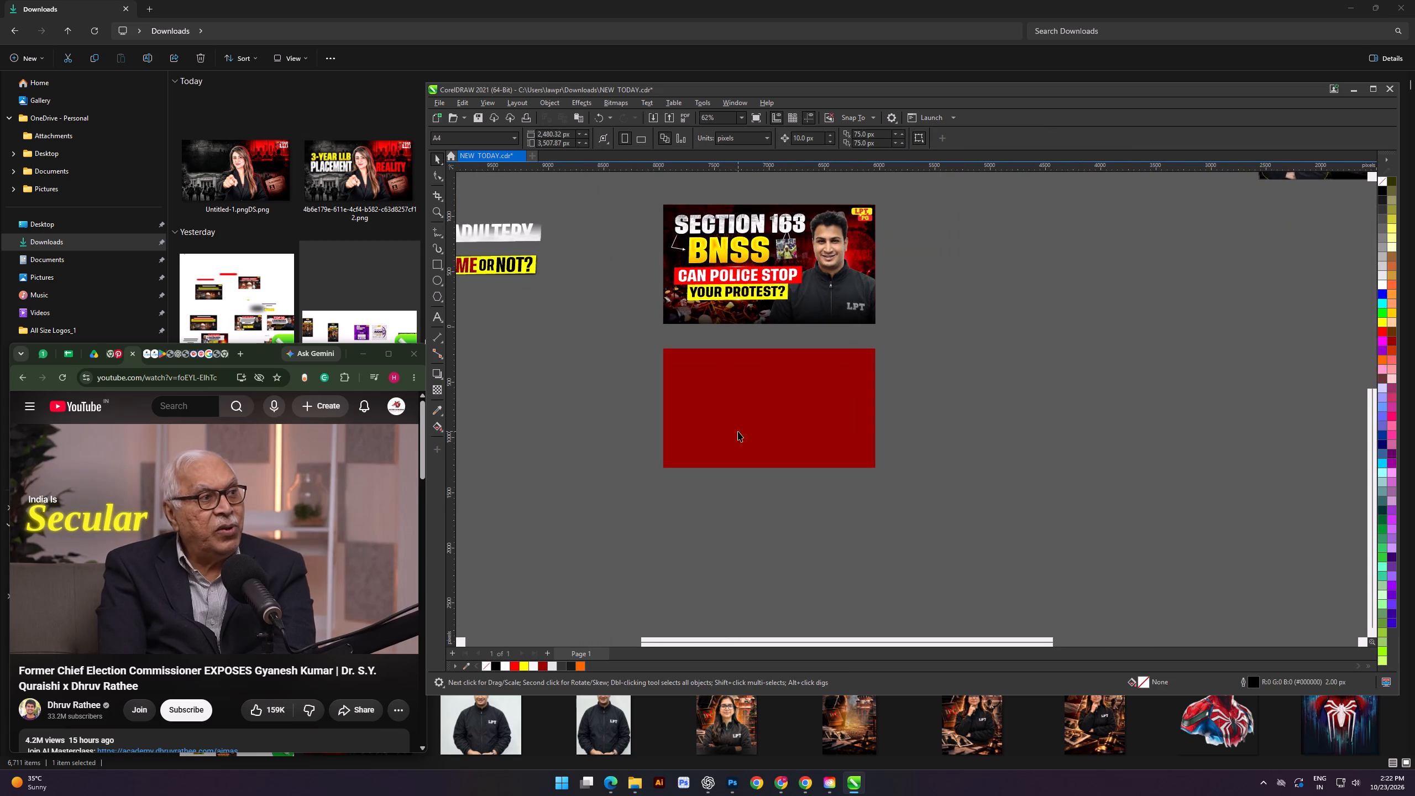
{"action": "double_click", "coordinate": [691, 413]}
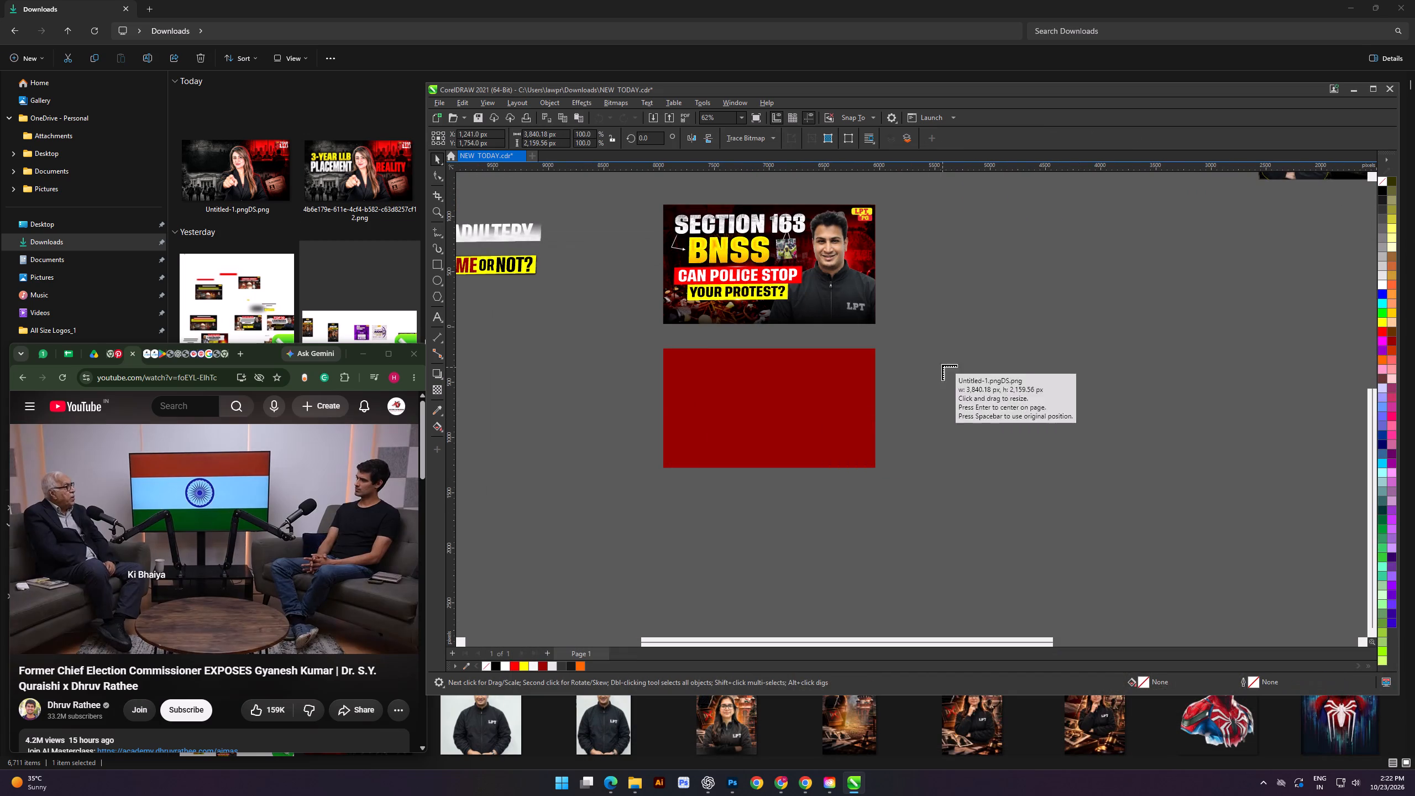
{"action": "left_click_drag", "start_coordinate": [939, 368], "coordinate": [1072, 563]}
PowerClip the imported thumbnail into the red frame and scale it to 1,920 px wide so it fills the frame.
{"action": "key", "text": "d"}
{"action": "triple_click", "coordinate": [777, 406]}
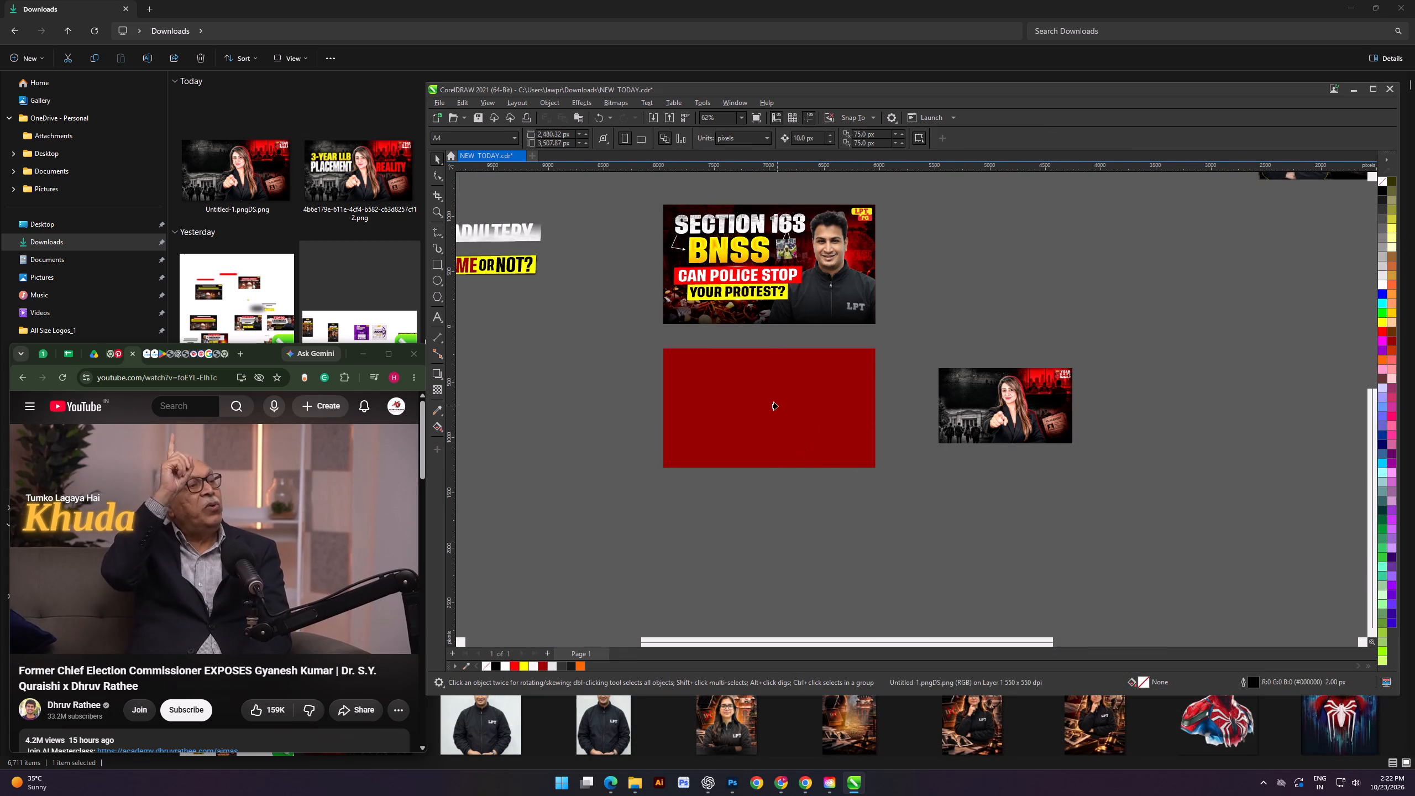
{"action": "scroll", "coordinate": [780, 420], "scroll_direction": "up", "scroll_amount": 3}
{"action": "left_click_drag", "start_coordinate": [868, 464], "coordinate": [905, 504], "text": "shift"}
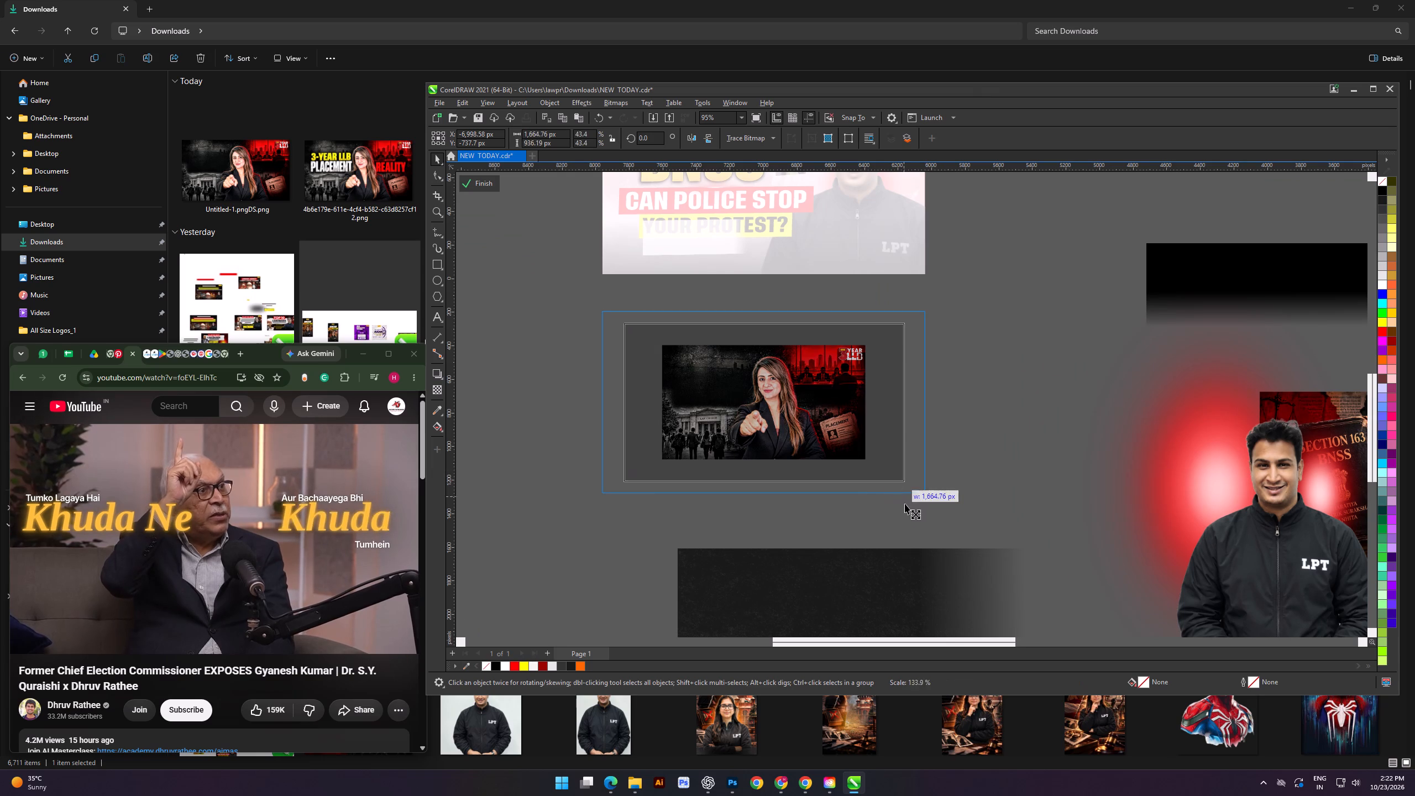
{"action": "left_click_drag", "start_coordinate": [905, 504], "coordinate": [927, 523], "text": "shift"}
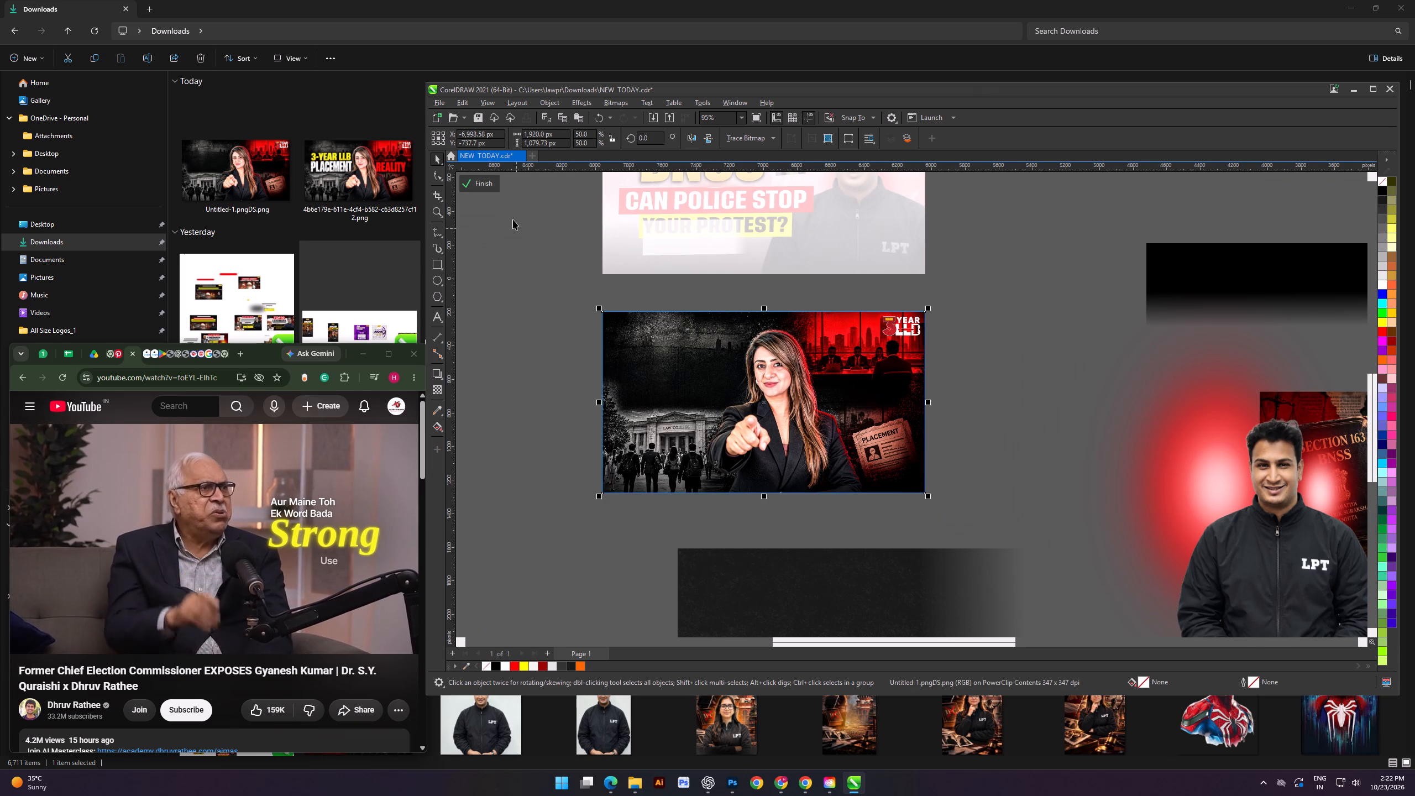
{"action": "left_click", "coordinate": [486, 175]}
{"action": "left_click", "coordinate": [481, 188]}
{"action": "left_click", "coordinate": [555, 397]}
Fill the new thumbnail's PowerClip frame with black.
{"action": "left_click", "coordinate": [736, 447]}
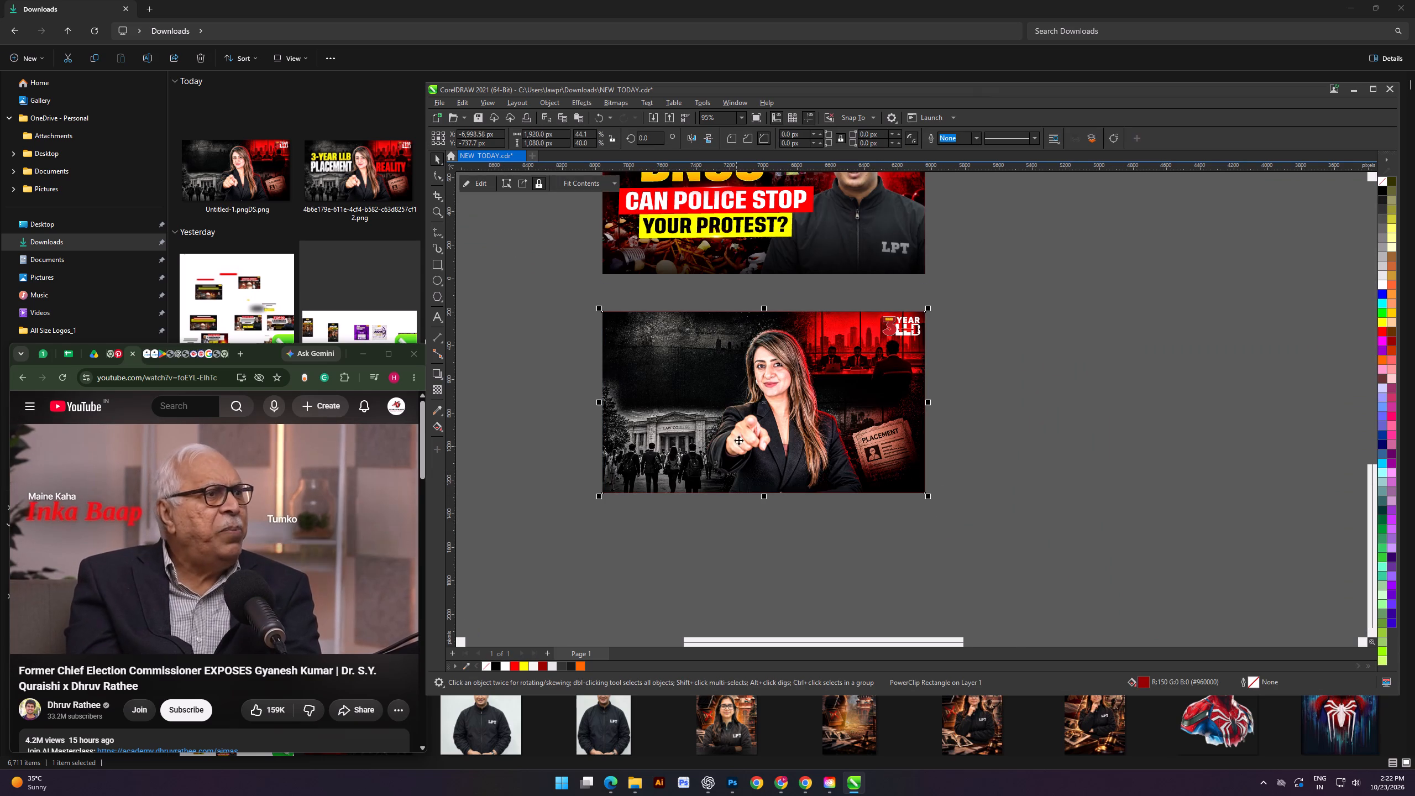
{"action": "left_click", "coordinate": [1381, 188]}
{"action": "left_click_drag", "start_coordinate": [1142, 321], "coordinate": [1127, 328]}
Open the new thumbnail's PowerClip contents and move the large blurred shadow bitmap down from the old heading group.
{"action": "scroll", "coordinate": [719, 392], "scroll_direction": "down", "scroll_amount": 3}
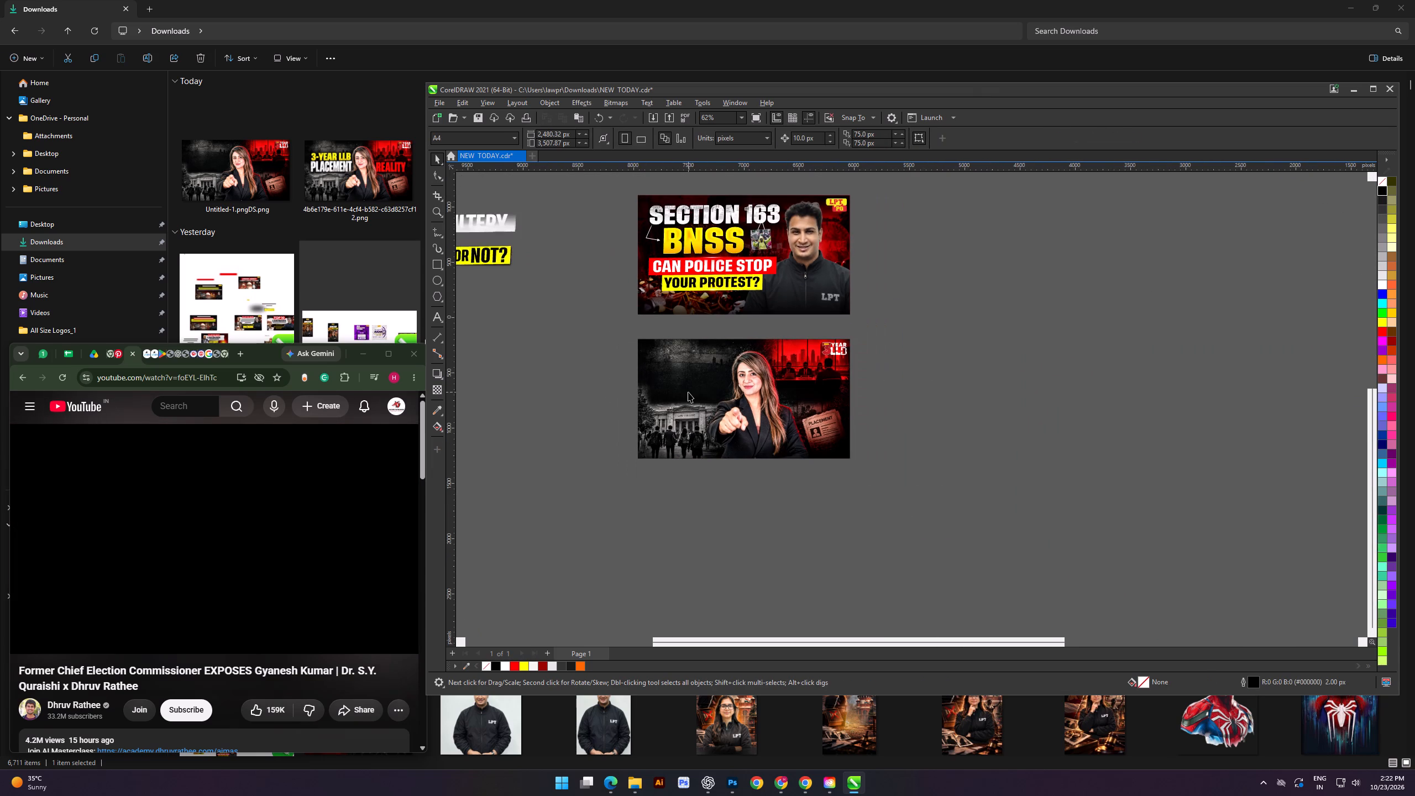
{"action": "scroll", "coordinate": [688, 392], "scroll_direction": "down", "scroll_amount": 3}
{"action": "left_click", "coordinate": [681, 476]}
{"action": "scroll", "coordinate": [695, 345], "scroll_direction": "down", "scroll_amount": 2}
{"action": "double_click", "coordinate": [728, 406]}
{"action": "scroll", "coordinate": [728, 406], "scroll_direction": "down", "scroll_amount": 2, "text": "alt"}
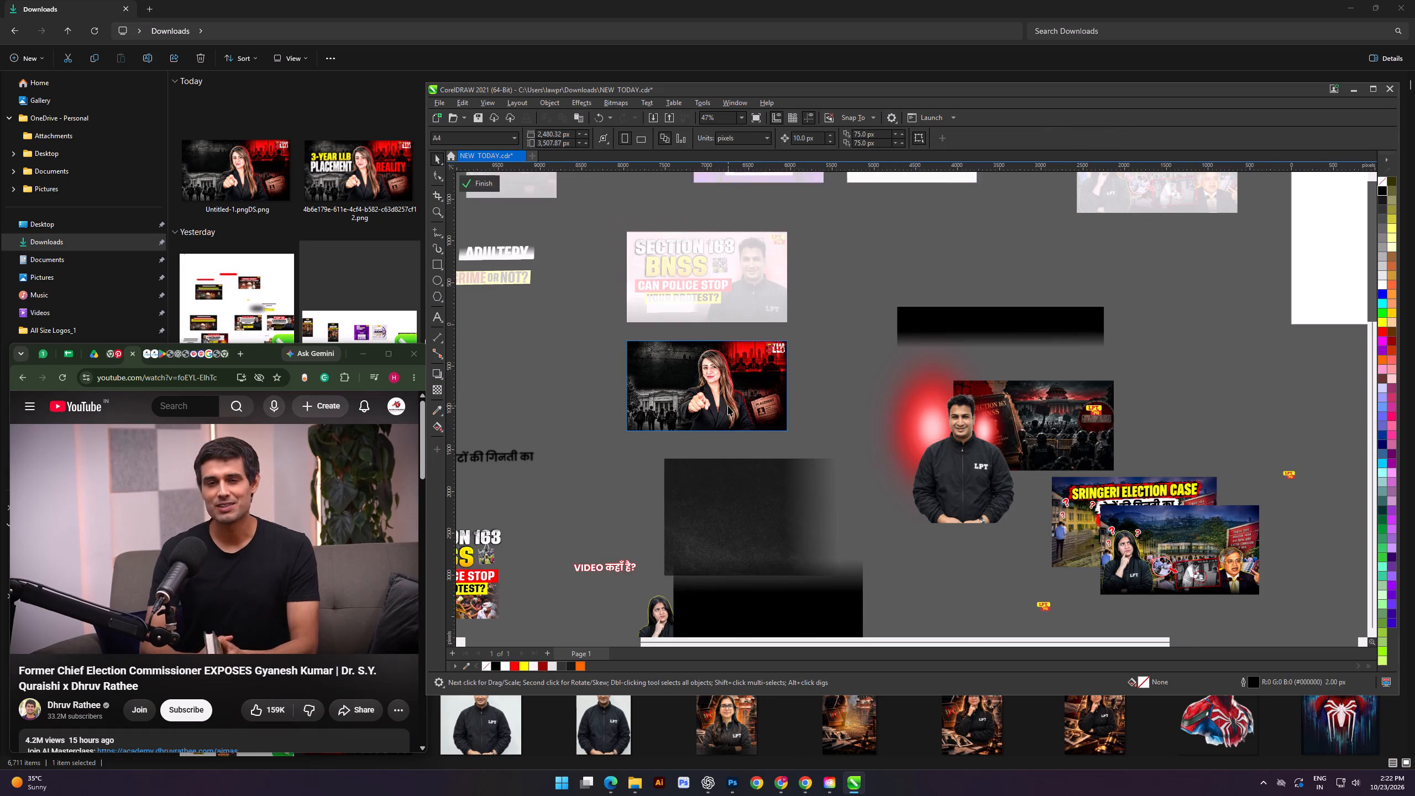
{"action": "scroll", "coordinate": [728, 406], "scroll_direction": "down", "scroll_amount": 1, "text": "alt"}
{"action": "scroll", "coordinate": [678, 413], "scroll_direction": "down", "scroll_amount": 3}
{"action": "scroll", "coordinate": [584, 437], "scroll_direction": "up", "scroll_amount": 4, "text": "shift"}
{"action": "left_click_drag", "start_coordinate": [512, 460], "coordinate": [626, 567]}
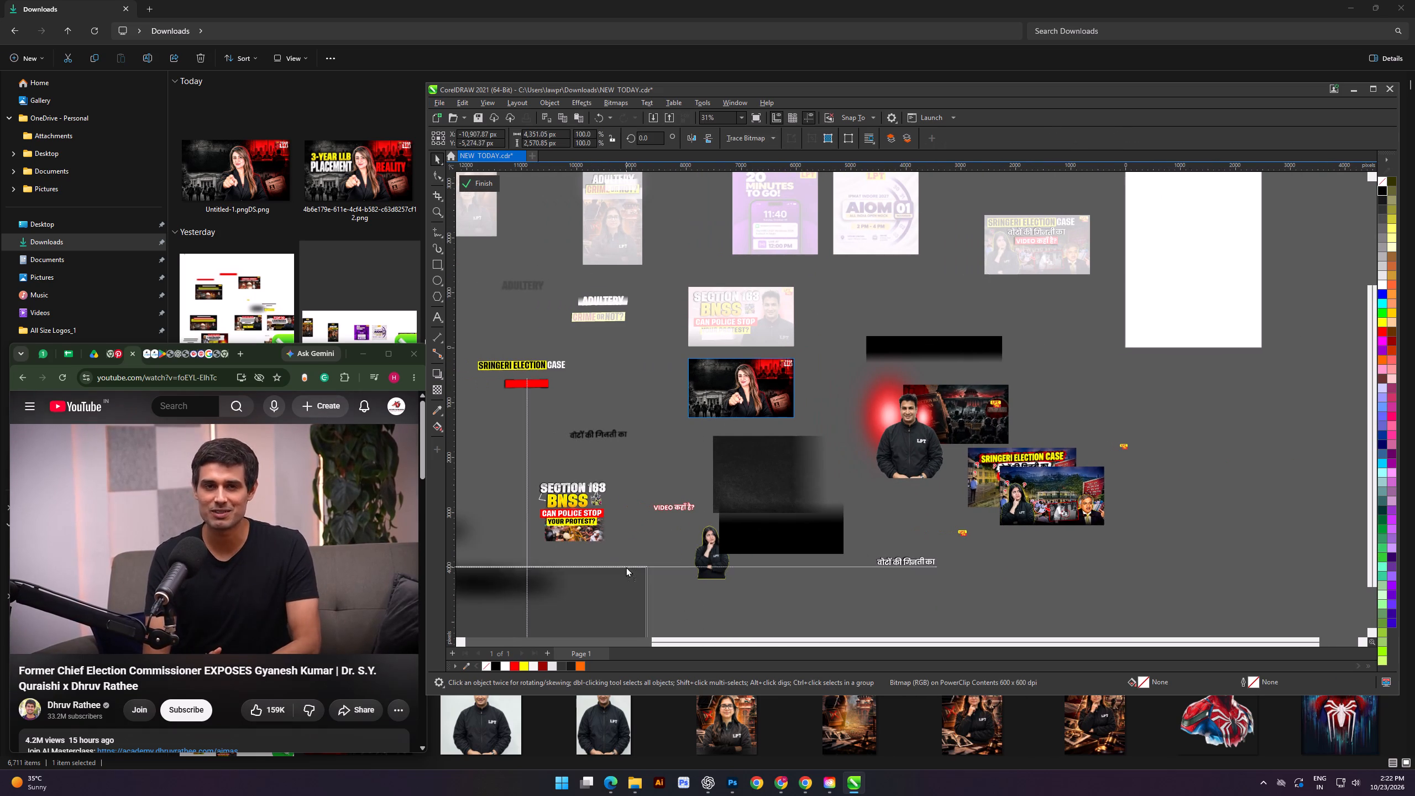
{"action": "left_click_drag", "start_coordinate": [626, 567], "coordinate": [543, 586]}
Copy the "SECTION 163 BNSS" heading group from the PowerClip contents and paste it onto the page outside the frame.
{"action": "left_click", "coordinate": [523, 458]}
{"action": "left_click_drag", "start_coordinate": [518, 453], "coordinate": [634, 565]}
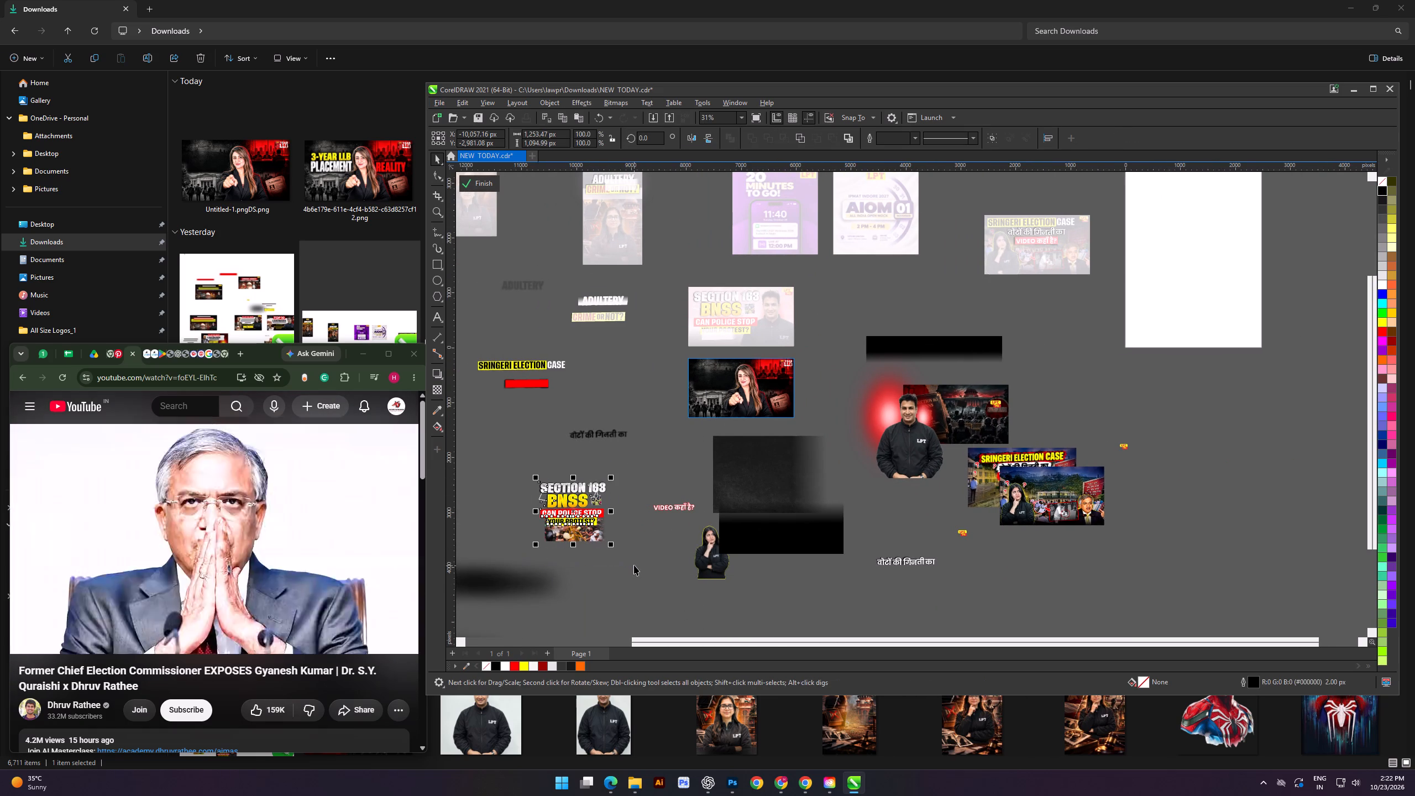
{"action": "key", "text": "ctrl+c"}
{"action": "left_click", "coordinate": [491, 182]}
{"action": "left_click", "coordinate": [520, 352]}
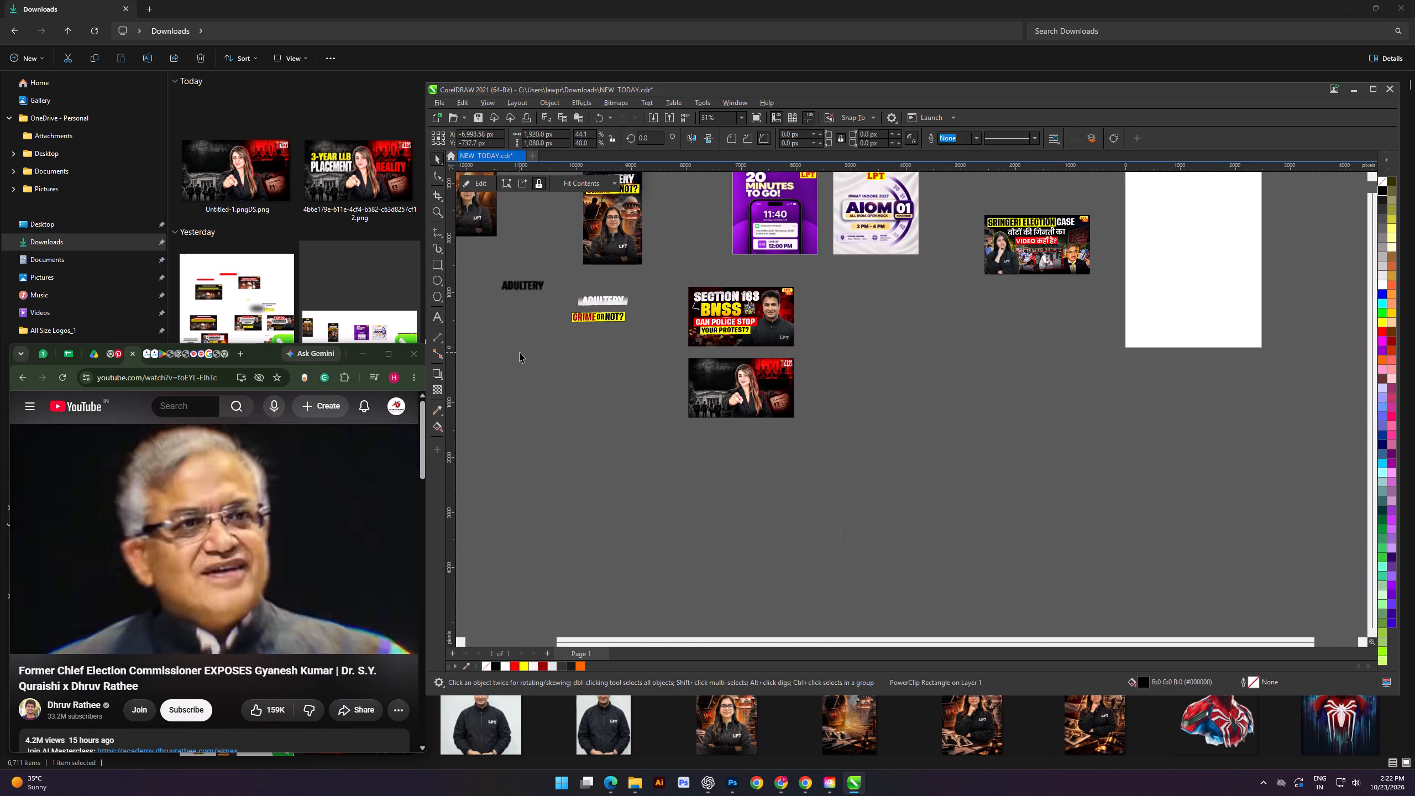
{"action": "key", "text": "ctrl+v"}
{"action": "left_click", "coordinate": [587, 427]}
Move the "SECTION 163" and "BNSS" heading lines with their small photo and arrows up beside the new thumbnail.
{"action": "scroll", "coordinate": [615, 490], "scroll_direction": "up", "scroll_amount": 4}
{"action": "scroll", "coordinate": [613, 476], "scroll_direction": "up", "scroll_amount": 3, "text": "alt"}
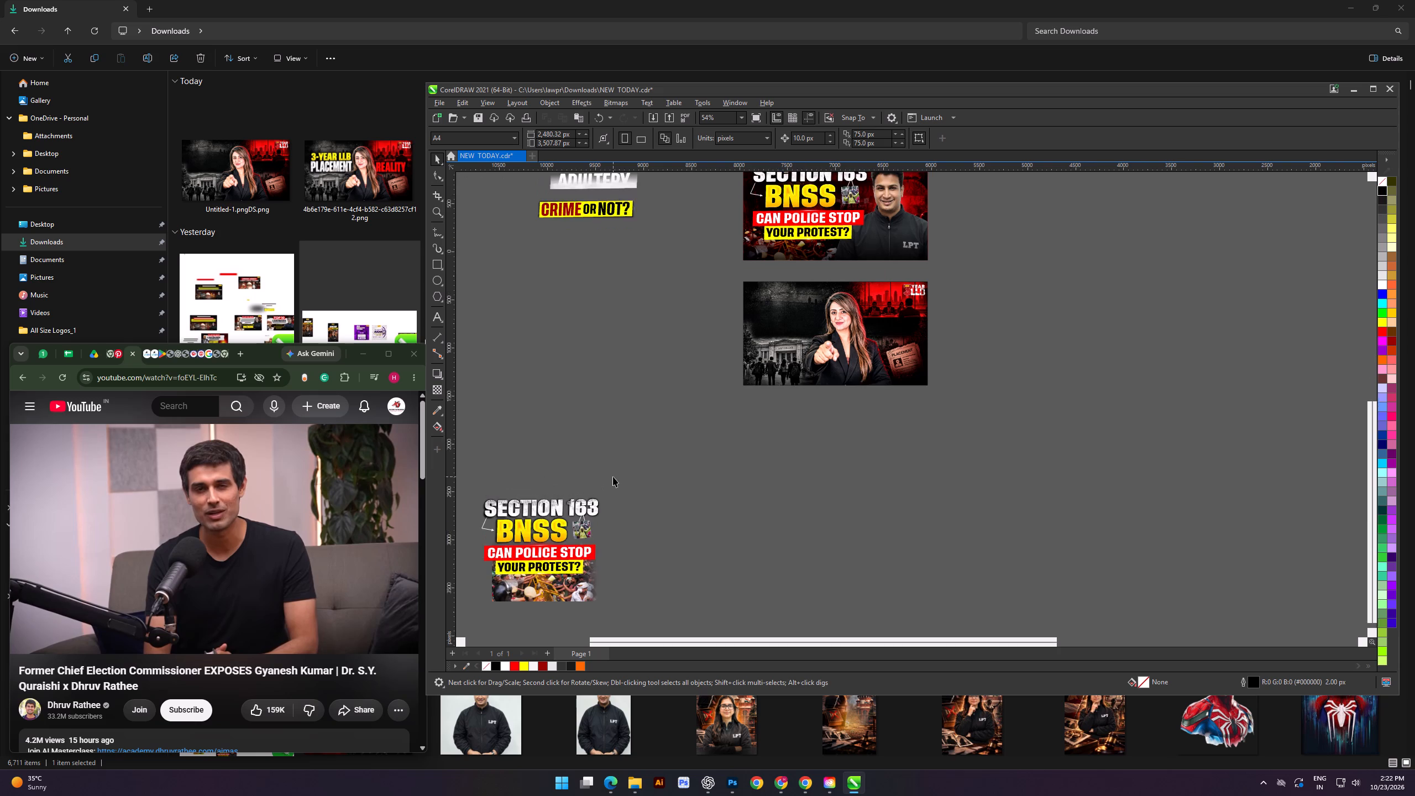
{"action": "scroll", "coordinate": [531, 502], "scroll_direction": "up", "scroll_amount": 4, "text": "shift"}
{"action": "left_click_drag", "start_coordinate": [502, 476], "coordinate": [672, 560]}
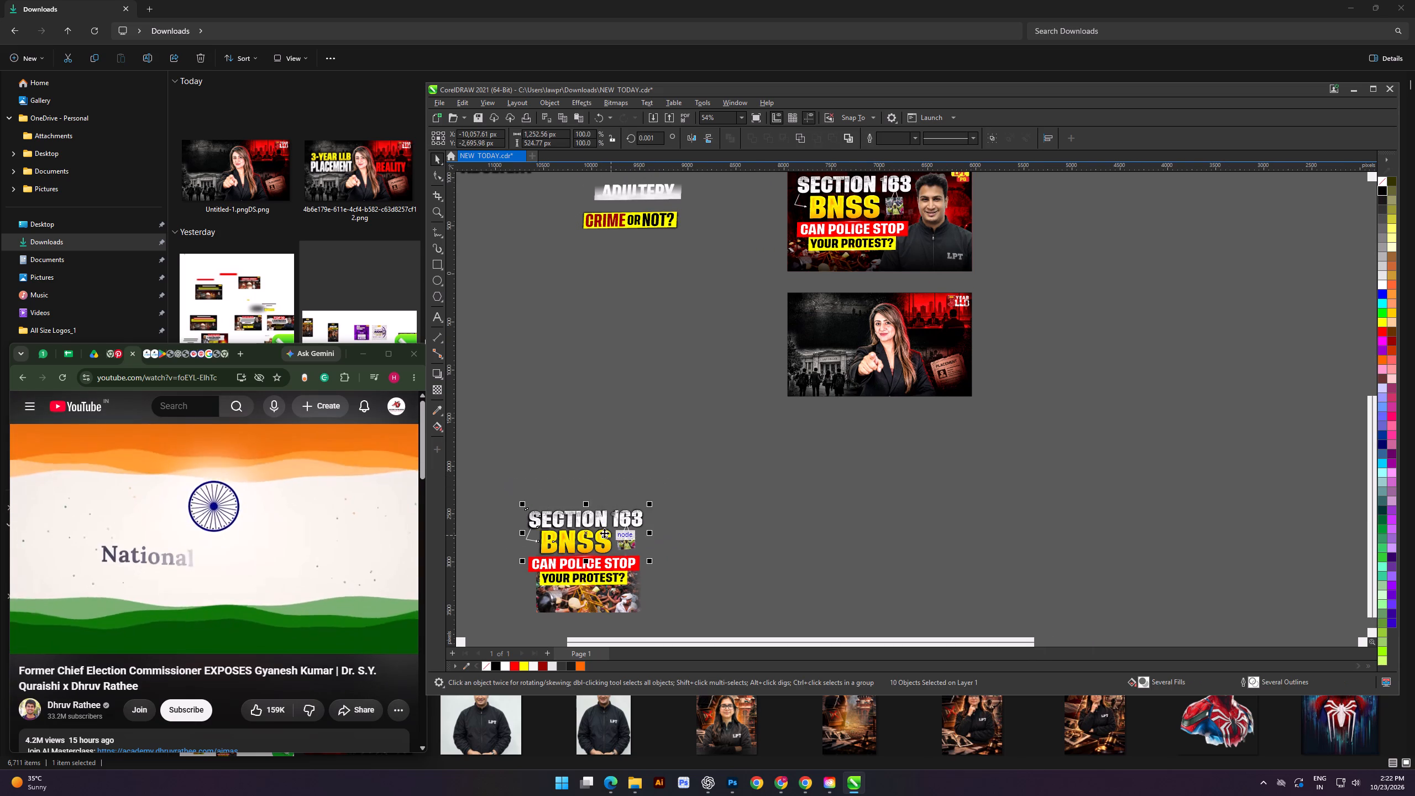
{"action": "left_click_drag", "start_coordinate": [604, 533], "coordinate": [699, 368]}
{"action": "left_click_drag", "start_coordinate": [735, 516], "coordinate": [742, 500]}
Move the small protest photo and the white arrow lines away from the "SECTION 163 BNSS" heading, placing them below it.
{"action": "scroll", "coordinate": [799, 425], "scroll_direction": "up", "scroll_amount": 3, "text": "alt"}
{"action": "scroll", "coordinate": [799, 424], "scroll_direction": "down", "scroll_amount": 3, "text": "shift"}
{"action": "scroll", "coordinate": [724, 424], "scroll_direction": "up", "scroll_amount": 5}
{"action": "left_click", "coordinate": [672, 451]}
{"action": "left_click_drag", "start_coordinate": [633, 456], "coordinate": [723, 354]}
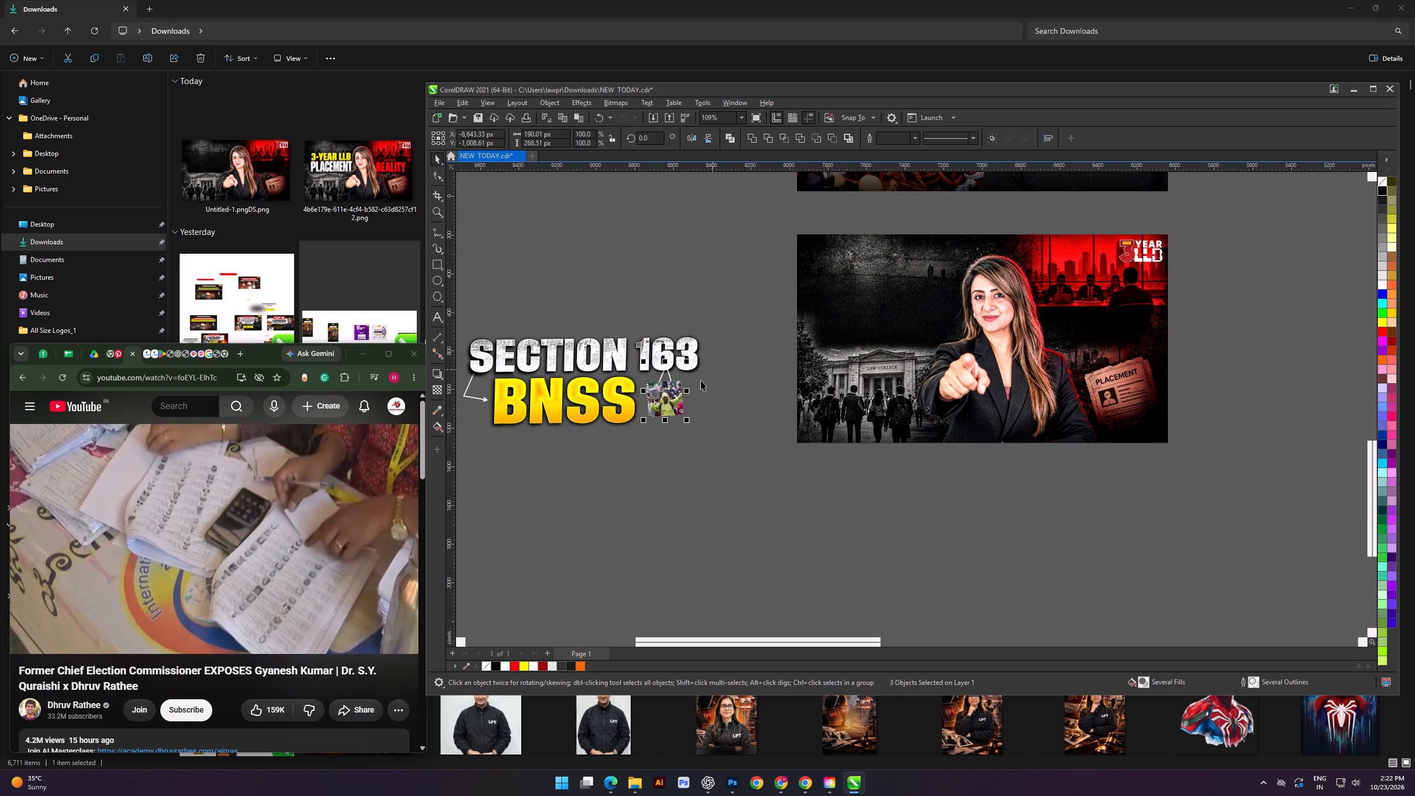
{"action": "left_click_drag", "start_coordinate": [674, 395], "coordinate": [695, 562]}
{"action": "scroll", "coordinate": [689, 474], "scroll_direction": "down", "scroll_amount": 3}
{"action": "scroll", "coordinate": [567, 449], "scroll_direction": "up", "scroll_amount": 3, "text": "shift"}
{"action": "left_click_drag", "start_coordinate": [575, 420], "coordinate": [573, 576]}
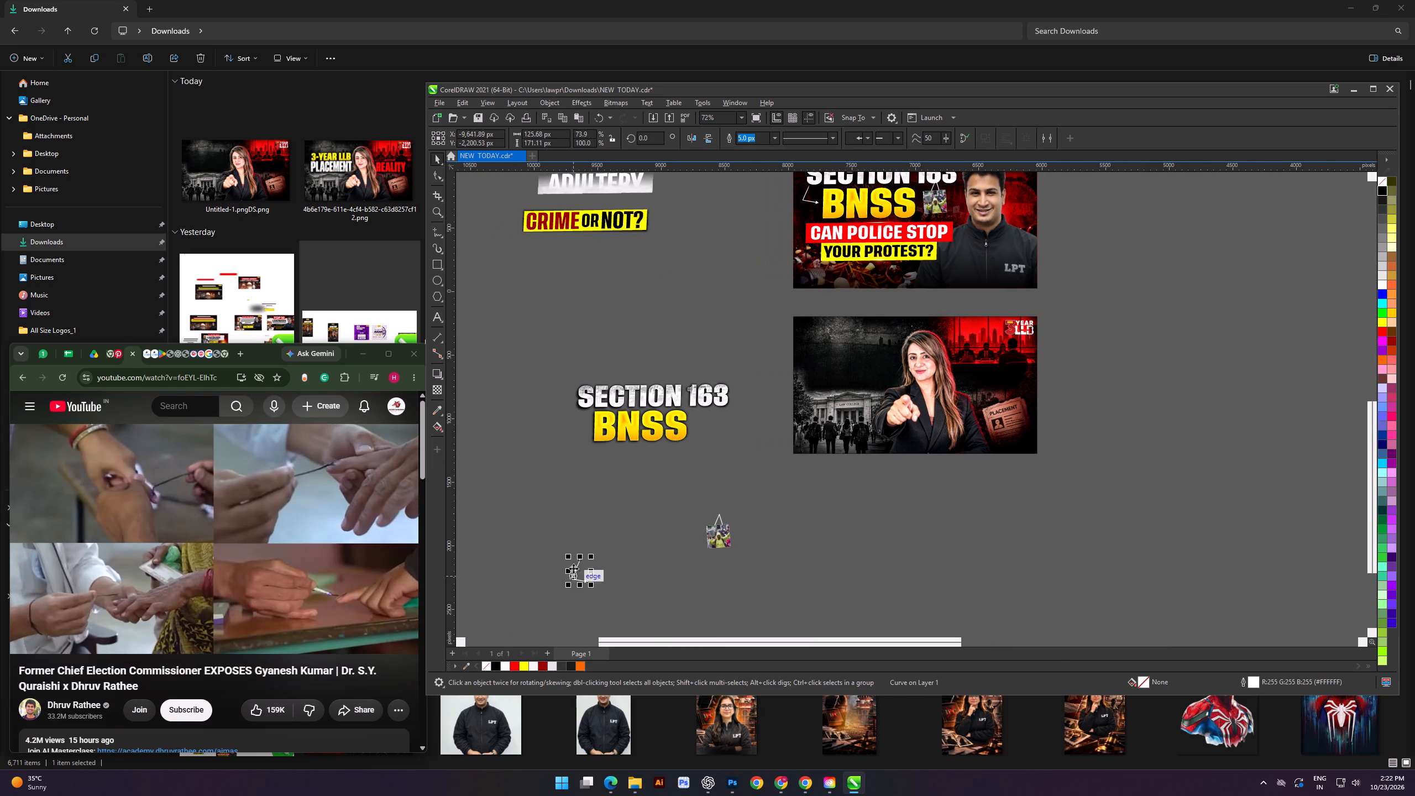
Move the yellow "BNSS" heading off its blurred shadow and clear its transformations.
{"action": "left_click_drag", "start_coordinate": [593, 433], "coordinate": [654, 478]}
{"action": "left_click", "coordinate": [671, 512]}
{"action": "left_click", "coordinate": [707, 464]}
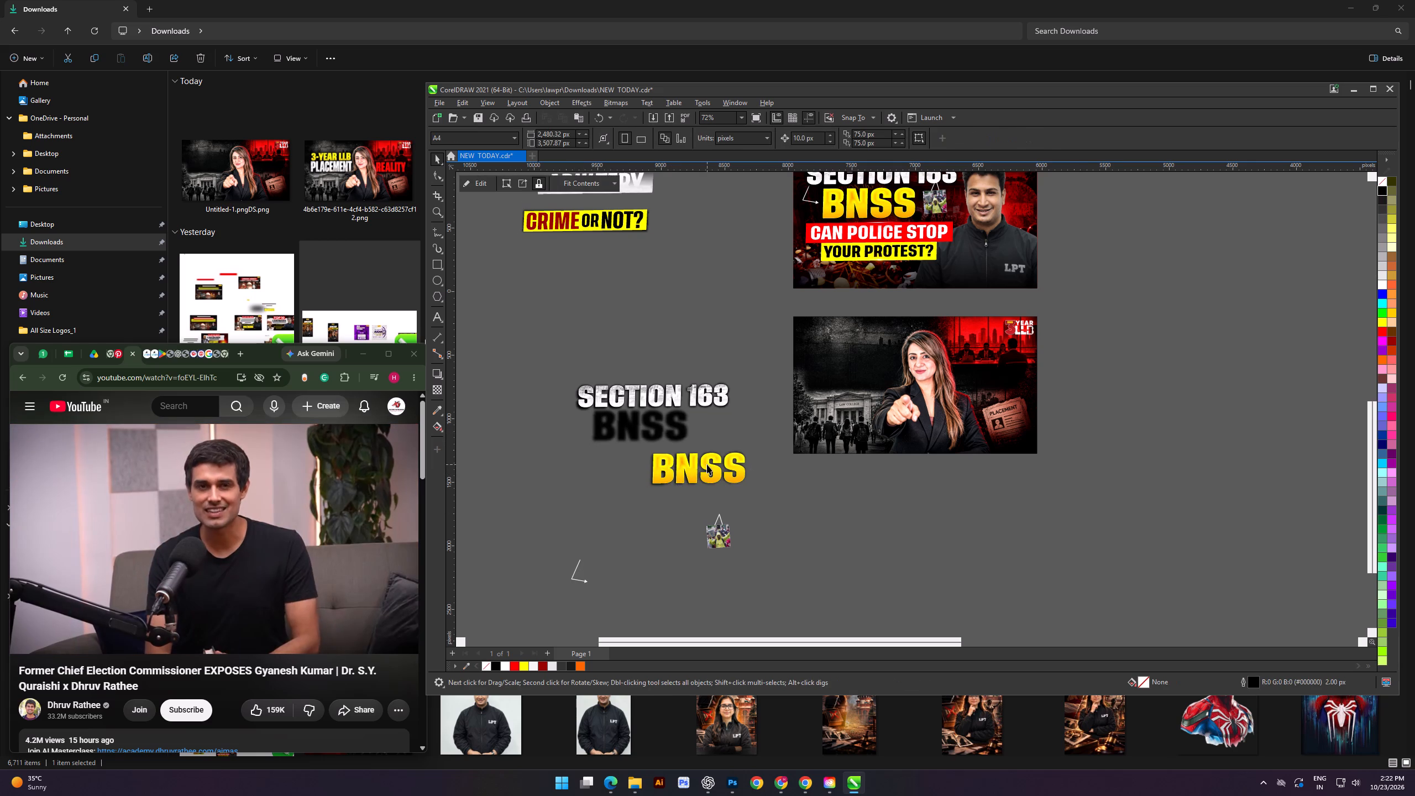
{"action": "left_click", "coordinate": [514, 99]}
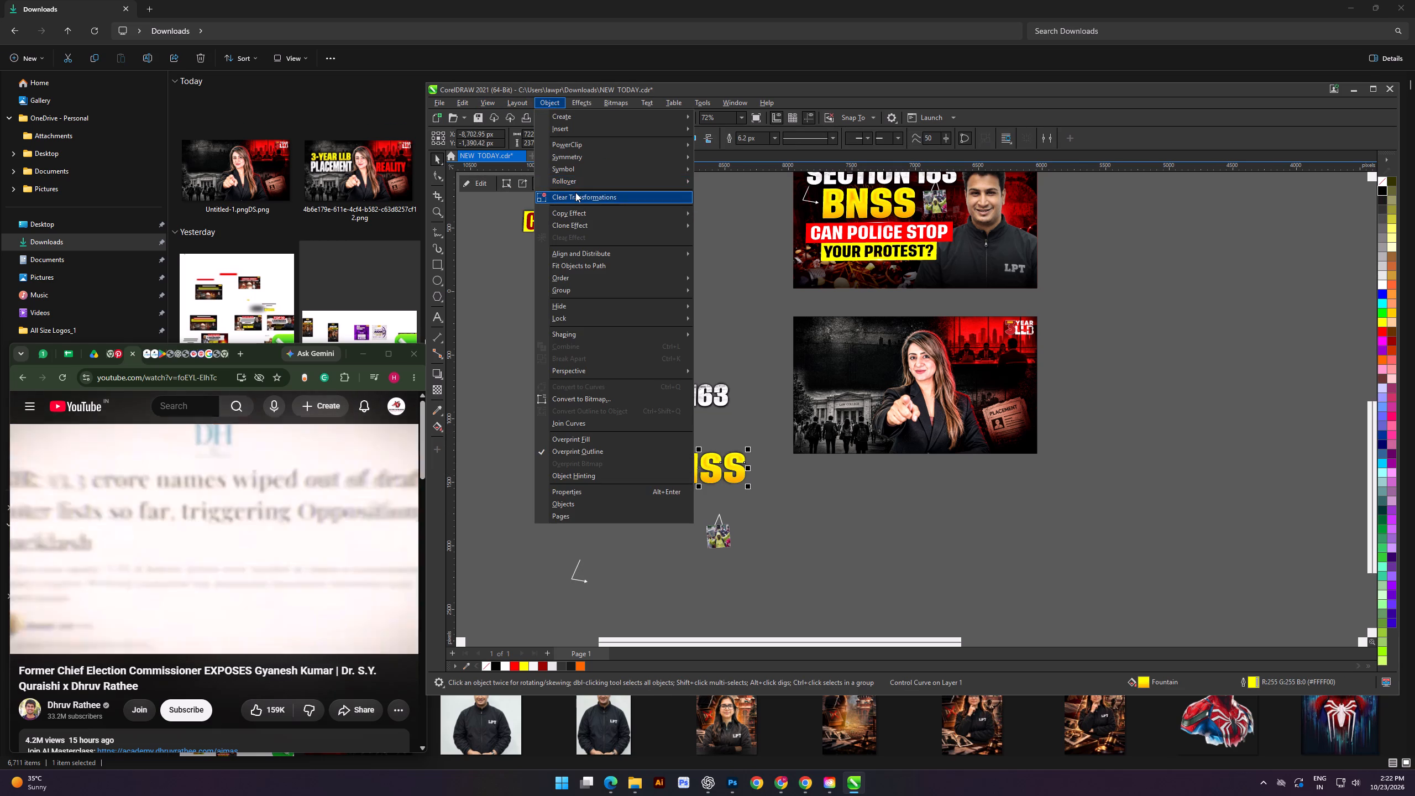
{"action": "left_click", "coordinate": [577, 194]}
{"action": "left_click", "coordinate": [787, 522]}
{"action": "scroll", "coordinate": [726, 415], "scroll_direction": "down", "scroll_amount": 8, "text": "shift"}
{"action": "scroll", "coordinate": [731, 495], "scroll_direction": "up", "scroll_amount": 3, "text": "alt"}
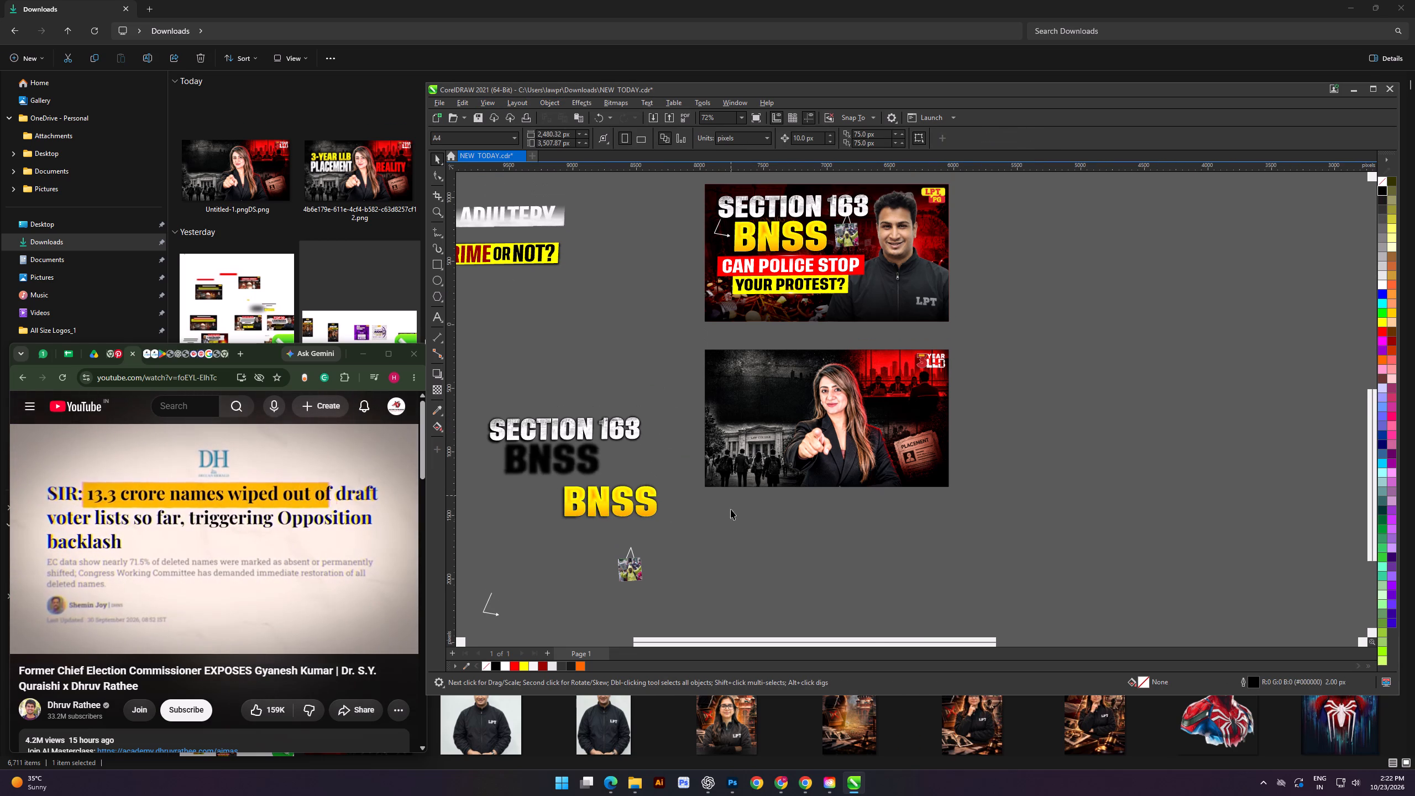
{"action": "left_click", "coordinate": [731, 538]}
Place the yellow "BNSS" heading on the new thumbnail's dark area beside the woman and scale it to about 88.5%.
{"action": "left_click_drag", "start_coordinate": [620, 504], "coordinate": [771, 391]}
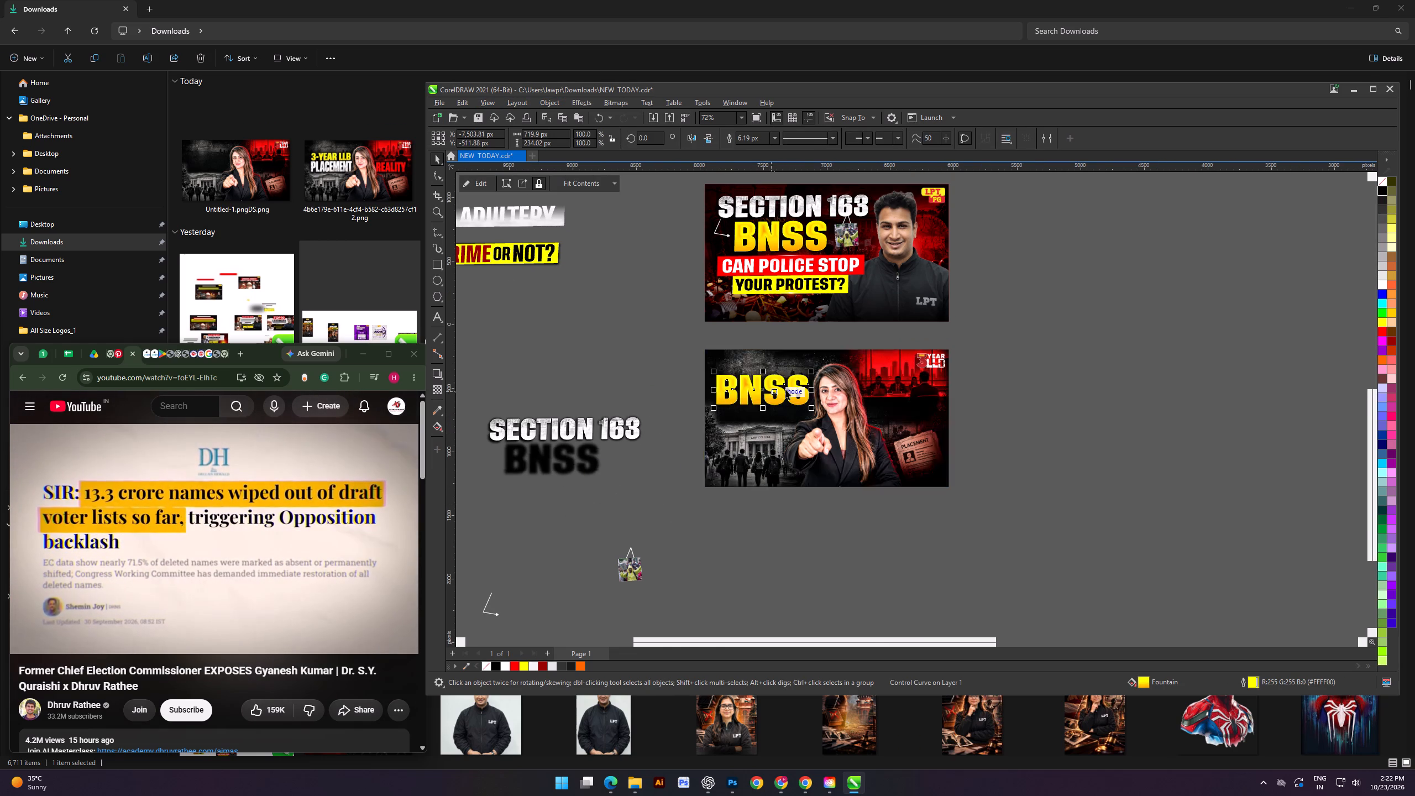
{"action": "scroll", "coordinate": [796, 383], "scroll_direction": "up", "scroll_amount": 9}
{"action": "left_click_drag", "start_coordinate": [845, 459], "coordinate": [826, 465], "text": "shift"}
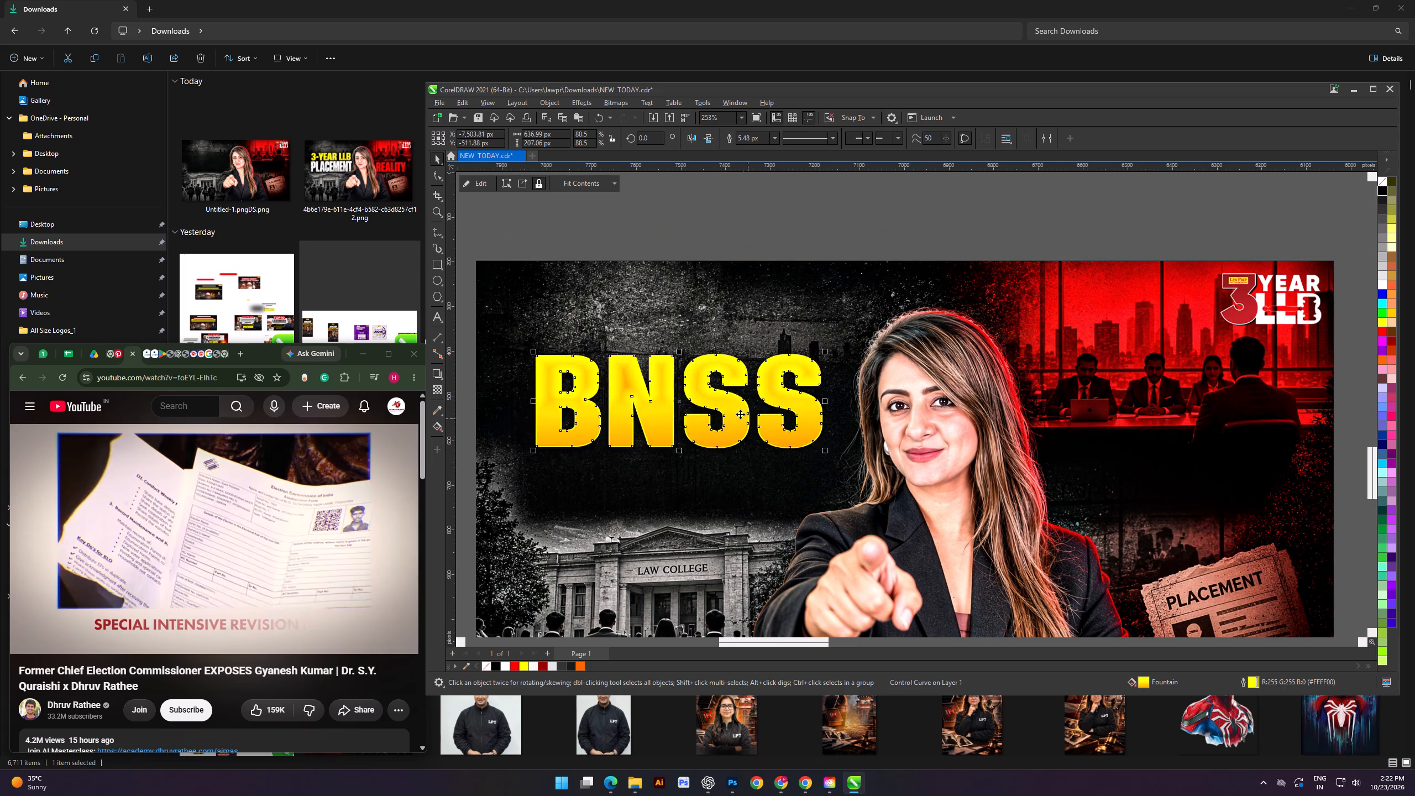
{"action": "scroll", "coordinate": [740, 412], "scroll_direction": "down", "scroll_amount": 4}
{"action": "left_click", "coordinate": [549, 402]}
Move the white "SECTION 163" heading up off its blurred shadow and clear its transformations.
{"action": "scroll", "coordinate": [660, 413], "scroll_direction": "down", "scroll_amount": 4}
{"action": "scroll", "coordinate": [661, 413], "scroll_direction": "up", "scroll_amount": 4, "text": "shift"}
{"action": "scroll", "coordinate": [661, 413], "scroll_direction": "down", "scroll_amount": 10}
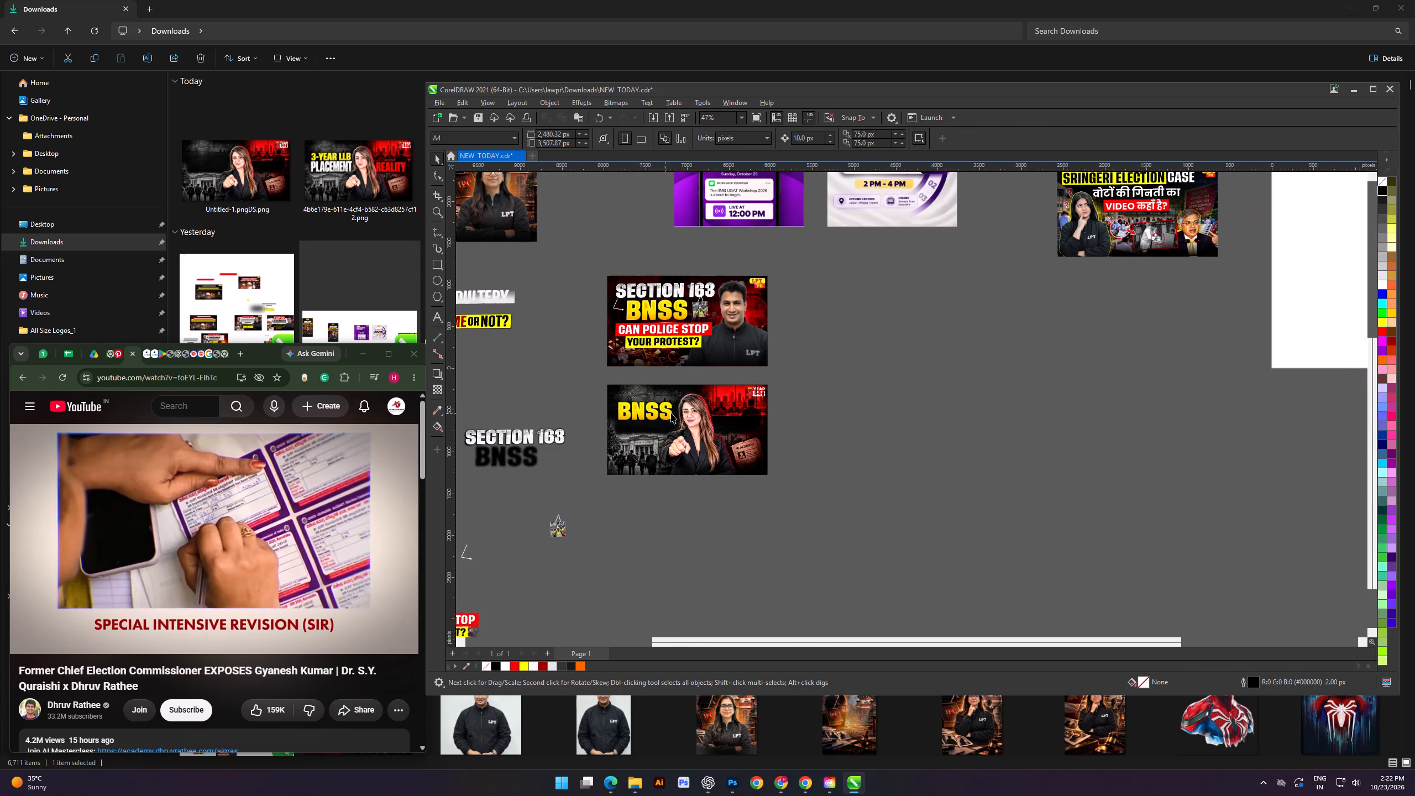
{"action": "scroll", "coordinate": [671, 413], "scroll_direction": "down", "scroll_amount": 2}
{"action": "scroll", "coordinate": [553, 431], "scroll_direction": "up", "scroll_amount": 7, "text": "shift"}
{"action": "left_click_drag", "start_coordinate": [550, 431], "coordinate": [551, 383]}
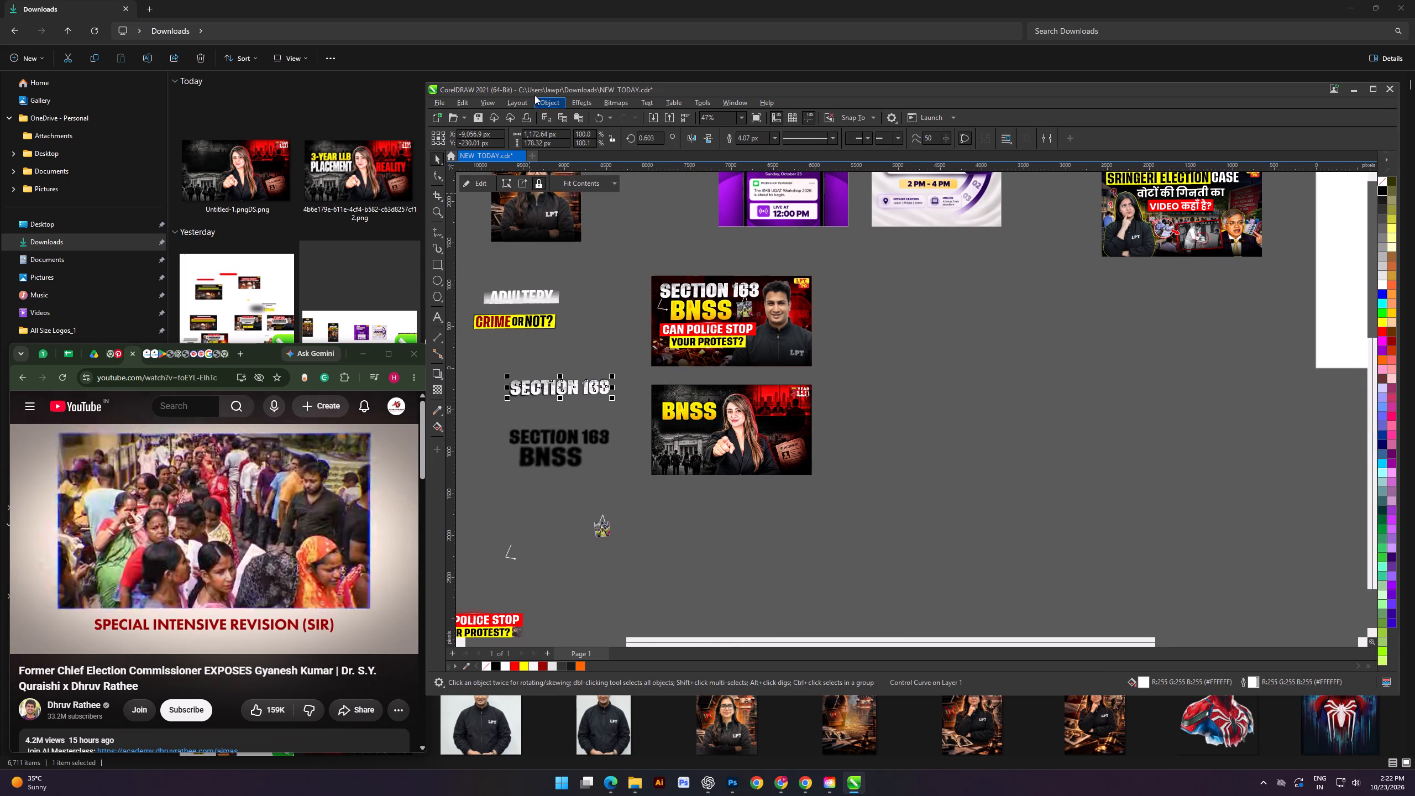
{"action": "left_click", "coordinate": [545, 103]}
{"action": "left_click", "coordinate": [586, 195]}
{"action": "left_click", "coordinate": [572, 348]}
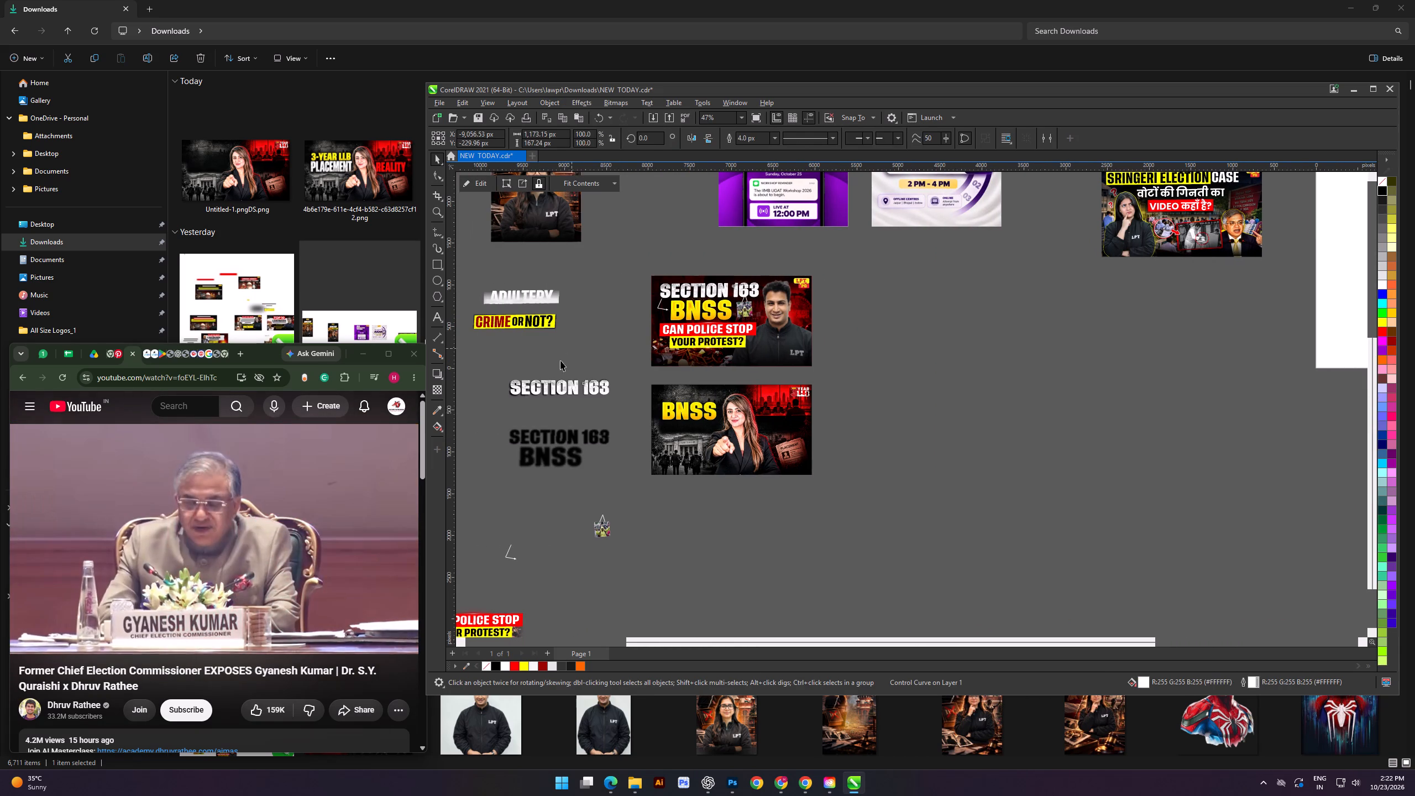
Move the white "SECTION 163" heading to the empty area just below the new thumbnail.
{"action": "scroll", "coordinate": [514, 381], "scroll_direction": "up", "scroll_amount": 1, "text": "shift"}
{"action": "scroll", "coordinate": [525, 409], "scroll_direction": "up", "scroll_amount": 4}
{"action": "left_click", "coordinate": [529, 386]}
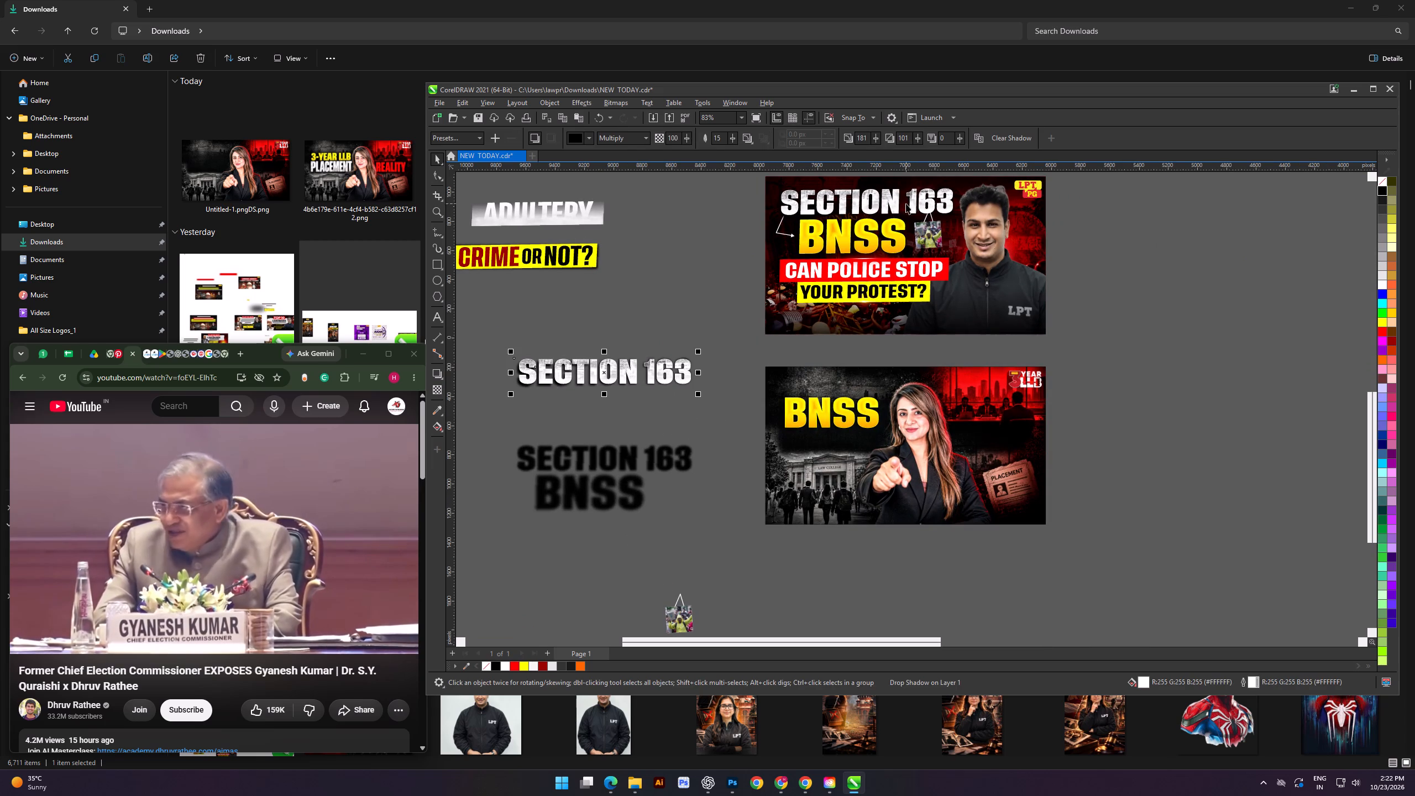
{"action": "left_click", "coordinate": [584, 324]}
{"action": "scroll", "coordinate": [580, 372], "scroll_direction": "down", "scroll_amount": 6}
{"action": "left_click_drag", "start_coordinate": [573, 373], "coordinate": [778, 537]}
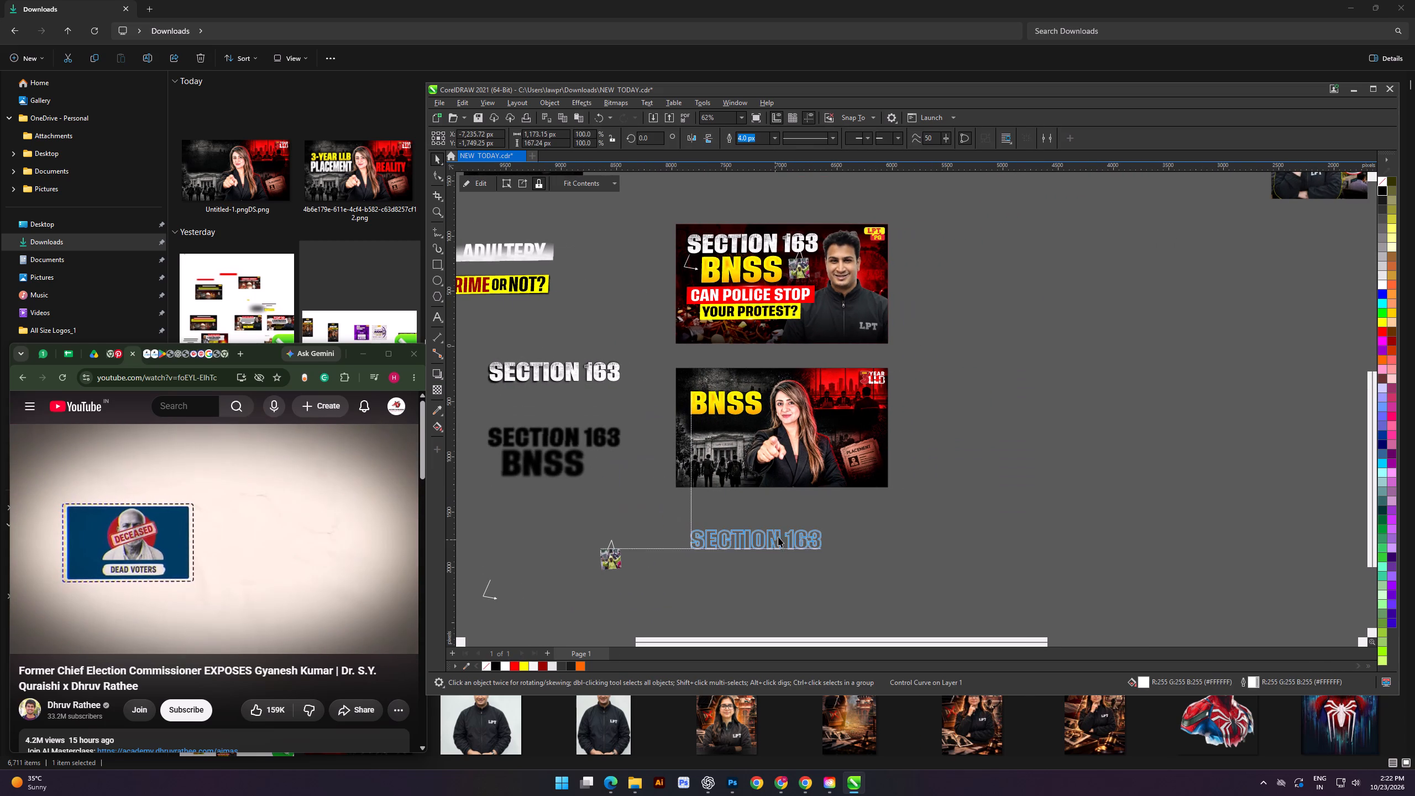
{"action": "scroll", "coordinate": [774, 562], "scroll_direction": "down", "scroll_amount": 1, "text": "alt"}
{"action": "left_click", "coordinate": [767, 569]}
{"action": "left_click_drag", "start_coordinate": [761, 532], "coordinate": [788, 522]}
{"action": "left_click", "coordinate": [783, 558]}
{"action": "scroll", "coordinate": [777, 558], "scroll_direction": "up", "scroll_amount": 1}
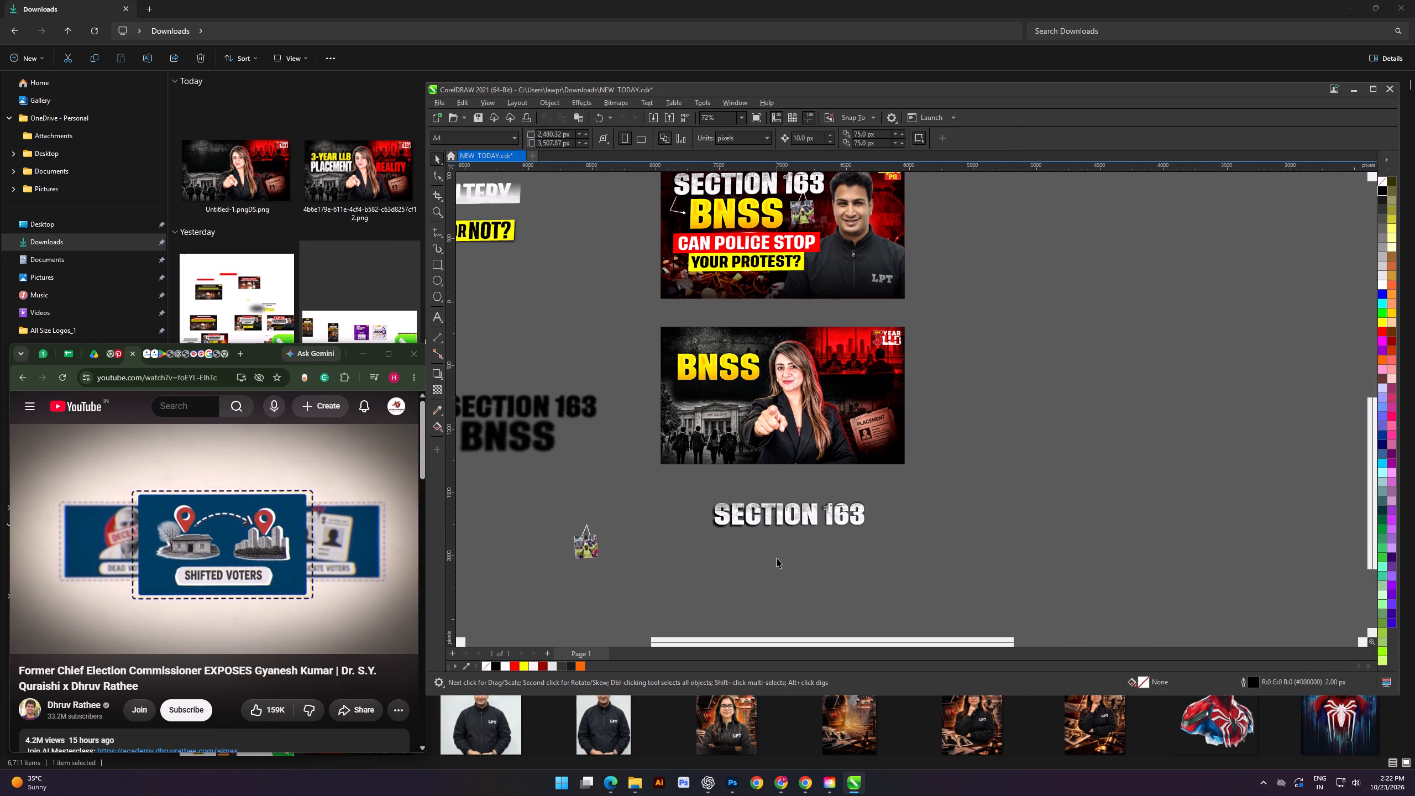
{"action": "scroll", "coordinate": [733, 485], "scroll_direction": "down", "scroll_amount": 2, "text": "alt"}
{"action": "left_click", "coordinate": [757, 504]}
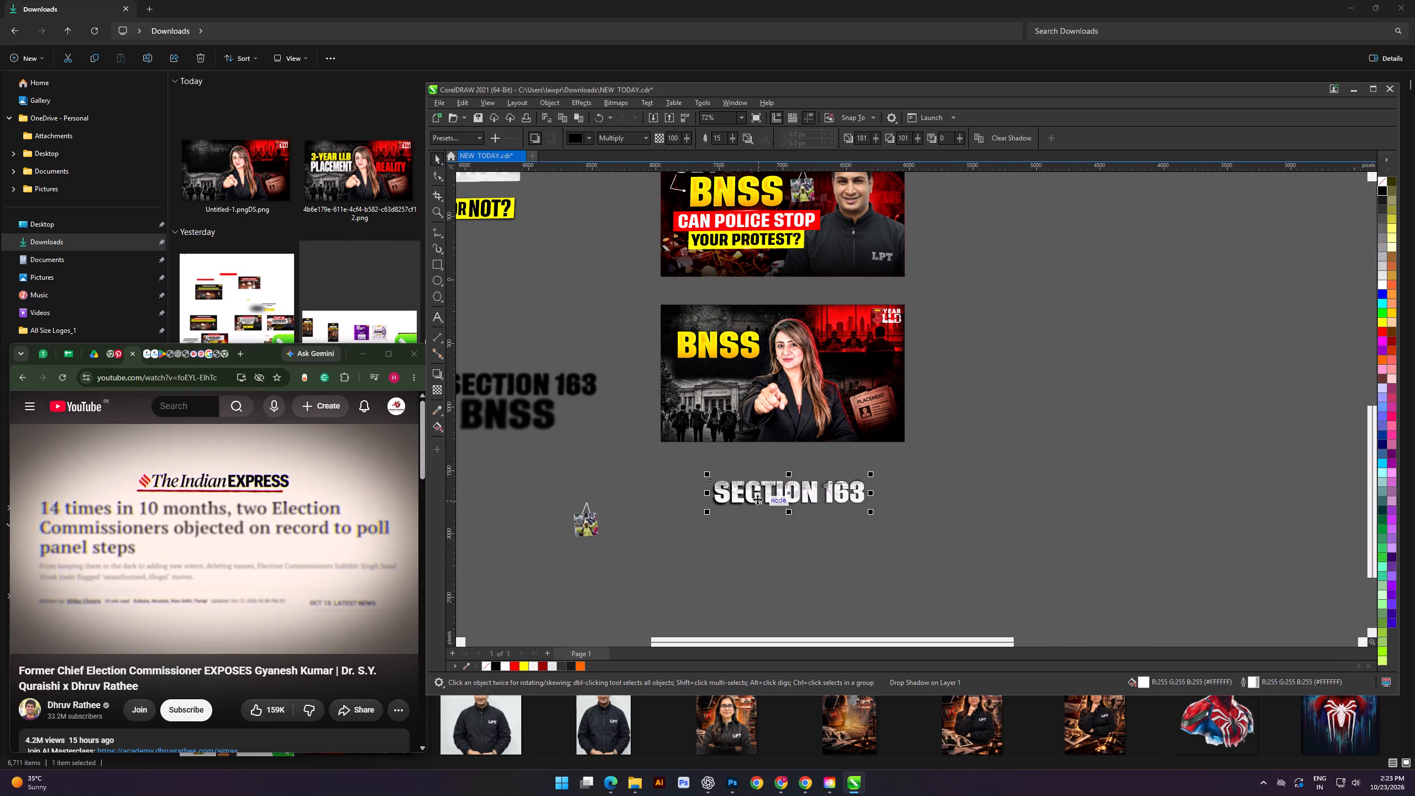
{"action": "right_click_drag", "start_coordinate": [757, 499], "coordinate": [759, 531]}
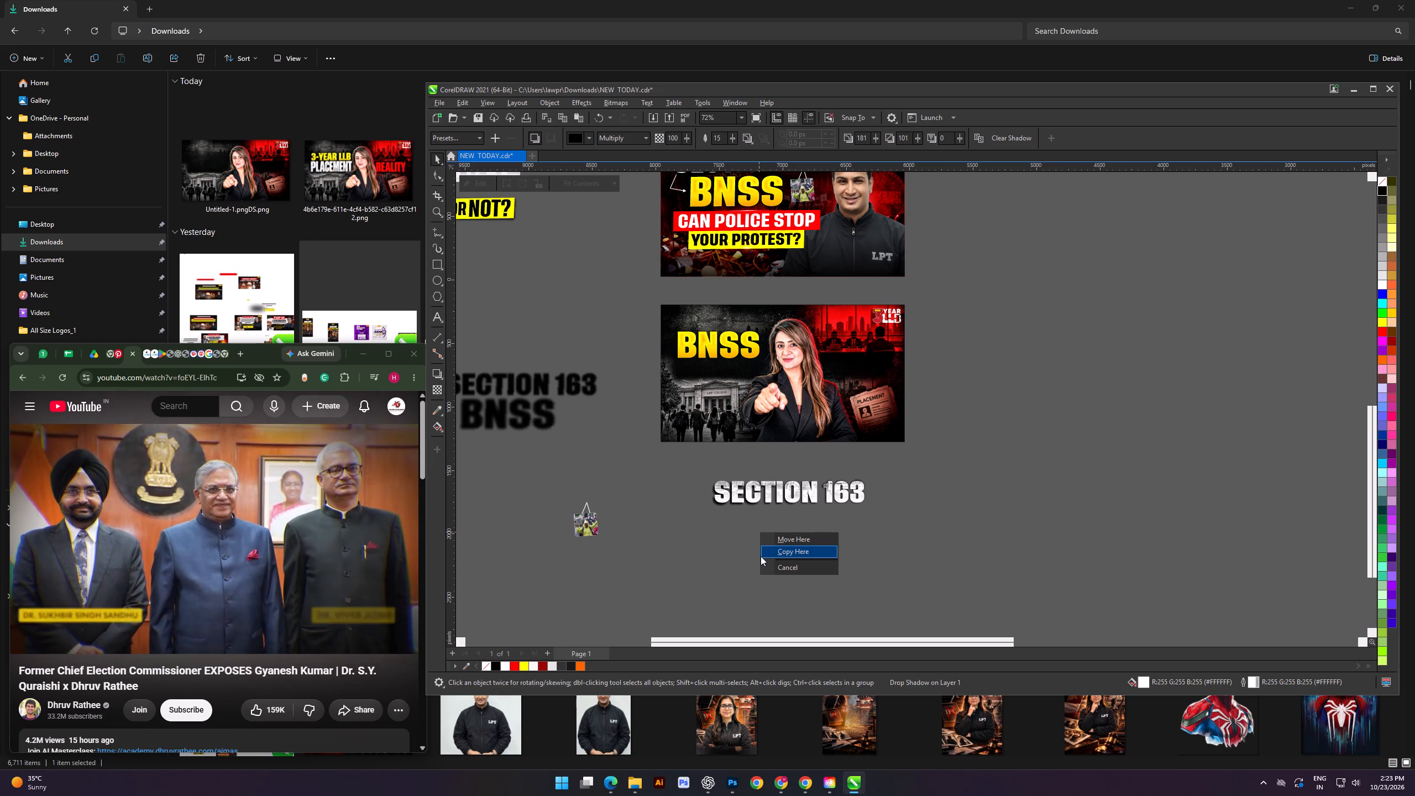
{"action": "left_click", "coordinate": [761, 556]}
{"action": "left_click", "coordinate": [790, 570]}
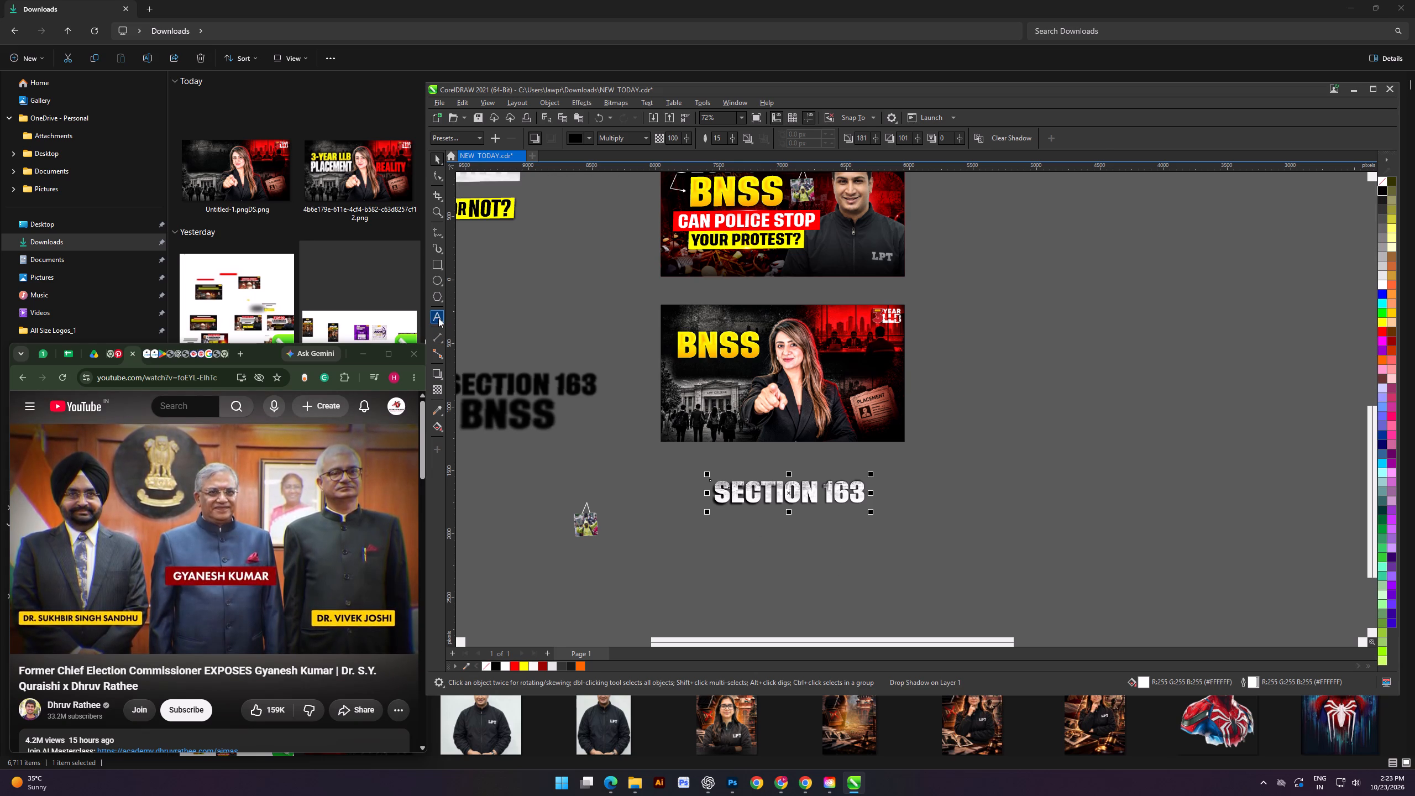
Add artistic text below "SECTION 163" and fill it with "3-YEAR LLB PLACEMENT REALITY" from the clipboard history.
{"action": "left_click", "coordinate": [438, 318]}
{"action": "left_click", "coordinate": [678, 561]}
{"action": "type", "text": "XDCASDS"}
{"action": "key", "text": "ctrl+a"}
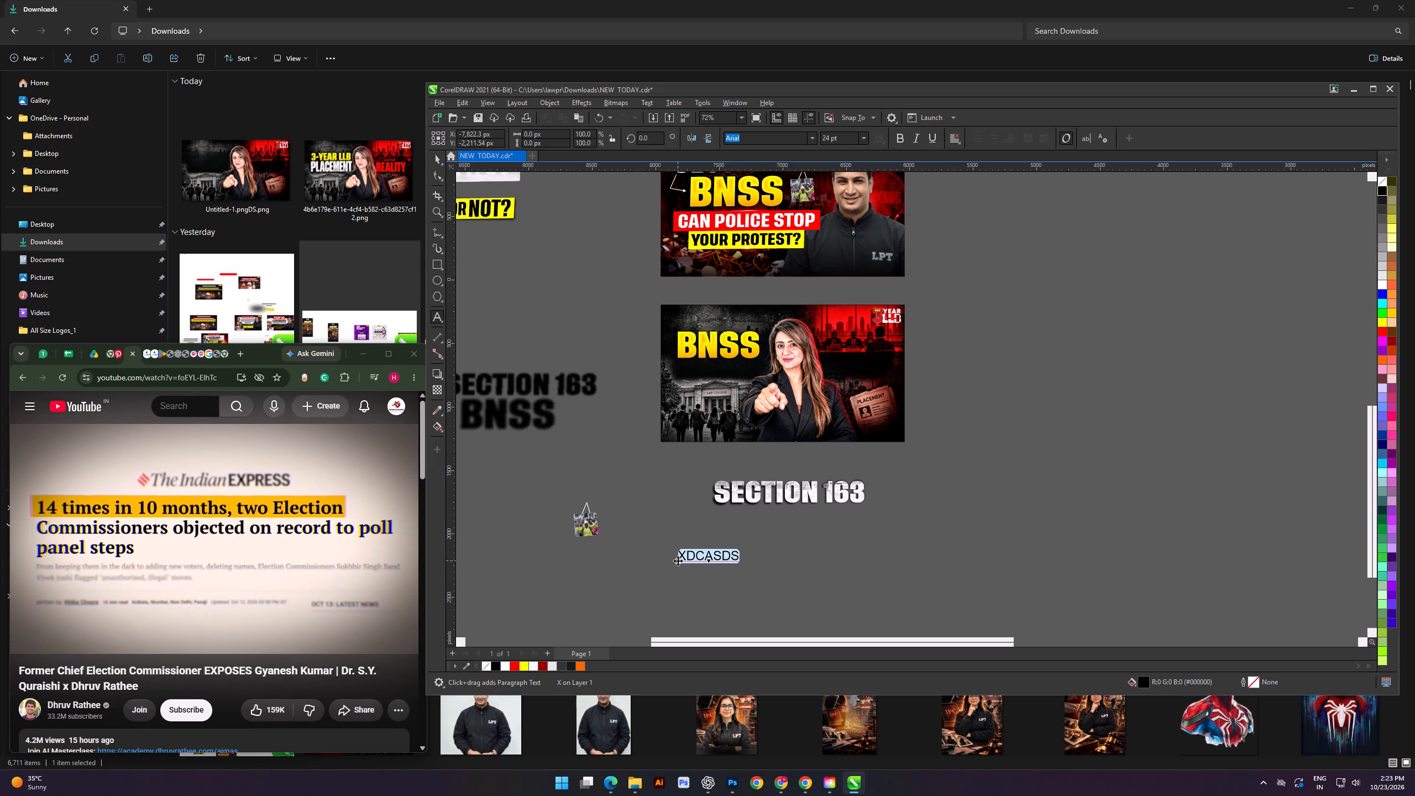
{"action": "key", "text": "super+v"}
{"action": "scroll", "coordinate": [1285, 641], "scroll_direction": "down", "scroll_amount": 7}
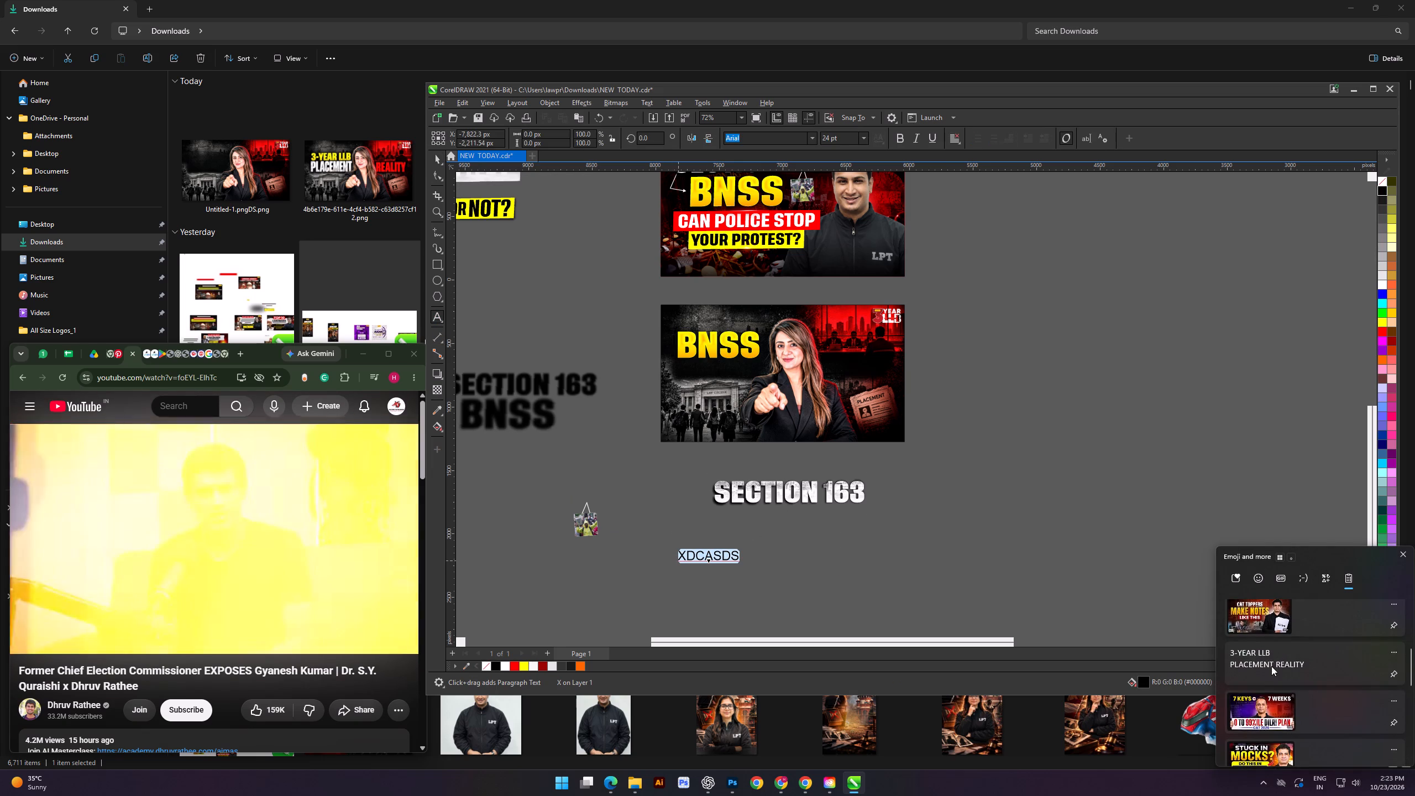
{"action": "left_click", "coordinate": [1271, 666]}
{"action": "key", "text": "ctrl+v"}
{"action": "left_click", "coordinate": [436, 156]}
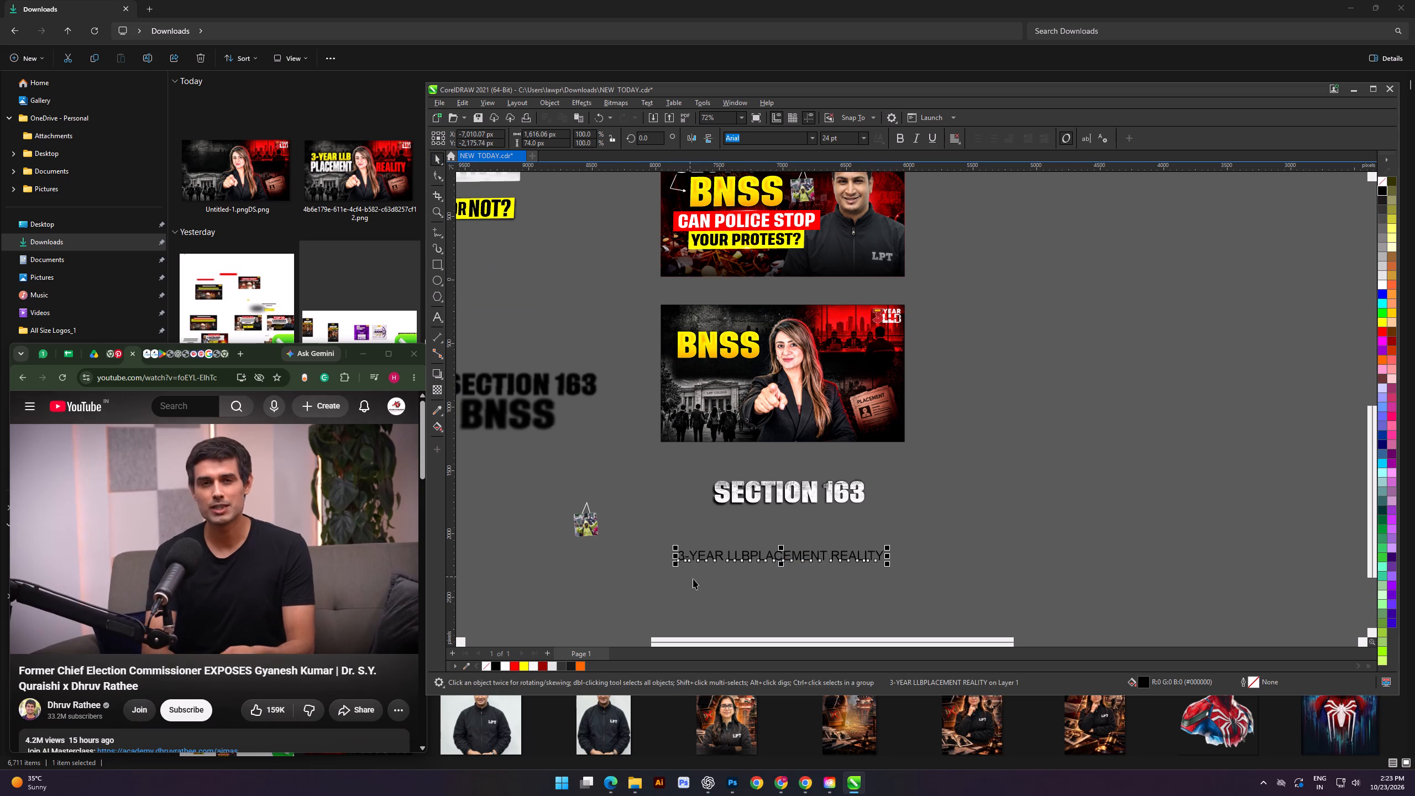
{"action": "left_click", "coordinate": [742, 595]}
Import the reference image with the "3-YEAR LLB PLACEMENT REALITY" heading and enlarge it beside the new thumbnail to a similar size.
{"action": "scroll", "coordinate": [761, 560], "scroll_direction": "down", "scroll_amount": 2, "text": "alt"}
{"action": "left_click", "coordinate": [761, 561]}
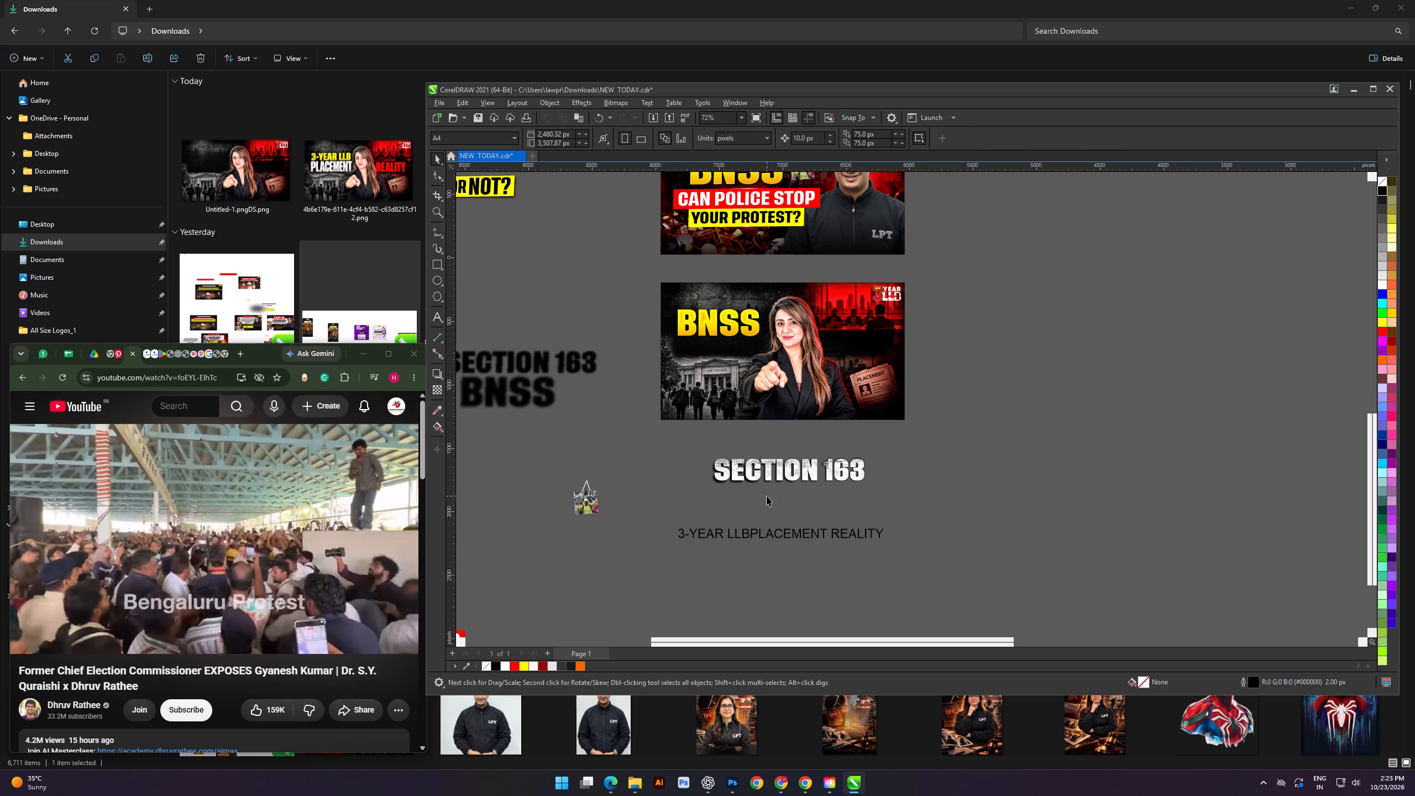
{"action": "key", "text": "ctrl+i"}
{"action": "double_click", "coordinate": [815, 444]}
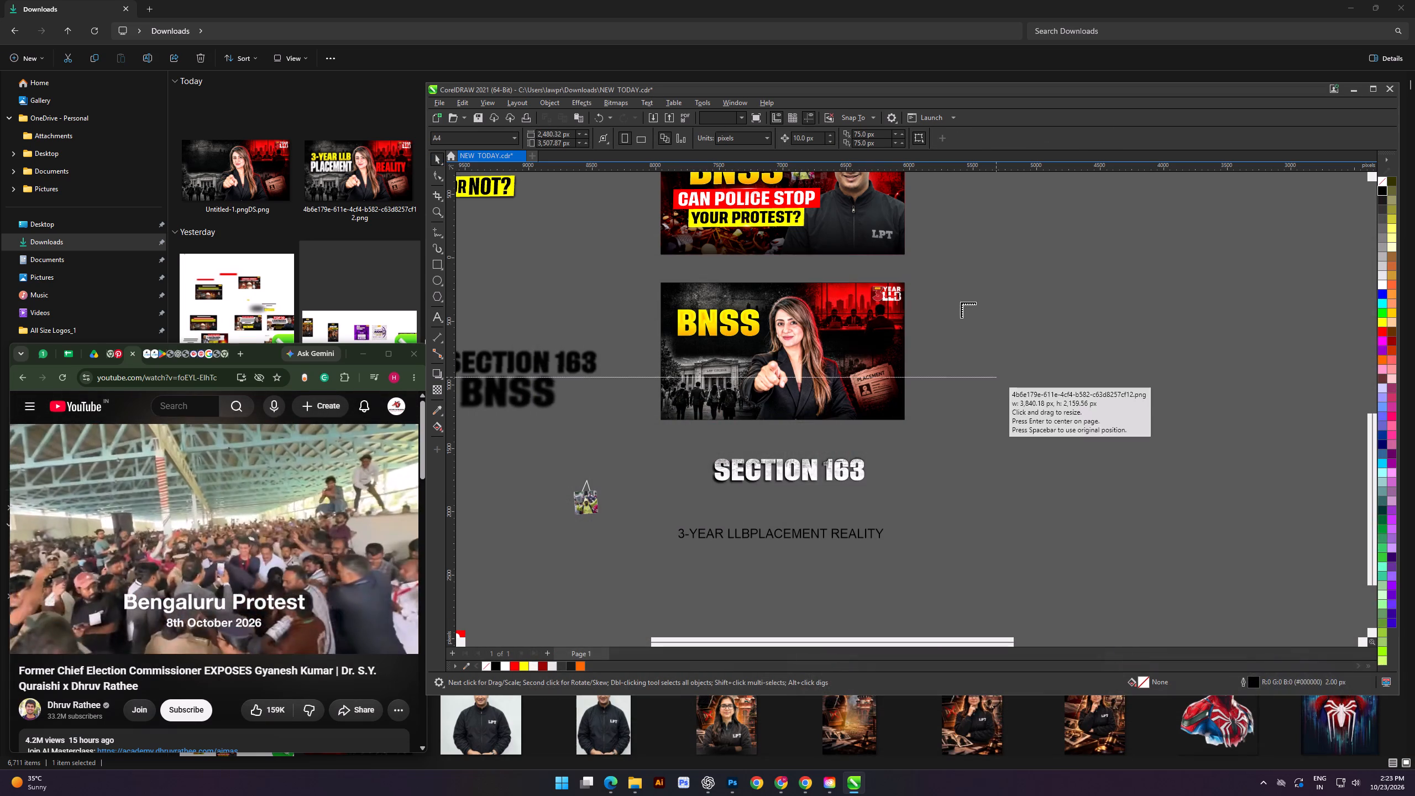
{"action": "left_click_drag", "start_coordinate": [957, 297], "coordinate": [1098, 493]}
{"action": "left_click_drag", "start_coordinate": [1052, 502], "coordinate": [1052, 495]}
{"action": "left_click_drag", "start_coordinate": [1029, 370], "coordinate": [1025, 396]}
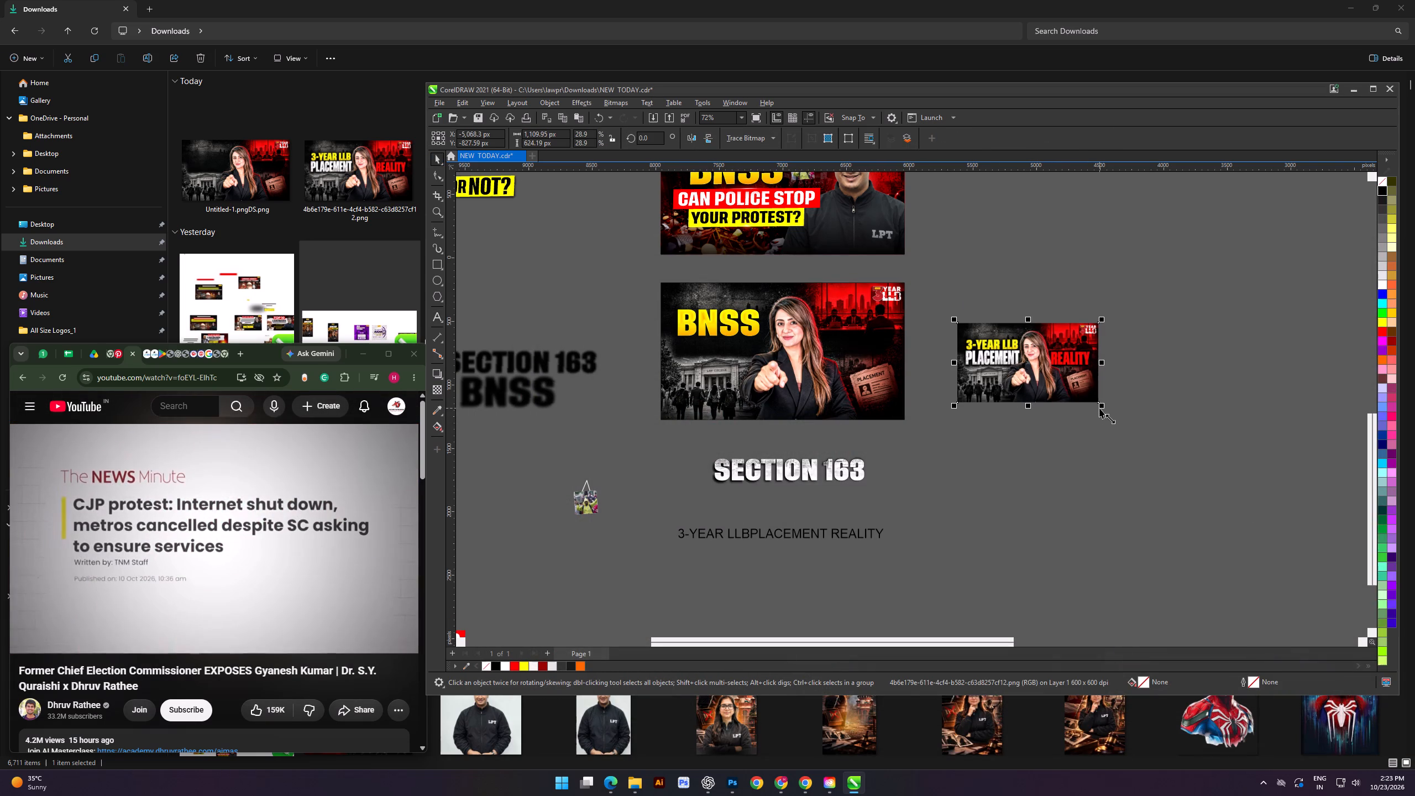
{"action": "left_click_drag", "start_coordinate": [1099, 408], "coordinate": [1210, 521]}
{"action": "left_click_drag", "start_coordinate": [1028, 393], "coordinate": [1016, 358]}
Move the new text just under "SECTION 163" and break it into three lines: "3-YEAR LLB", "PLACEMENT" and "REALITY".
{"action": "left_click", "coordinate": [884, 529]}
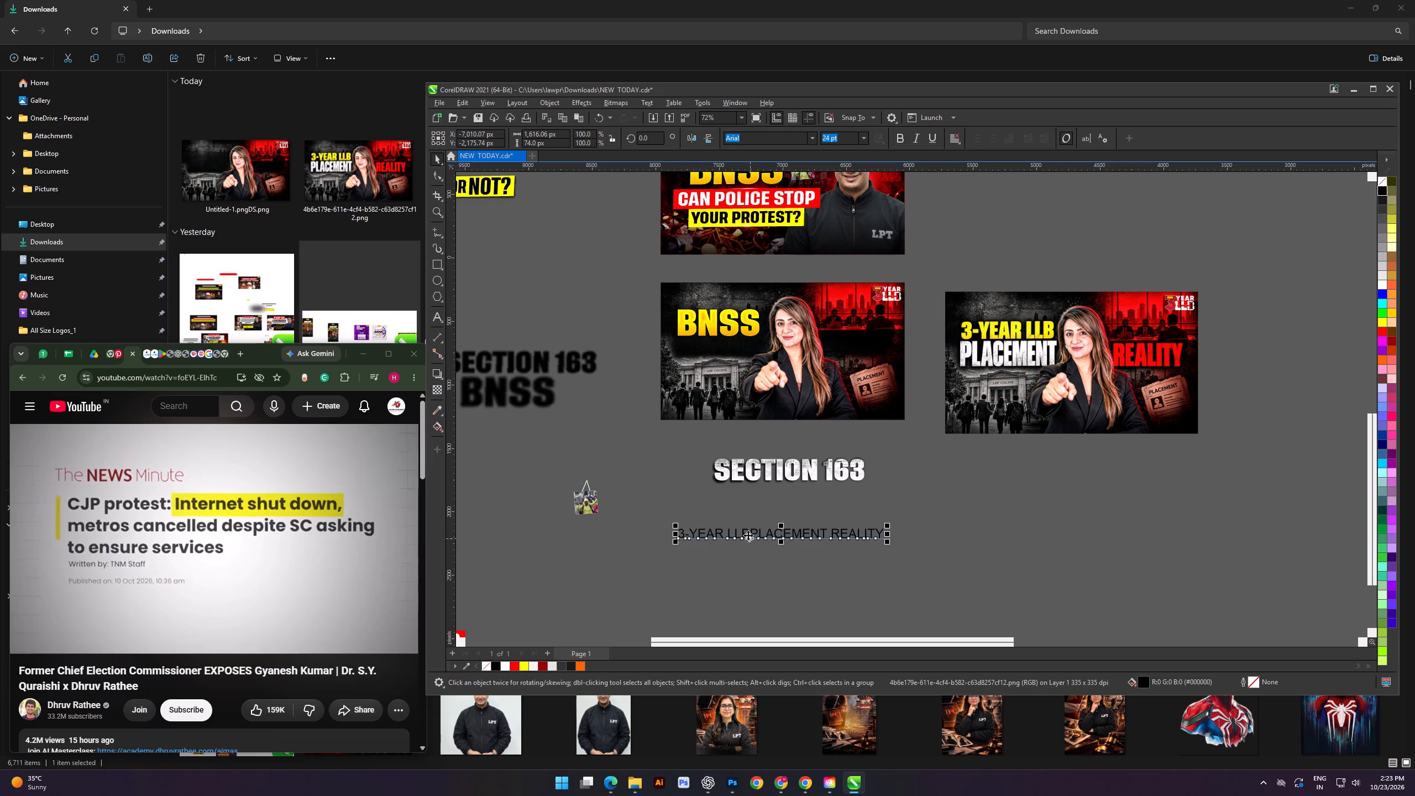
{"action": "left_click_drag", "start_coordinate": [748, 535], "coordinate": [815, 502]}
{"action": "left_click", "coordinate": [814, 551]}
{"action": "scroll", "coordinate": [816, 510], "scroll_direction": "up", "scroll_amount": 2}
{"action": "double_click", "coordinate": [816, 505]}
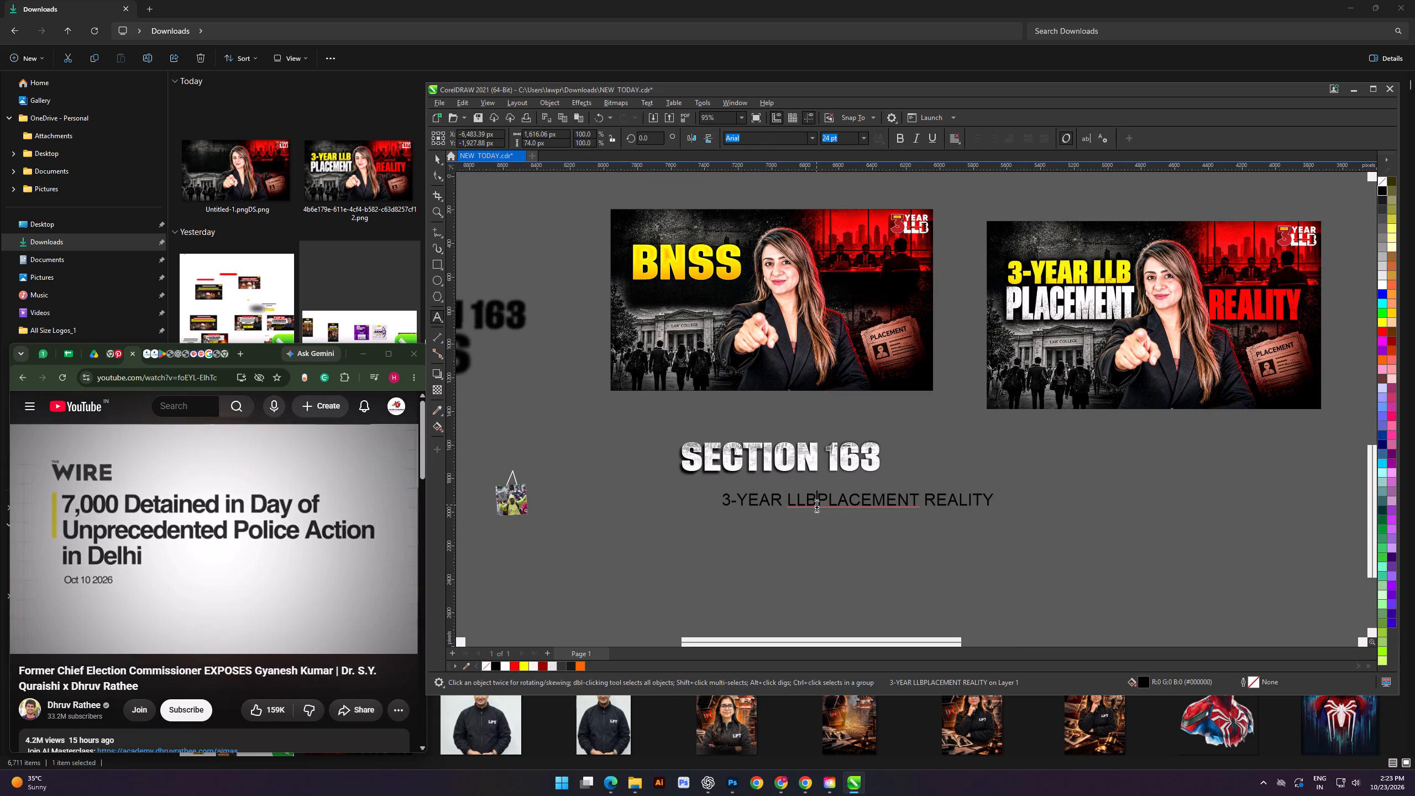
{"action": "key", "text": "Return"}
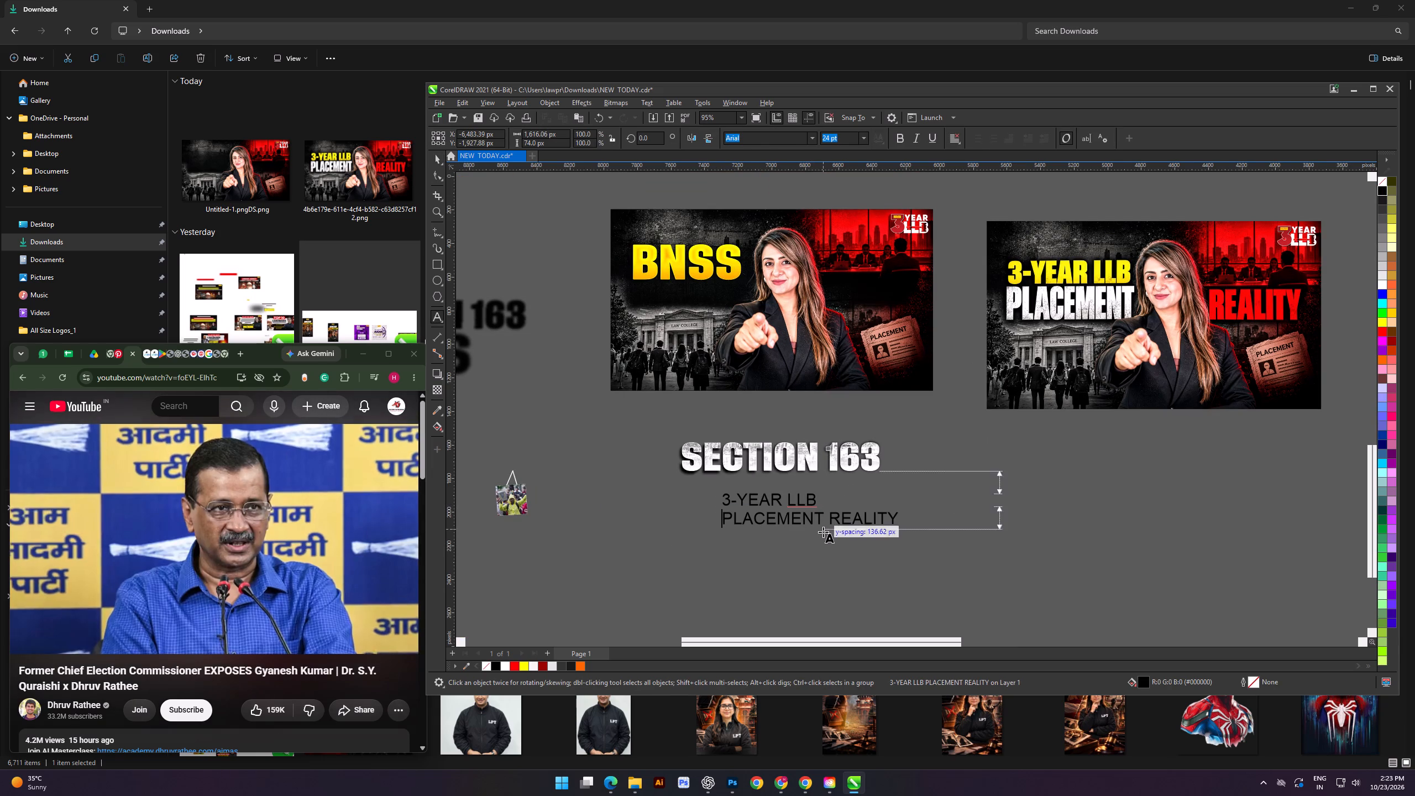
{"action": "left_click", "coordinate": [823, 532]}
{"action": "key", "text": "Return"}
{"action": "left_click", "coordinate": [824, 520]}
{"action": "left_click", "coordinate": [825, 514]}
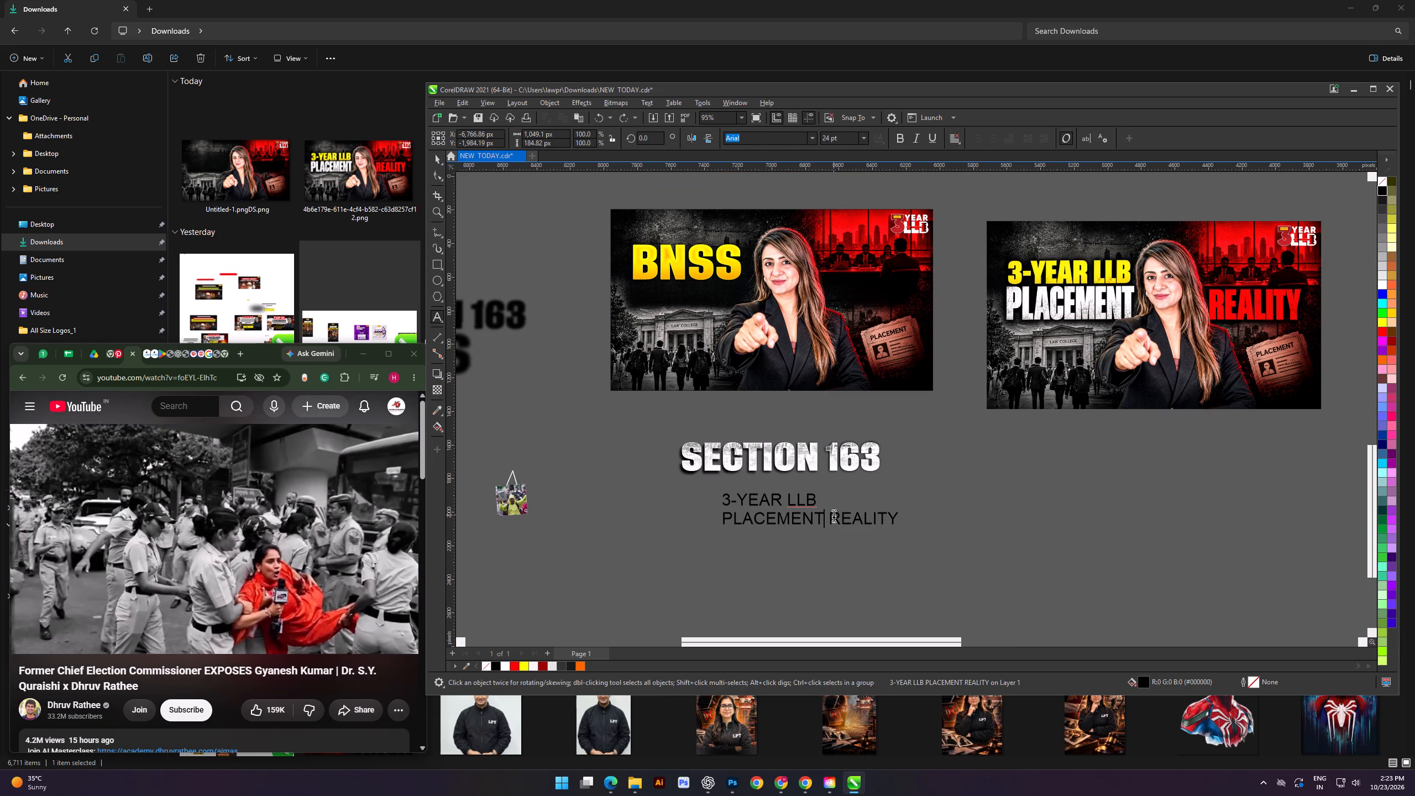
{"action": "key", "text": "Return"}
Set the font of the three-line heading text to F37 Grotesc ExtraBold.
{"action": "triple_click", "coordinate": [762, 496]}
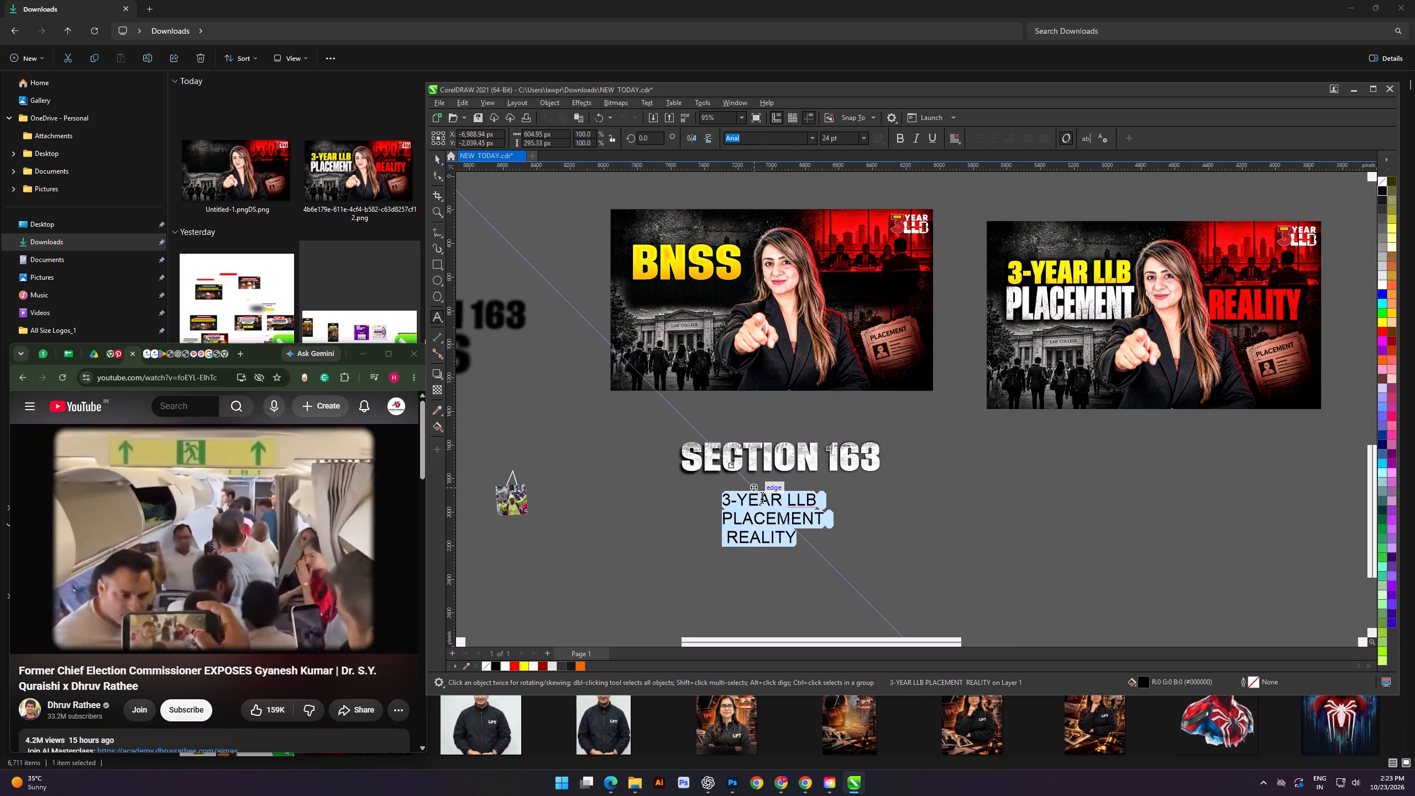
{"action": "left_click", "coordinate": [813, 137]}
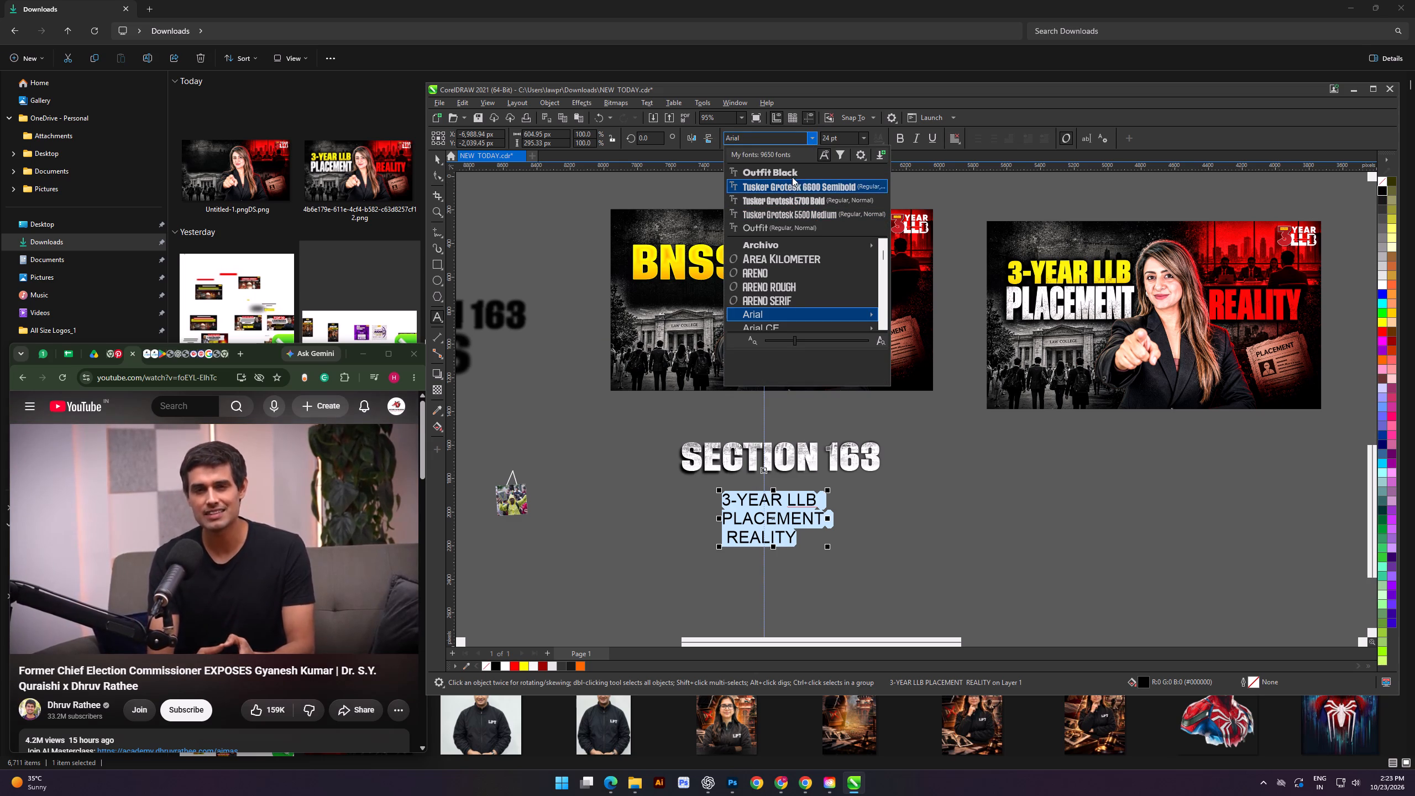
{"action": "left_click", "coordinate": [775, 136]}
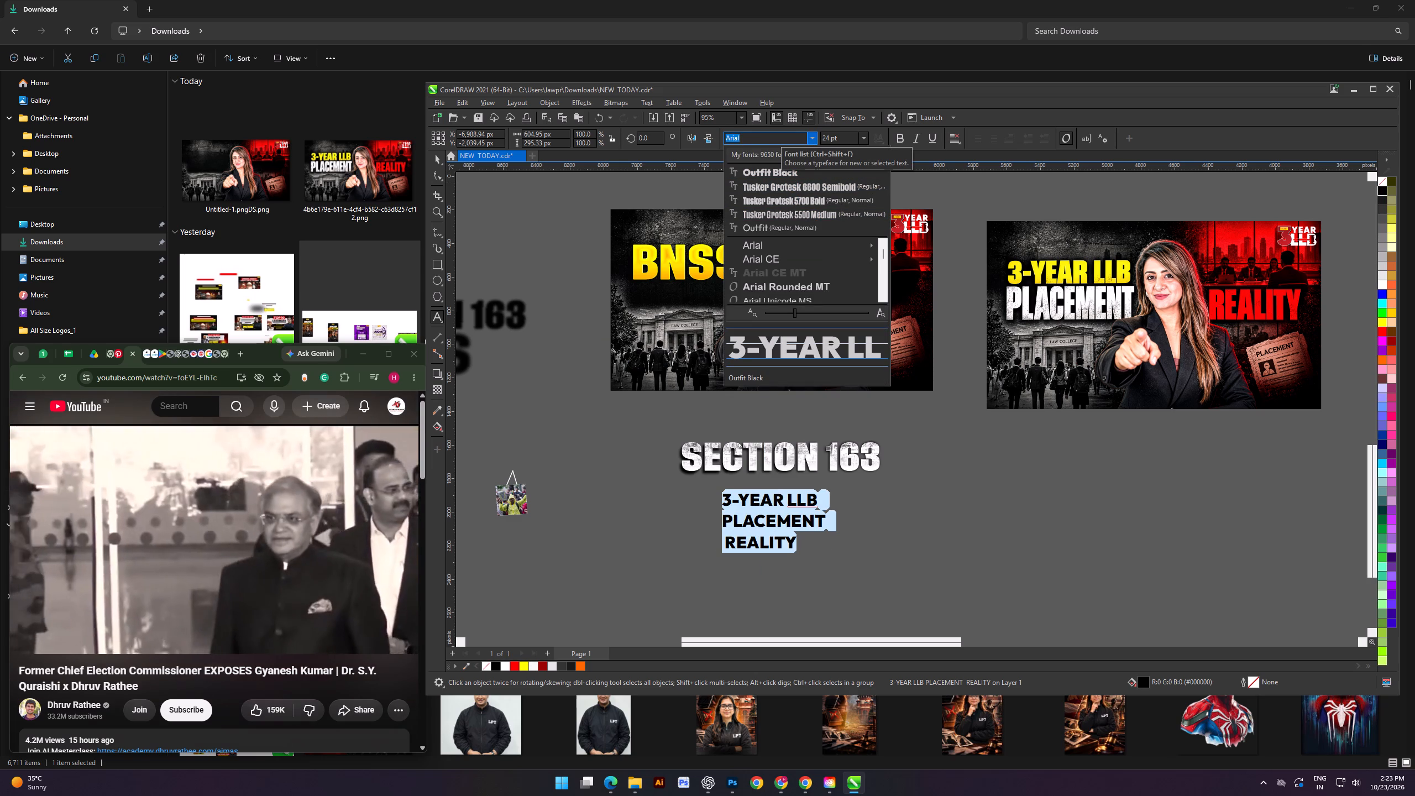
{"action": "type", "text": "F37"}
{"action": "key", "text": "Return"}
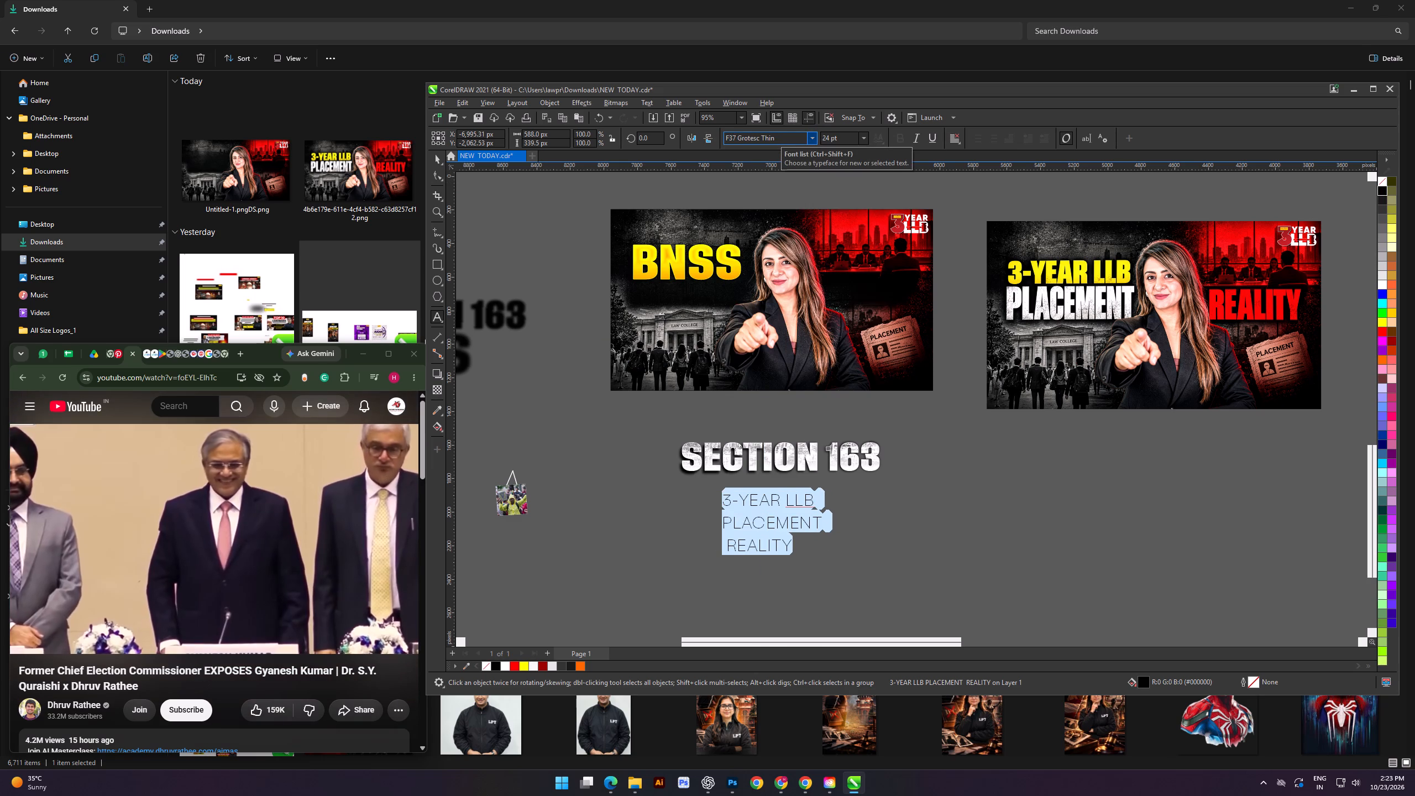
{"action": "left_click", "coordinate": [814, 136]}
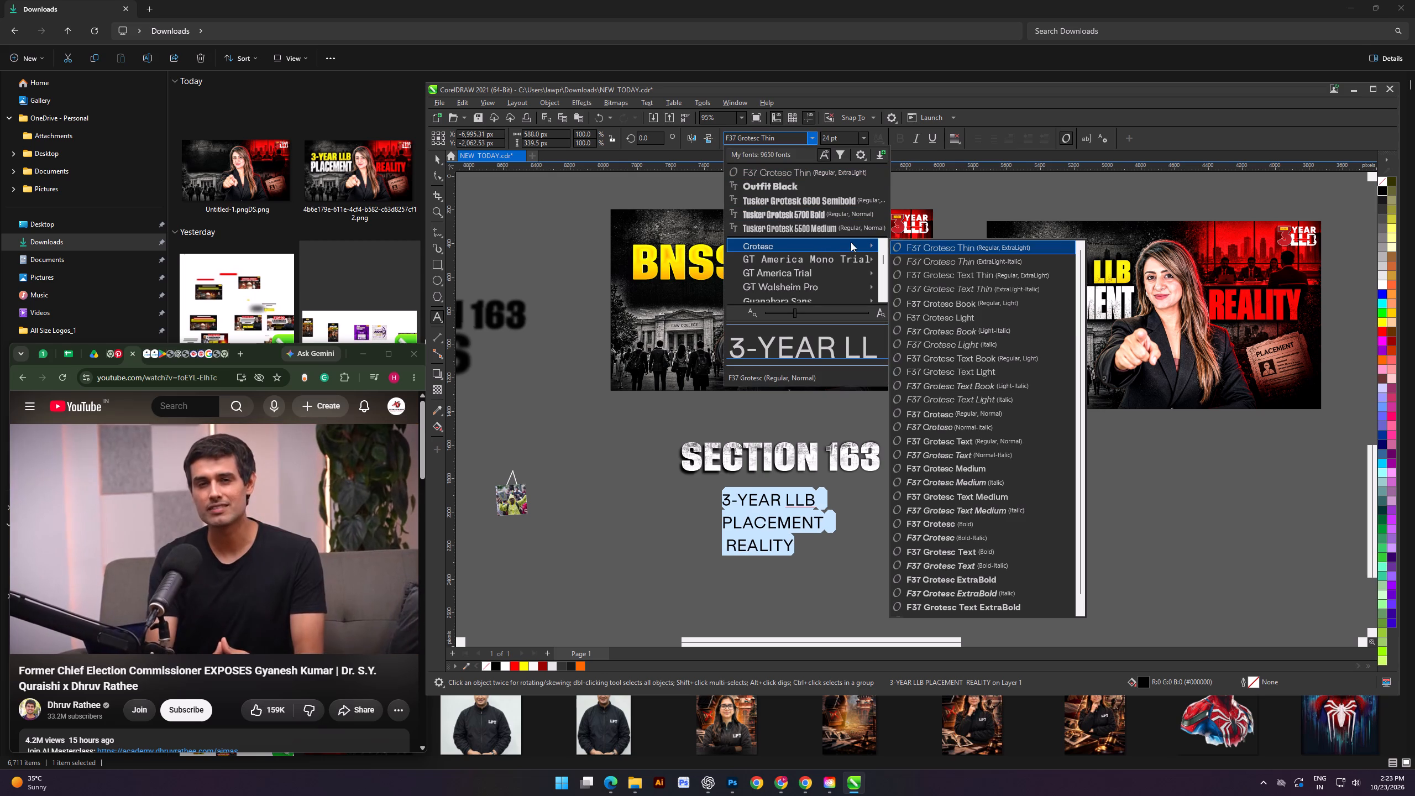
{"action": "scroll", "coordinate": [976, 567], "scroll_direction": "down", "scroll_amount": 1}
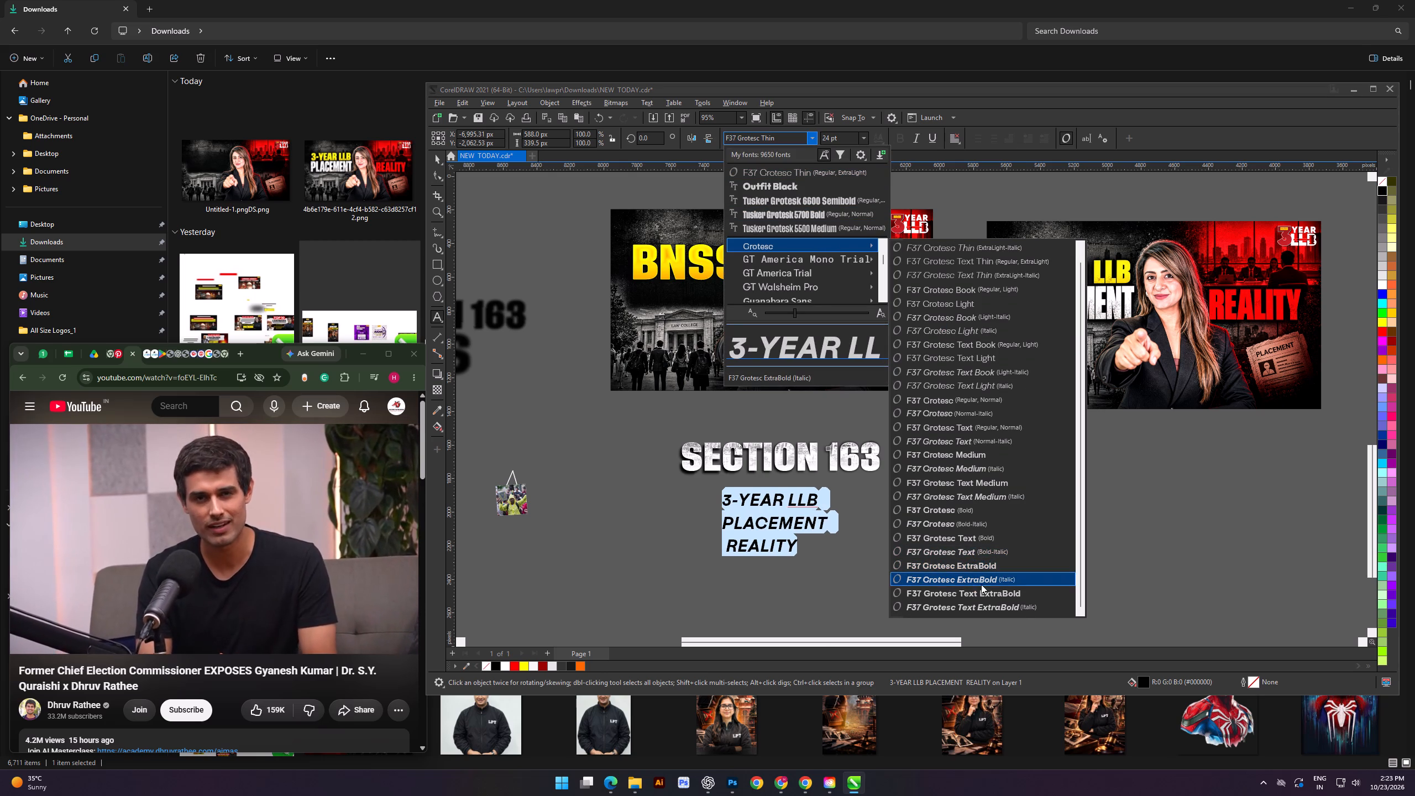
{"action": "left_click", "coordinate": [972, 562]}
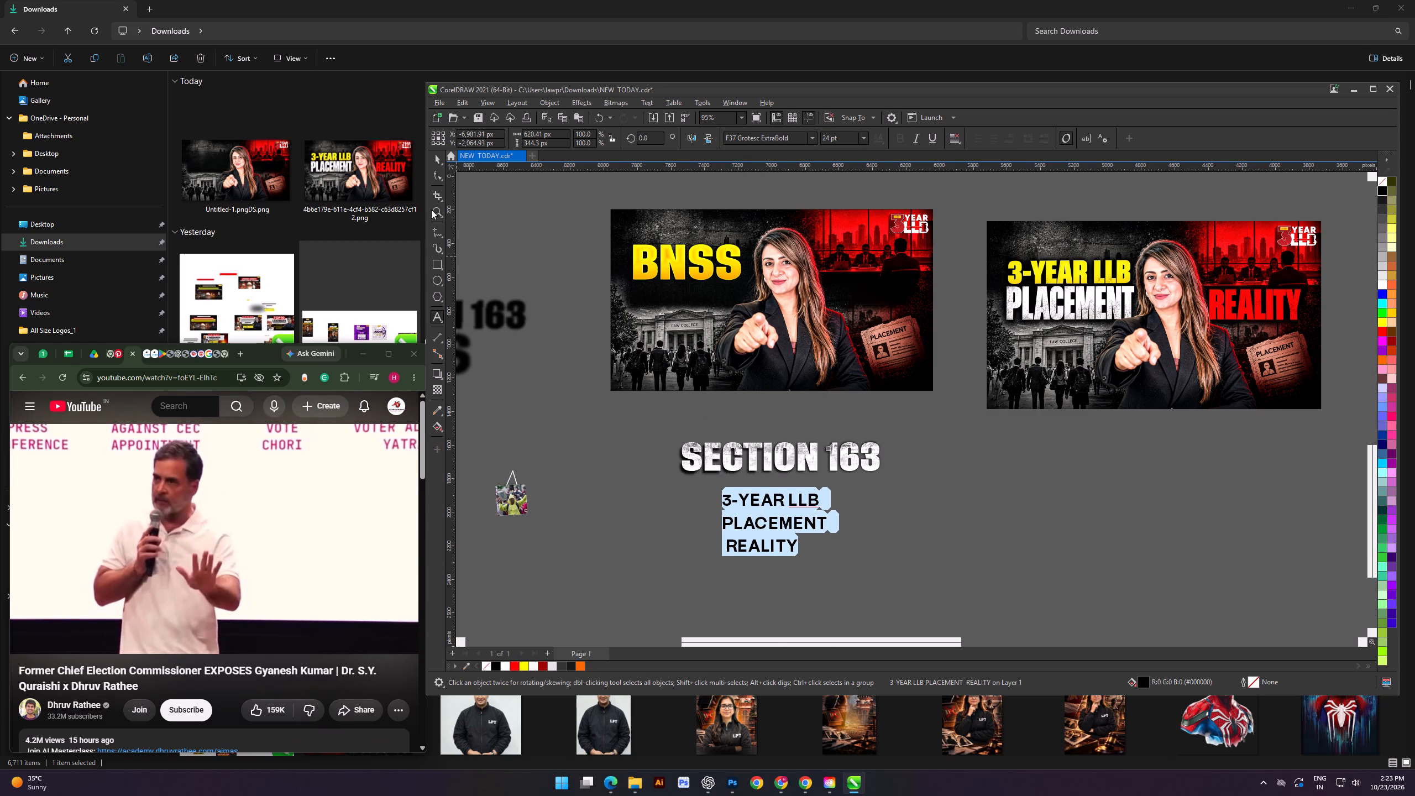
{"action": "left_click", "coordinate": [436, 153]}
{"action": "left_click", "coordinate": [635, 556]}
Set the font of the three-line heading text to Tusker Grotesk 6600 Semibold.
{"action": "left_click", "coordinate": [749, 495]}
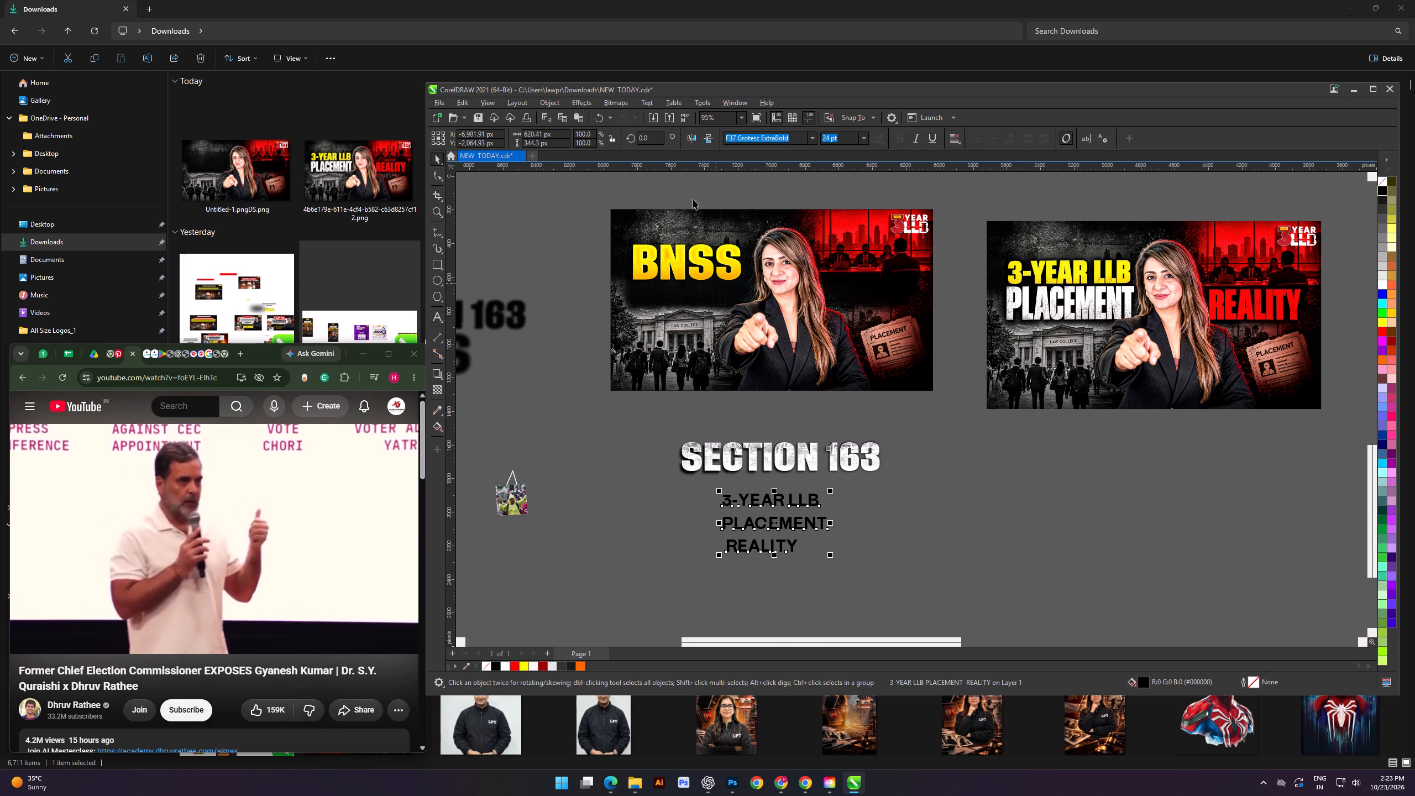
{"action": "left_click", "coordinate": [811, 139]}
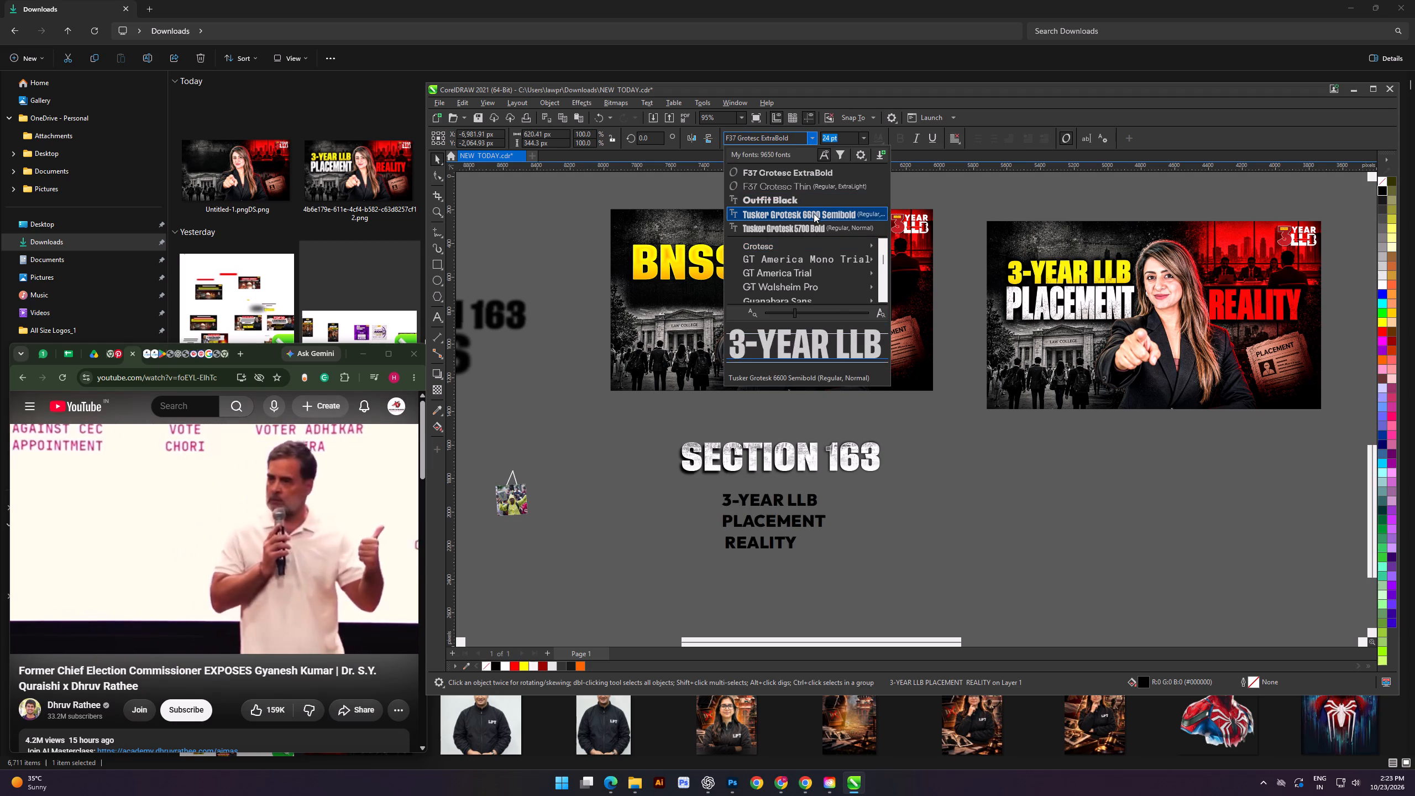
{"action": "left_click", "coordinate": [814, 213]}
{"action": "left_click", "coordinate": [835, 521]}
Break the three-line heading text apart into separate line objects.
{"action": "left_click", "coordinate": [776, 525]}
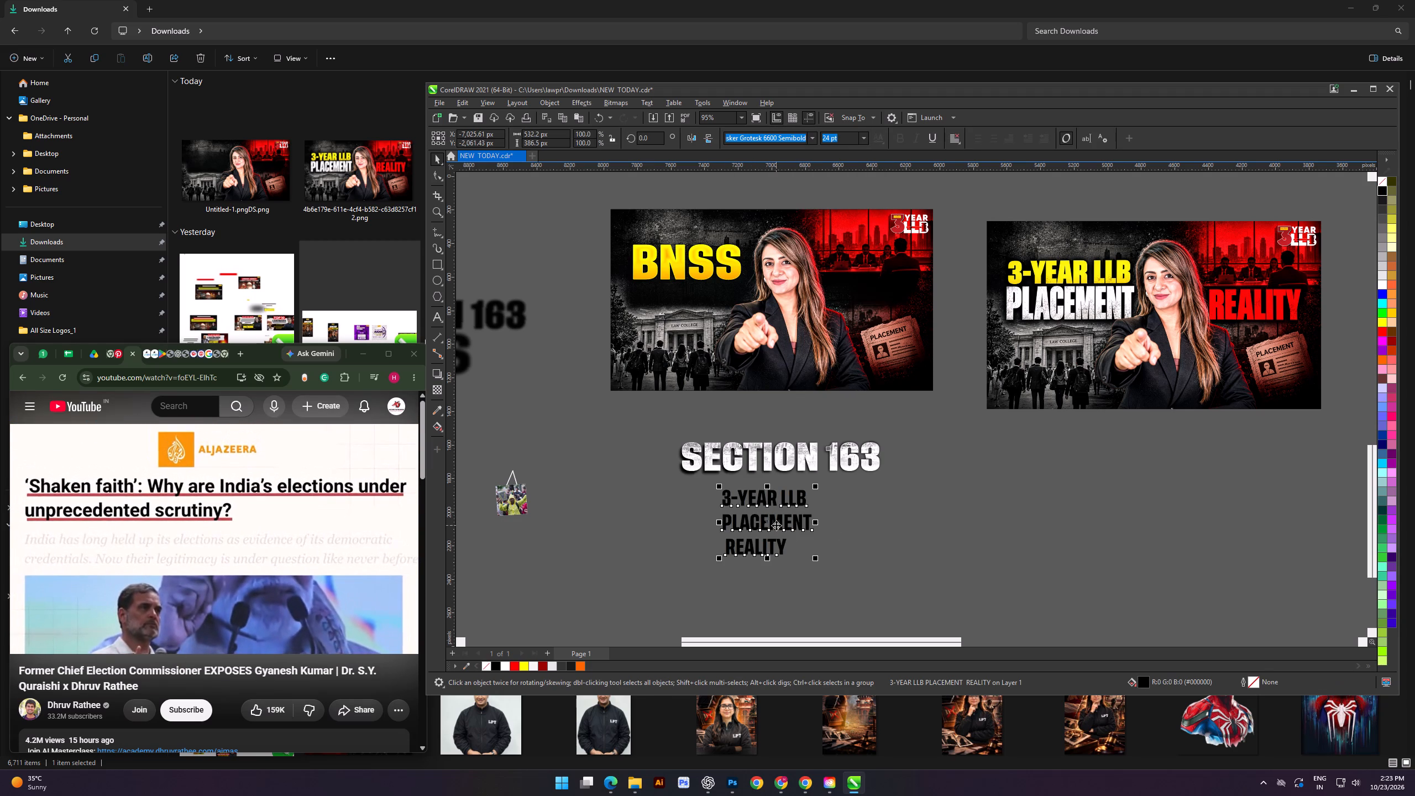
{"action": "key", "text": "ctrl+k"}
{"action": "left_click", "coordinate": [614, 523]}
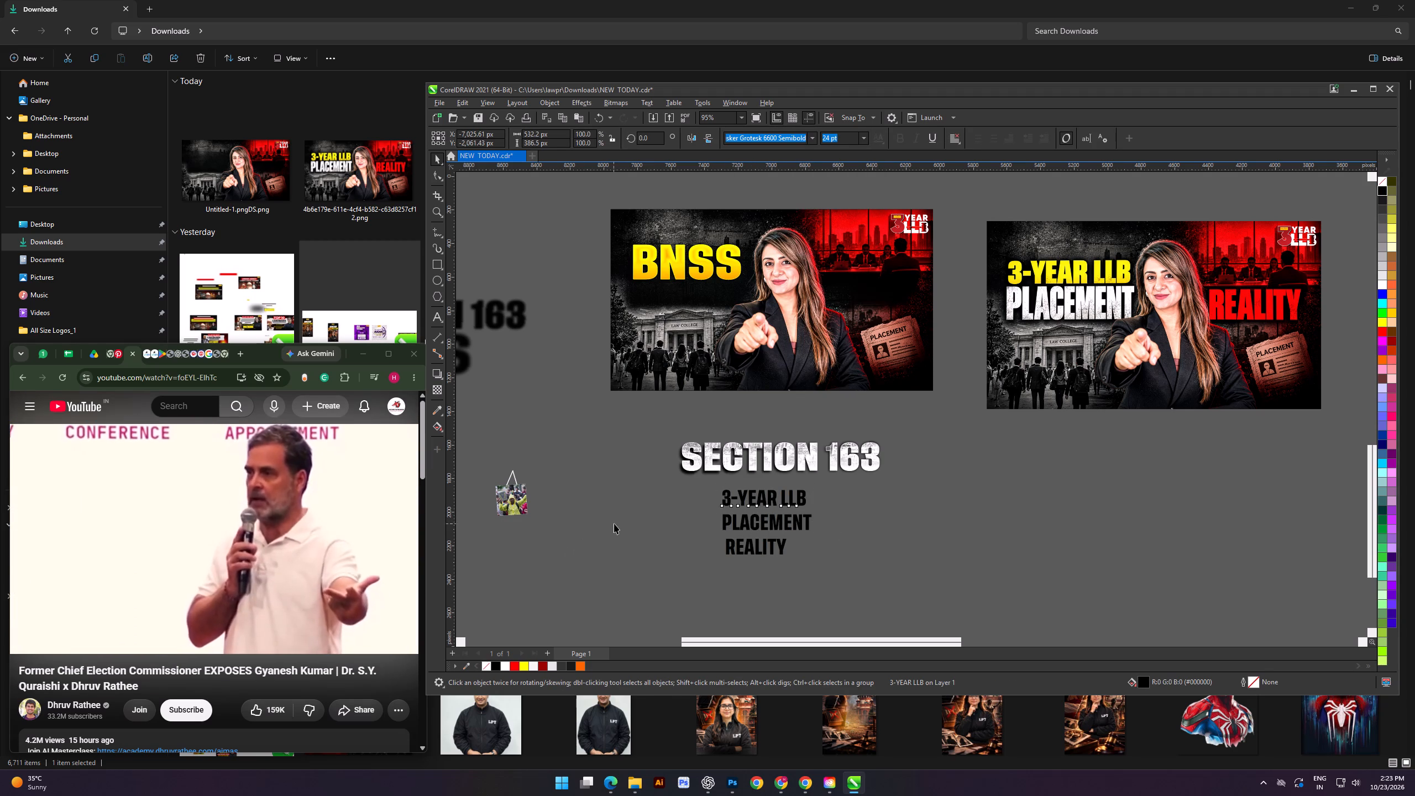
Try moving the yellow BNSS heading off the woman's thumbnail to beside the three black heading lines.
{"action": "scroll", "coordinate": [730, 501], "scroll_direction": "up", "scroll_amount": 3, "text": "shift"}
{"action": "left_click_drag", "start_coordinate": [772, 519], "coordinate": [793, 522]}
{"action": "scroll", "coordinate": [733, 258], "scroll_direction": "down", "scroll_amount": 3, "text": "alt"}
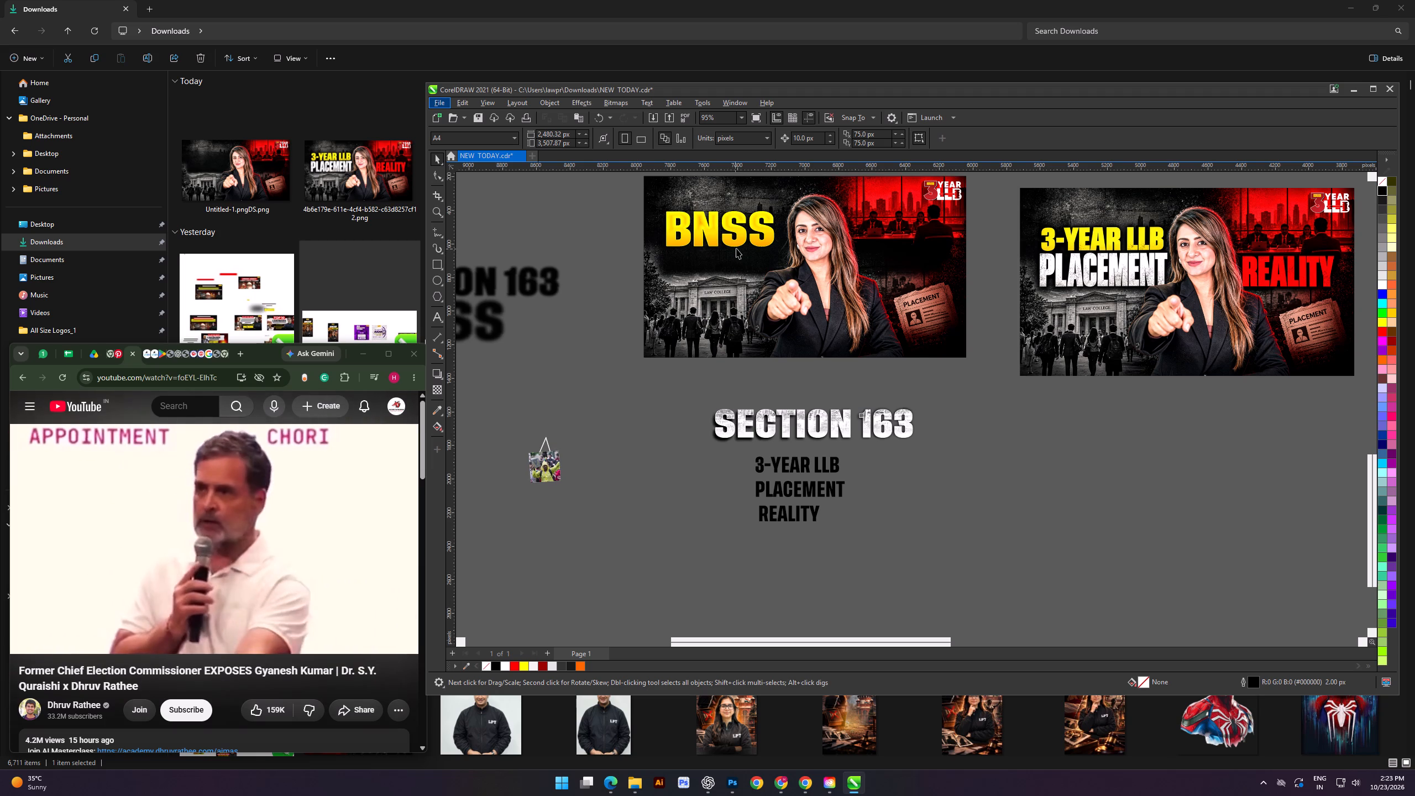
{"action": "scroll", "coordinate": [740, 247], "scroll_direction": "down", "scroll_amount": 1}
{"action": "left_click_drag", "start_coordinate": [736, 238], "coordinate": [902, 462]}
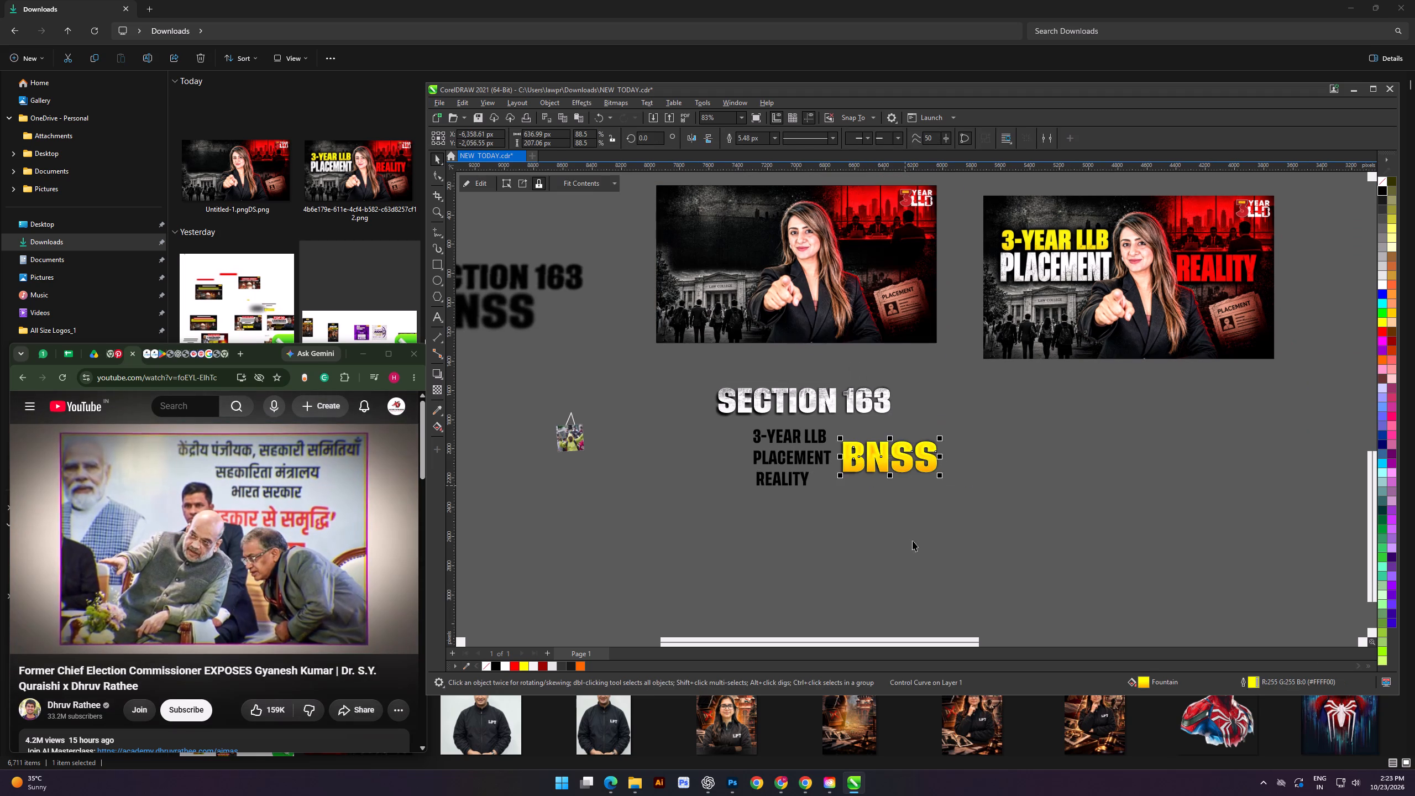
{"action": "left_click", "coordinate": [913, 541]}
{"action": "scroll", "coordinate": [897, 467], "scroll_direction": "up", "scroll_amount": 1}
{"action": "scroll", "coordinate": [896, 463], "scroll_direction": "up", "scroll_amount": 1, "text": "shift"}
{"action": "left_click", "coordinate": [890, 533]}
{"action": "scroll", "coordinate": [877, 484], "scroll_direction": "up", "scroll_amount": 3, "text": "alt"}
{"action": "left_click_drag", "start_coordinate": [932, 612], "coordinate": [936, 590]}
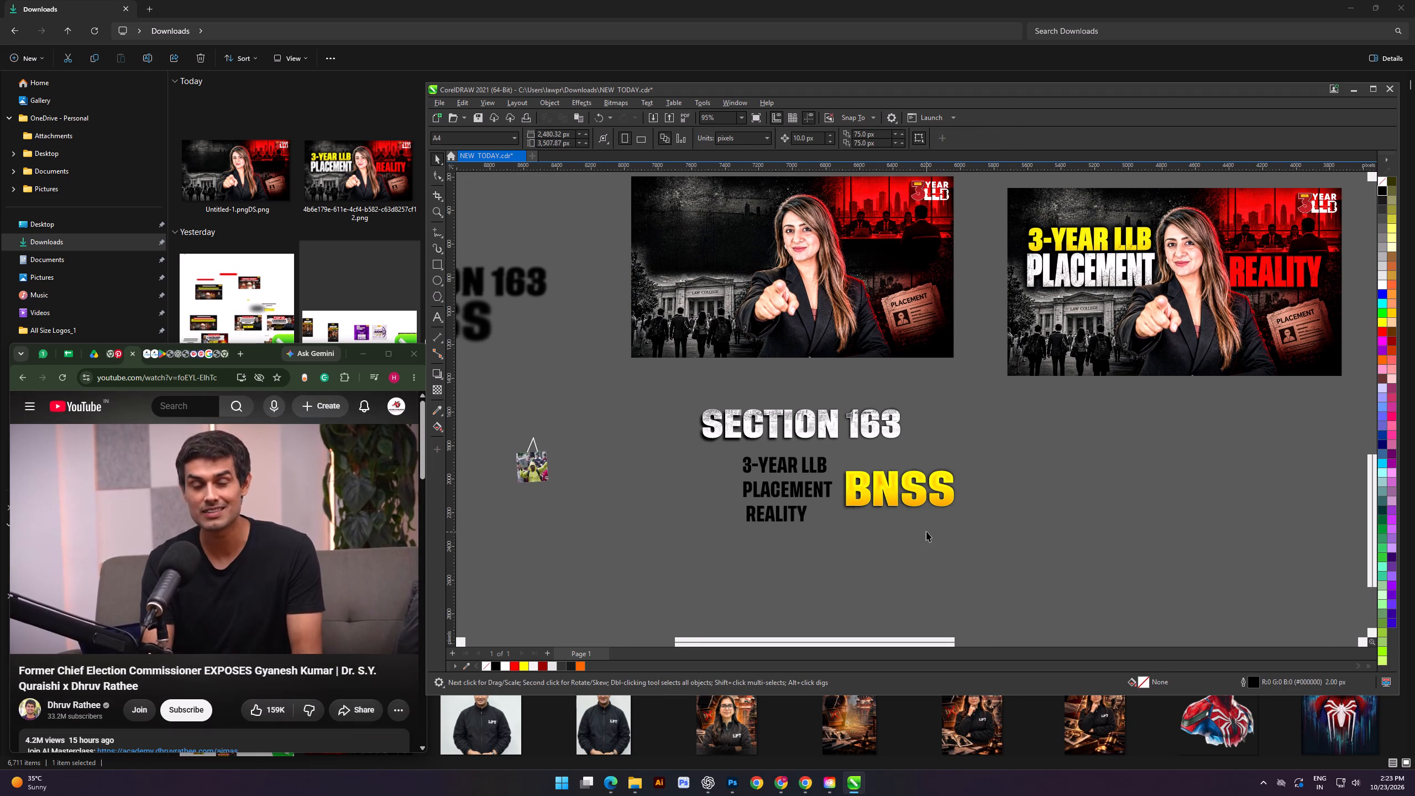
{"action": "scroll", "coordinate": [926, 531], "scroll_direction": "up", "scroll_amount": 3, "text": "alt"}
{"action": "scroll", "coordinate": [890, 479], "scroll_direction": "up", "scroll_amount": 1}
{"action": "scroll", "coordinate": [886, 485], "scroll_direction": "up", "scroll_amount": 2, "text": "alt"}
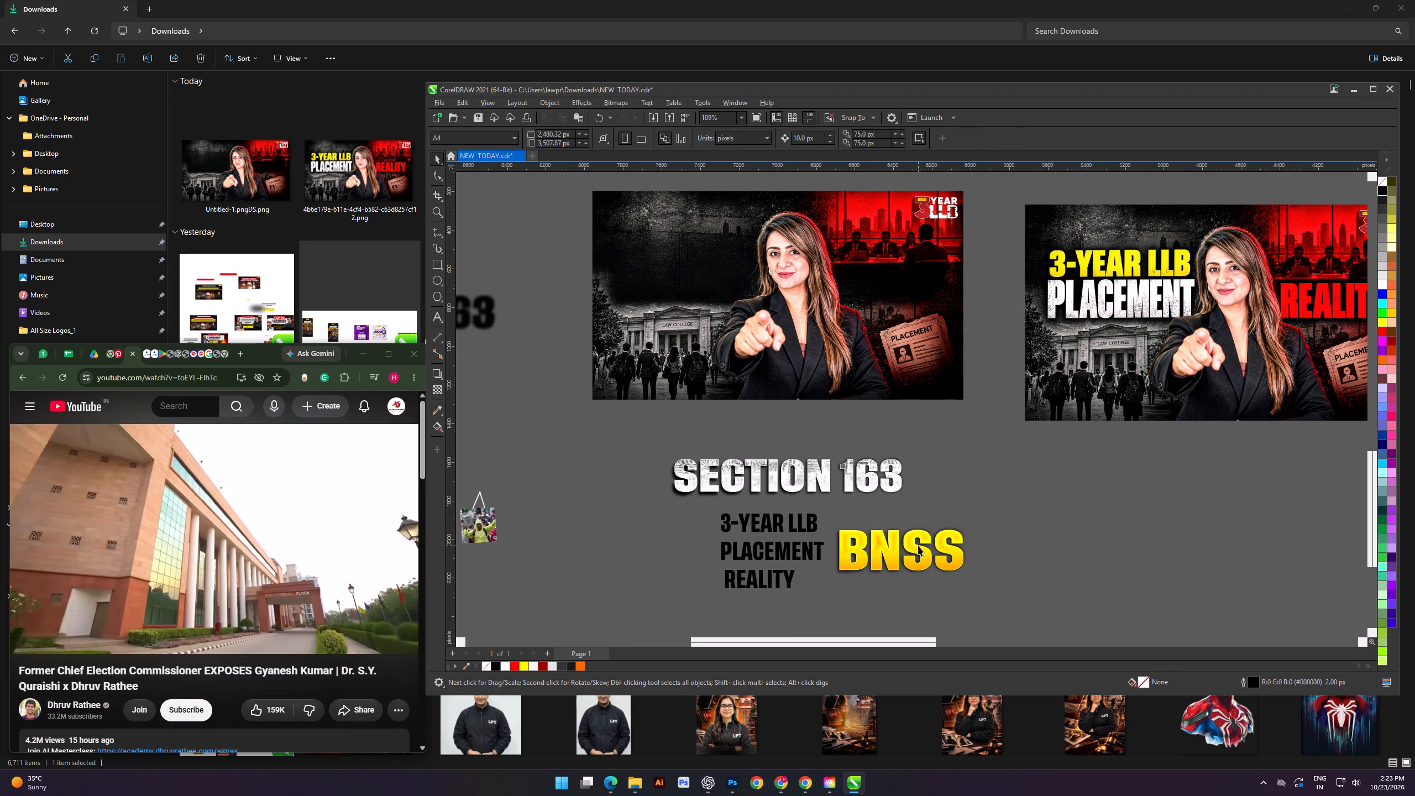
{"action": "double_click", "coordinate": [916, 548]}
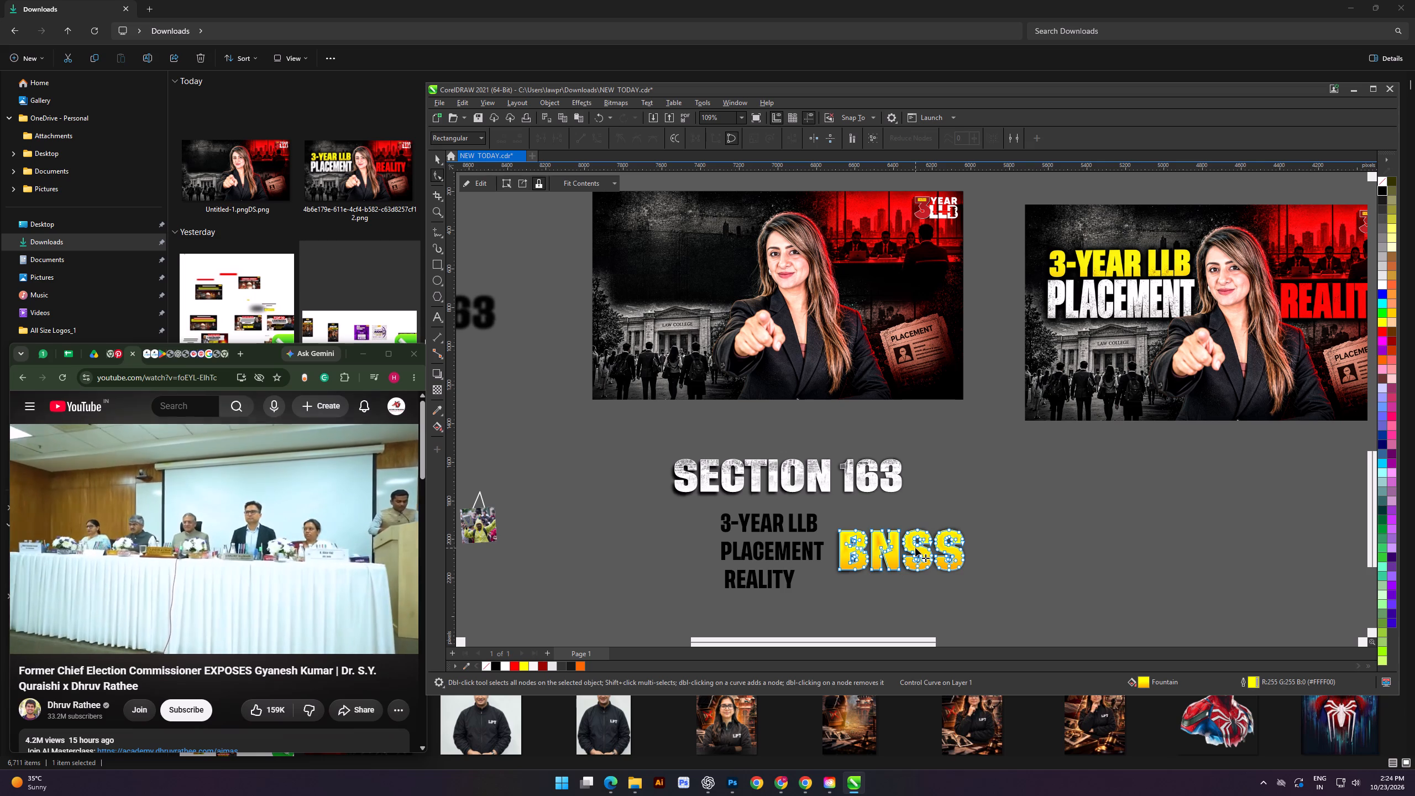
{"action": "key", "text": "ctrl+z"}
Move the yellow BNSS heading out of the thumbnail to the space beside the PLACEMENT line.
{"action": "left_click", "coordinate": [871, 585]}
{"action": "left_click_drag", "start_coordinate": [672, 261], "coordinate": [922, 574]}
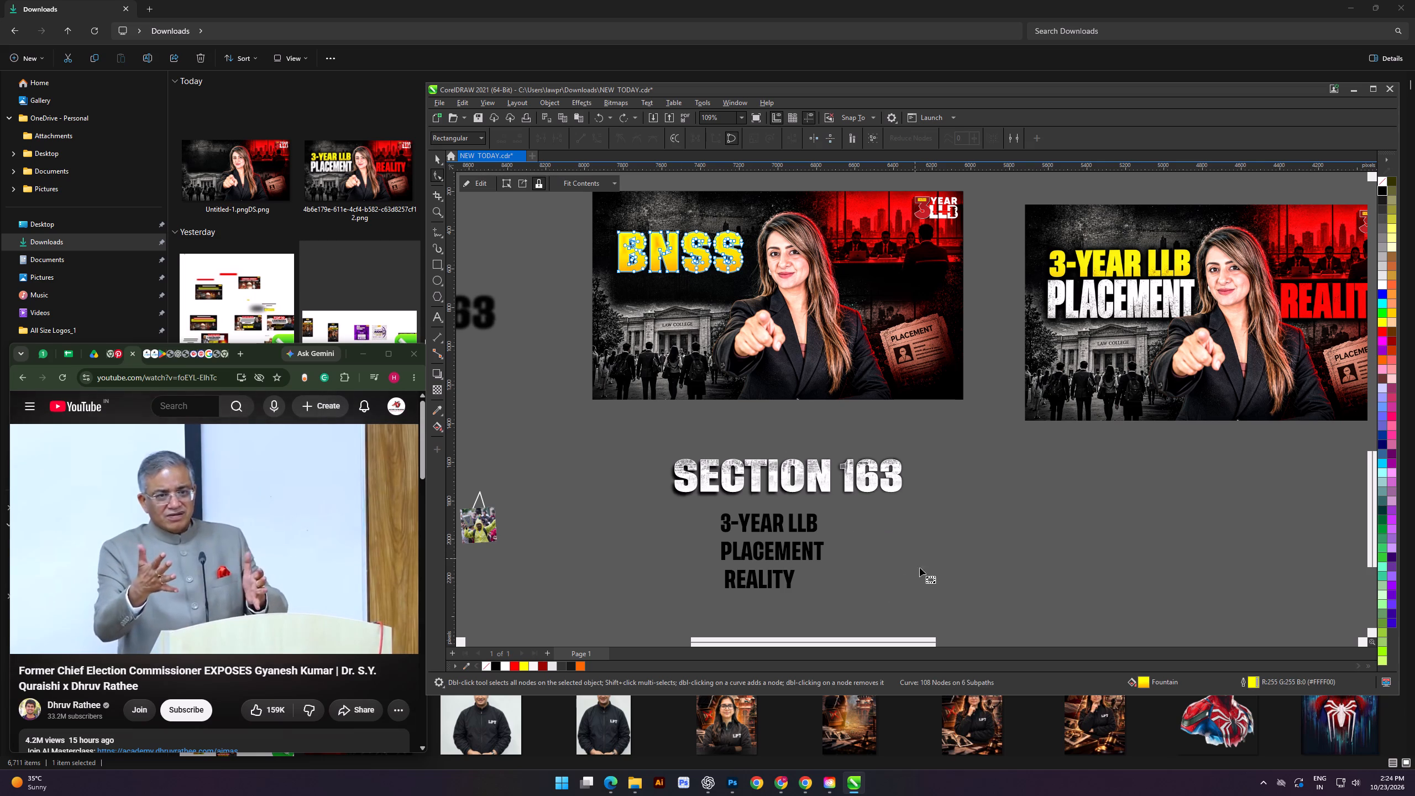
{"action": "left_click_drag", "start_coordinate": [922, 574], "coordinate": [923, 574]}
{"action": "left_click", "coordinate": [433, 156]}
{"action": "left_click", "coordinate": [560, 333]}
{"action": "left_click_drag", "start_coordinate": [668, 261], "coordinate": [685, 275]}
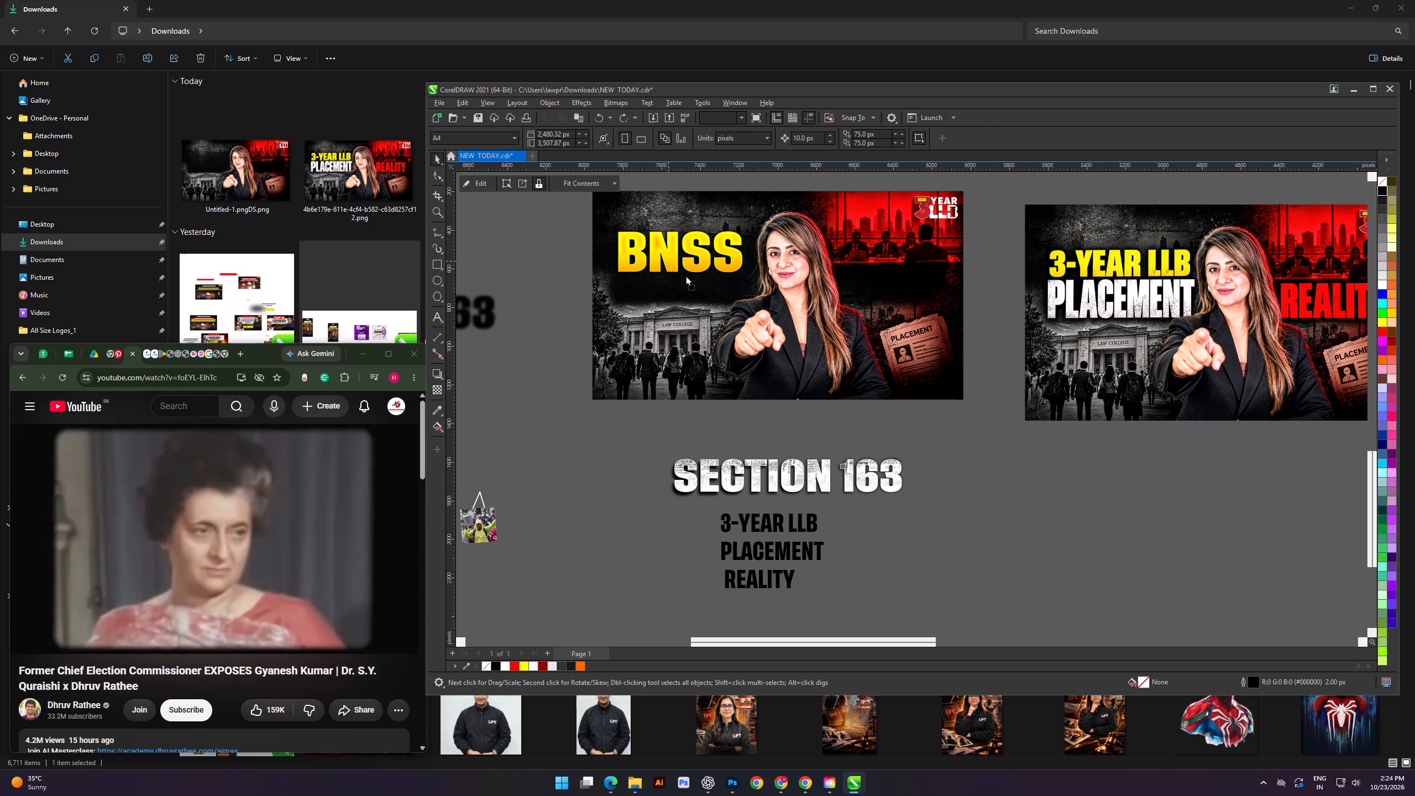
{"action": "left_click_drag", "start_coordinate": [685, 275], "coordinate": [890, 568]}
Copy the yellow gradient fill from the BNSS heading onto the PLACEMENT line.
{"action": "scroll", "coordinate": [731, 593], "scroll_direction": "up", "scroll_amount": 6}
{"action": "scroll", "coordinate": [992, 496], "scroll_direction": "up", "scroll_amount": 2}
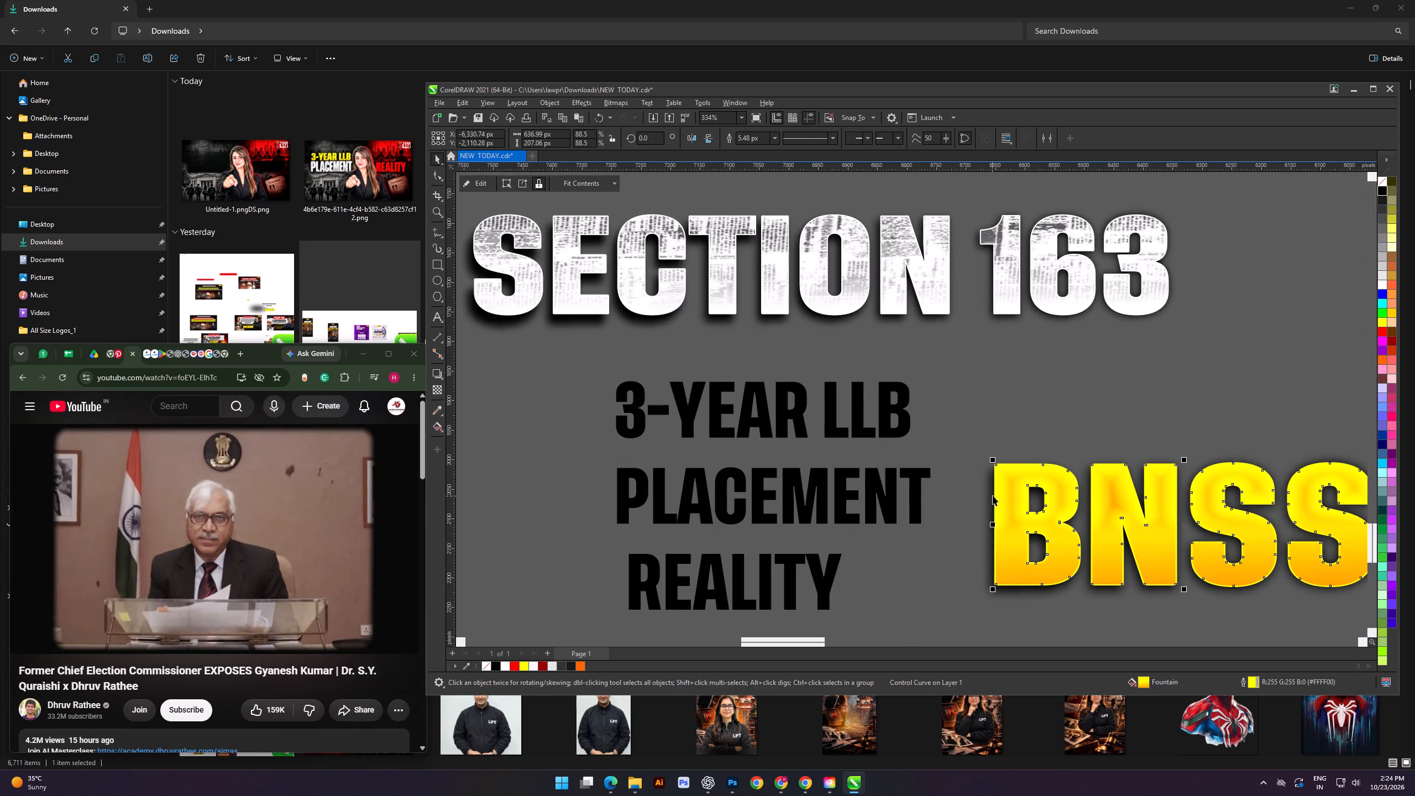
{"action": "right_click_drag", "start_coordinate": [994, 493], "coordinate": [872, 479]}
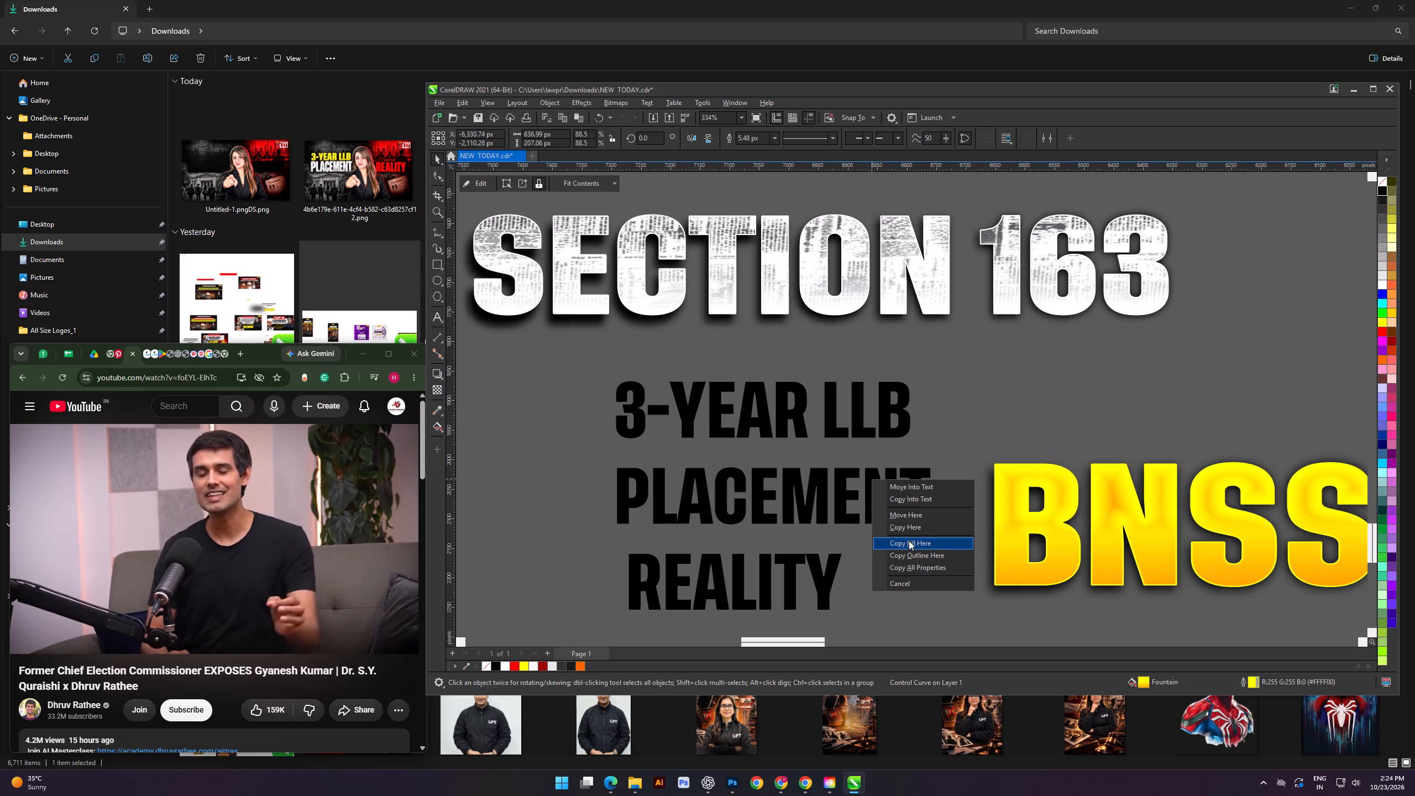
{"action": "left_click", "coordinate": [909, 541]}
{"action": "left_click", "coordinate": [937, 571]}
Place the PLACEMENT line on the thumbnail just above the law college and enlarge it to about 703 px wide.
{"action": "scroll", "coordinate": [888, 502], "scroll_direction": "down", "scroll_amount": 9}
{"action": "scroll", "coordinate": [871, 506], "scroll_direction": "up", "scroll_amount": 3, "text": "alt"}
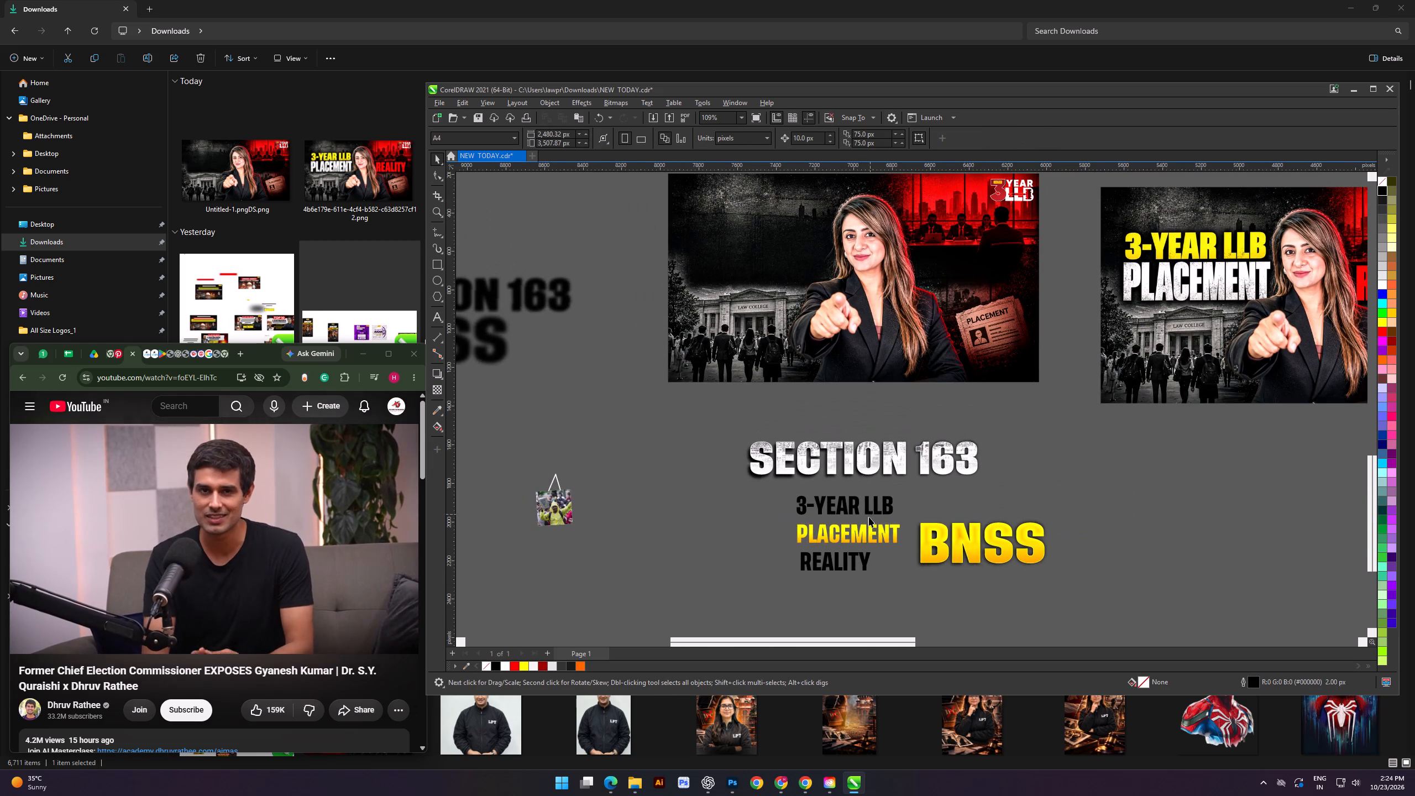
{"action": "left_click_drag", "start_coordinate": [862, 537], "coordinate": [778, 246]}
{"action": "scroll", "coordinate": [767, 242], "scroll_direction": "up", "scroll_amount": 3}
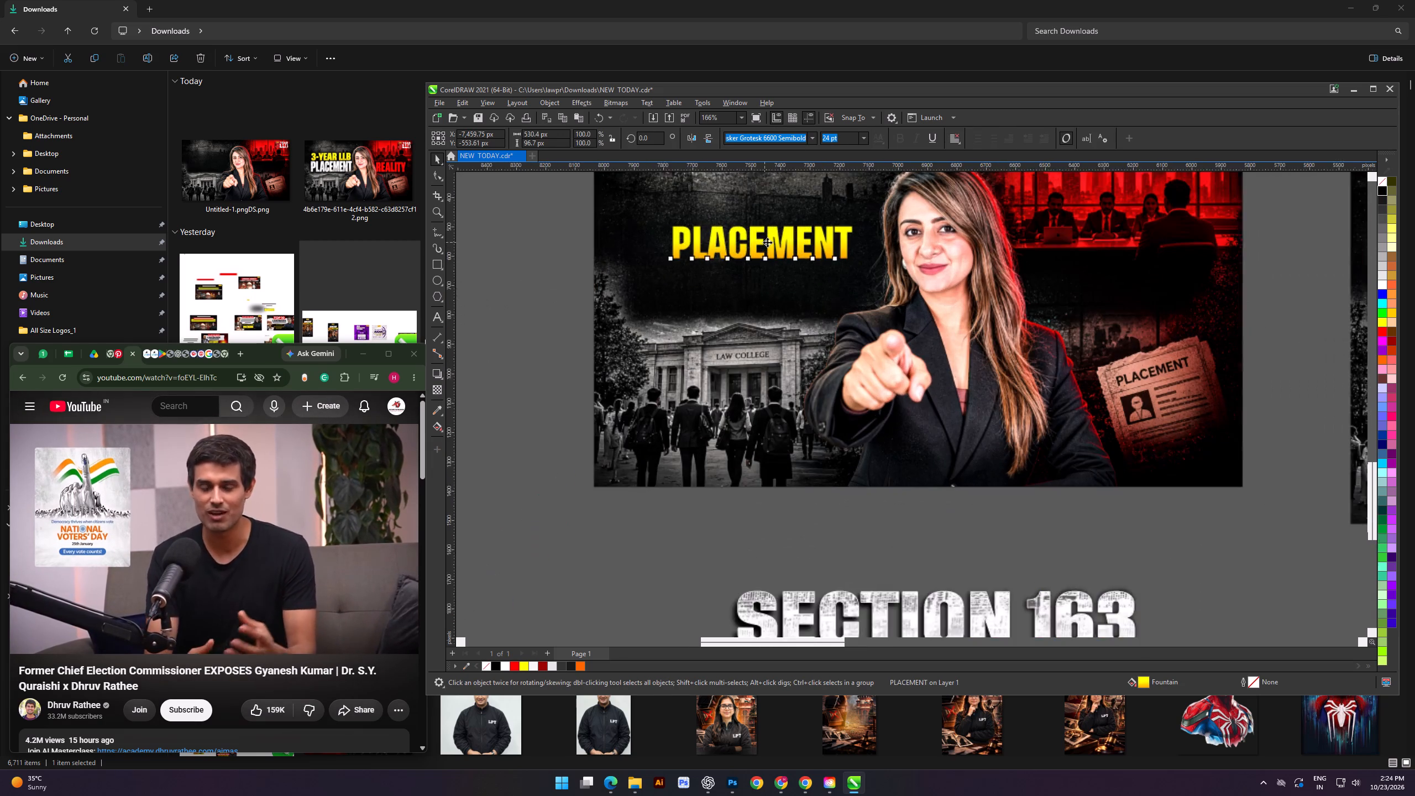
{"action": "scroll", "coordinate": [767, 242], "scroll_direction": "up", "scroll_amount": 1}
{"action": "scroll", "coordinate": [767, 242], "scroll_direction": "up", "scroll_amount": 9, "text": "alt"}
{"action": "left_click_drag", "start_coordinate": [680, 342], "coordinate": [649, 366]}
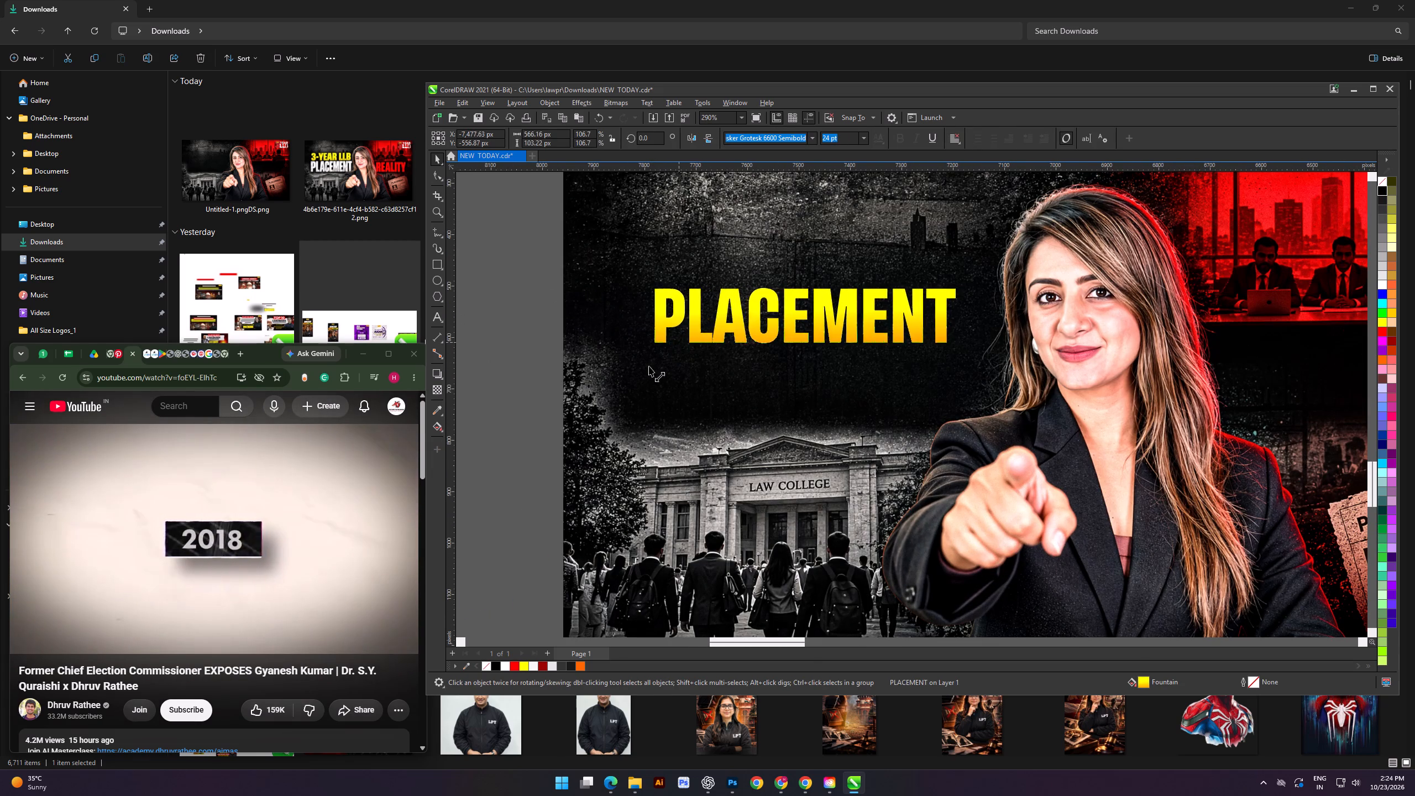
{"action": "left_click_drag", "start_coordinate": [649, 366], "coordinate": [591, 413]}
{"action": "left_click_drag", "start_coordinate": [760, 330], "coordinate": [770, 370]}
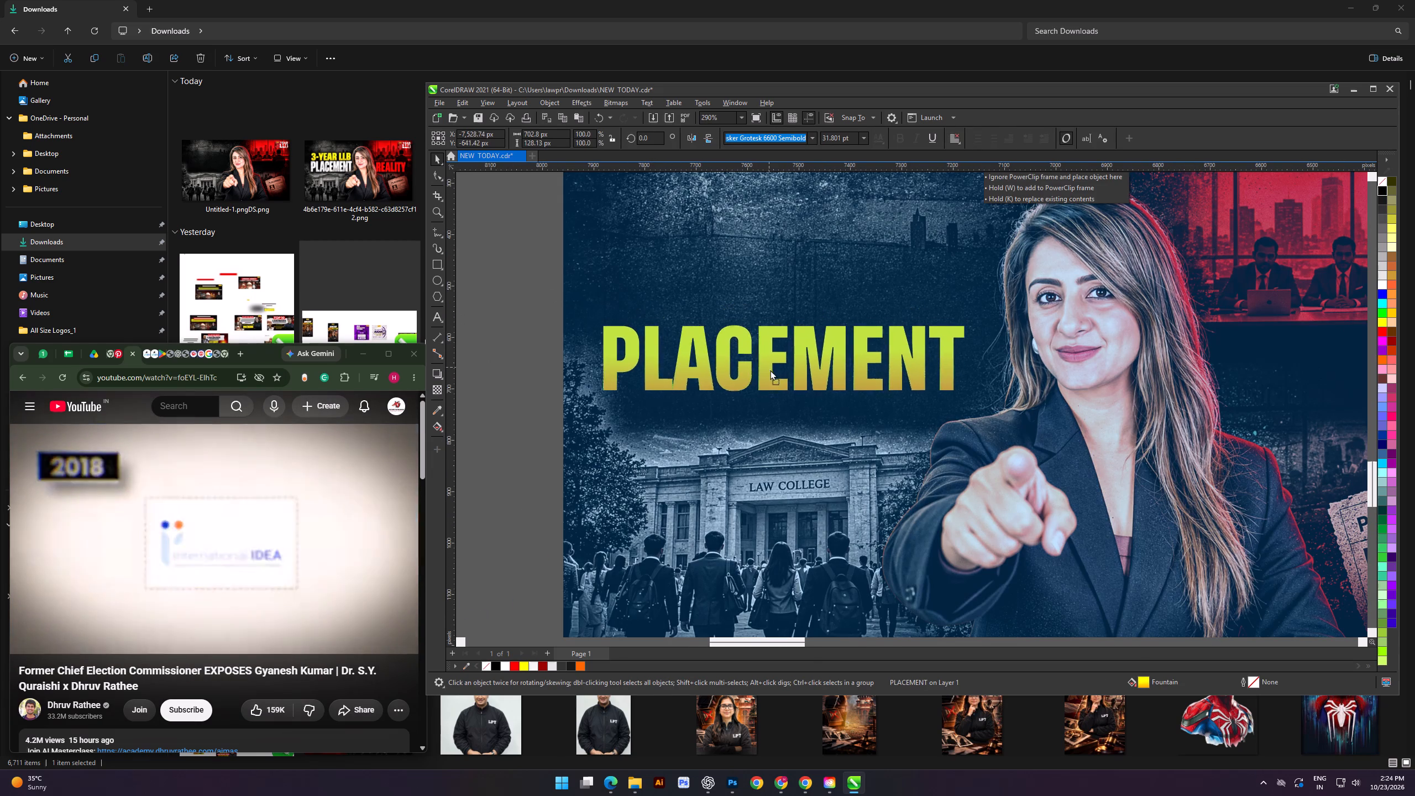
{"action": "left_click_drag", "start_coordinate": [770, 370], "coordinate": [780, 381]}
{"action": "scroll", "coordinate": [786, 378], "scroll_direction": "down", "scroll_amount": 9}
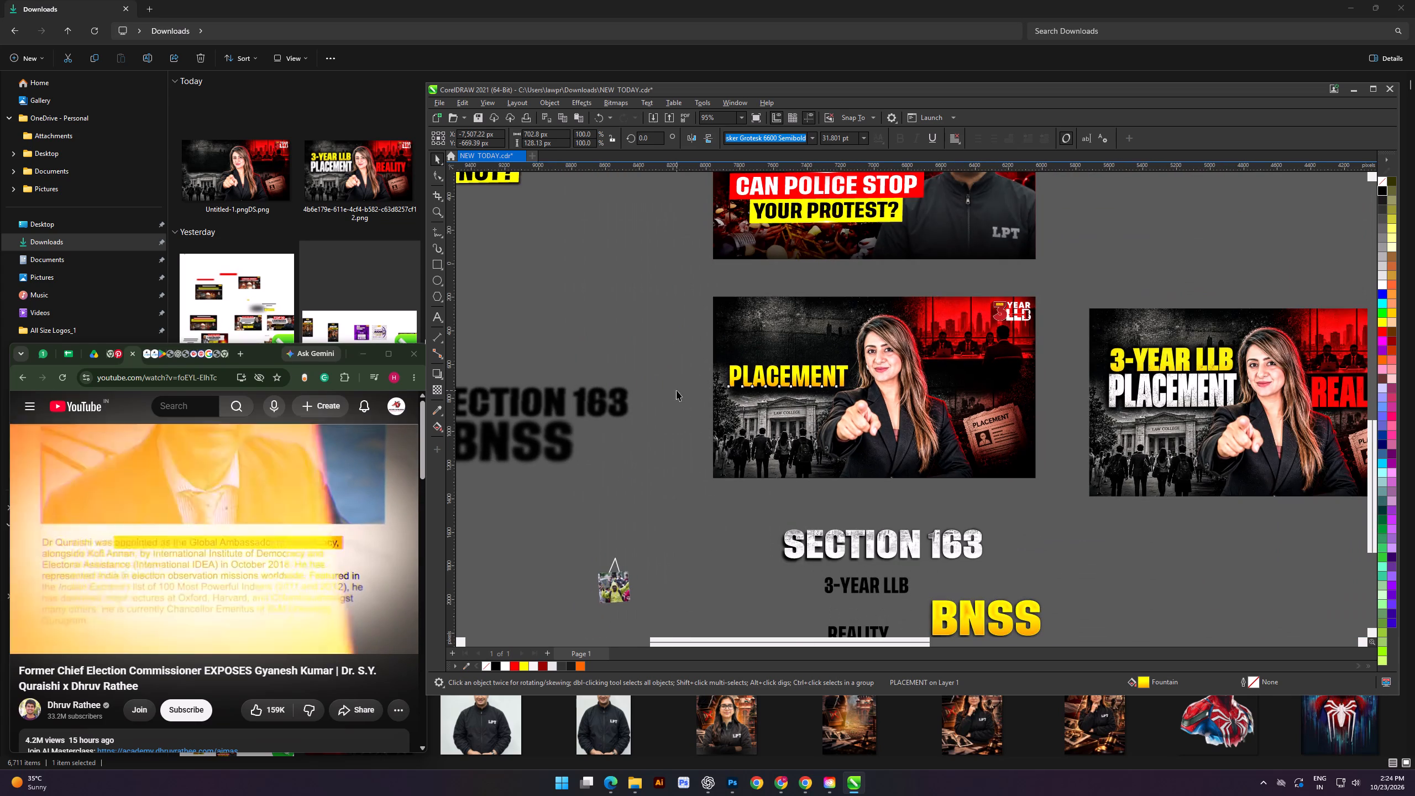
Preview alternative fonts on the PLACEMENT text and keep Tusker Grotesk 6600 Semibold.
{"action": "left_click", "coordinate": [677, 390]}
{"action": "scroll", "coordinate": [711, 389], "scroll_direction": "down", "scroll_amount": 2, "text": "alt"}
{"action": "left_click", "coordinate": [704, 522]}
{"action": "scroll", "coordinate": [788, 467], "scroll_direction": "up", "scroll_amount": 7, "text": "alt"}
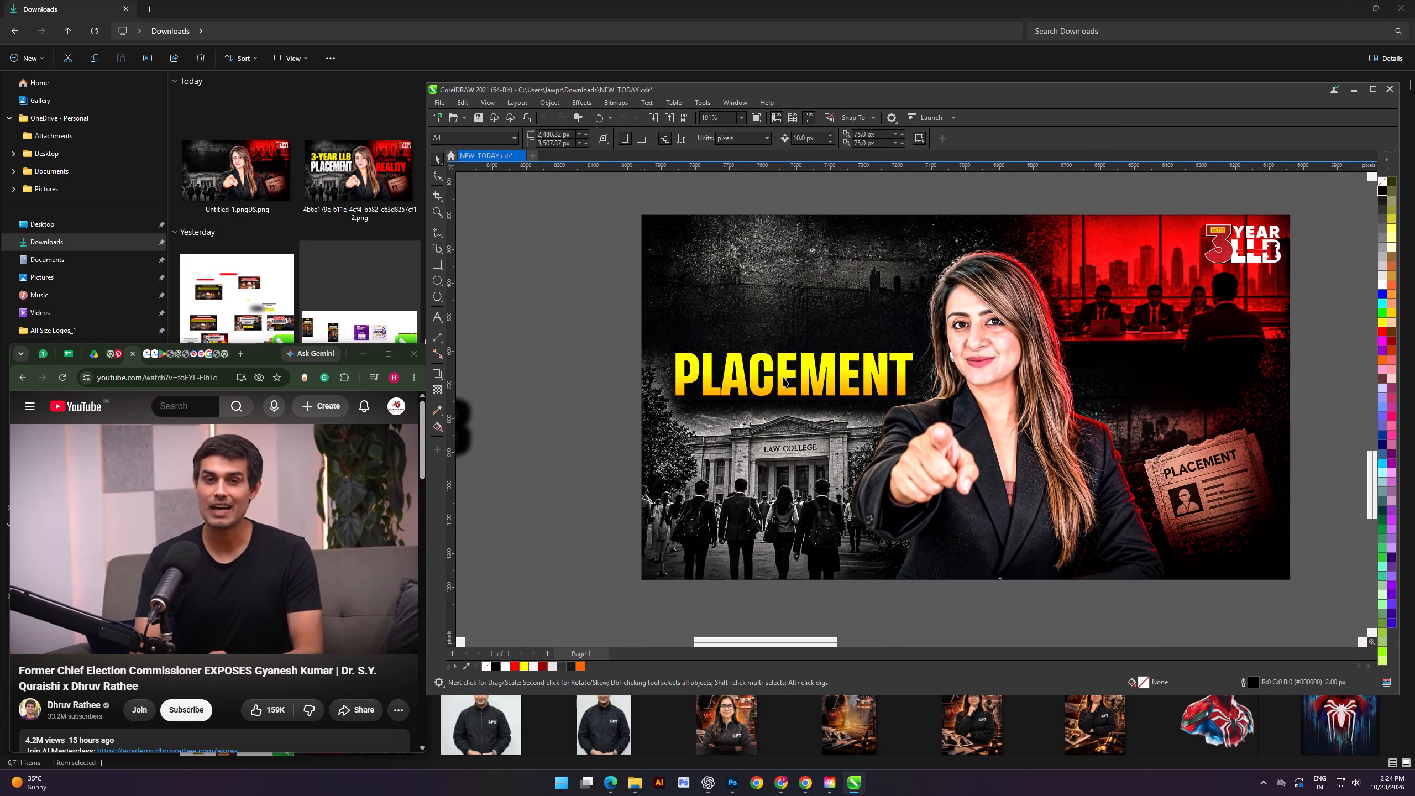
{"action": "left_click", "coordinate": [782, 378]}
{"action": "scroll", "coordinate": [795, 383], "scroll_direction": "down", "scroll_amount": 1}
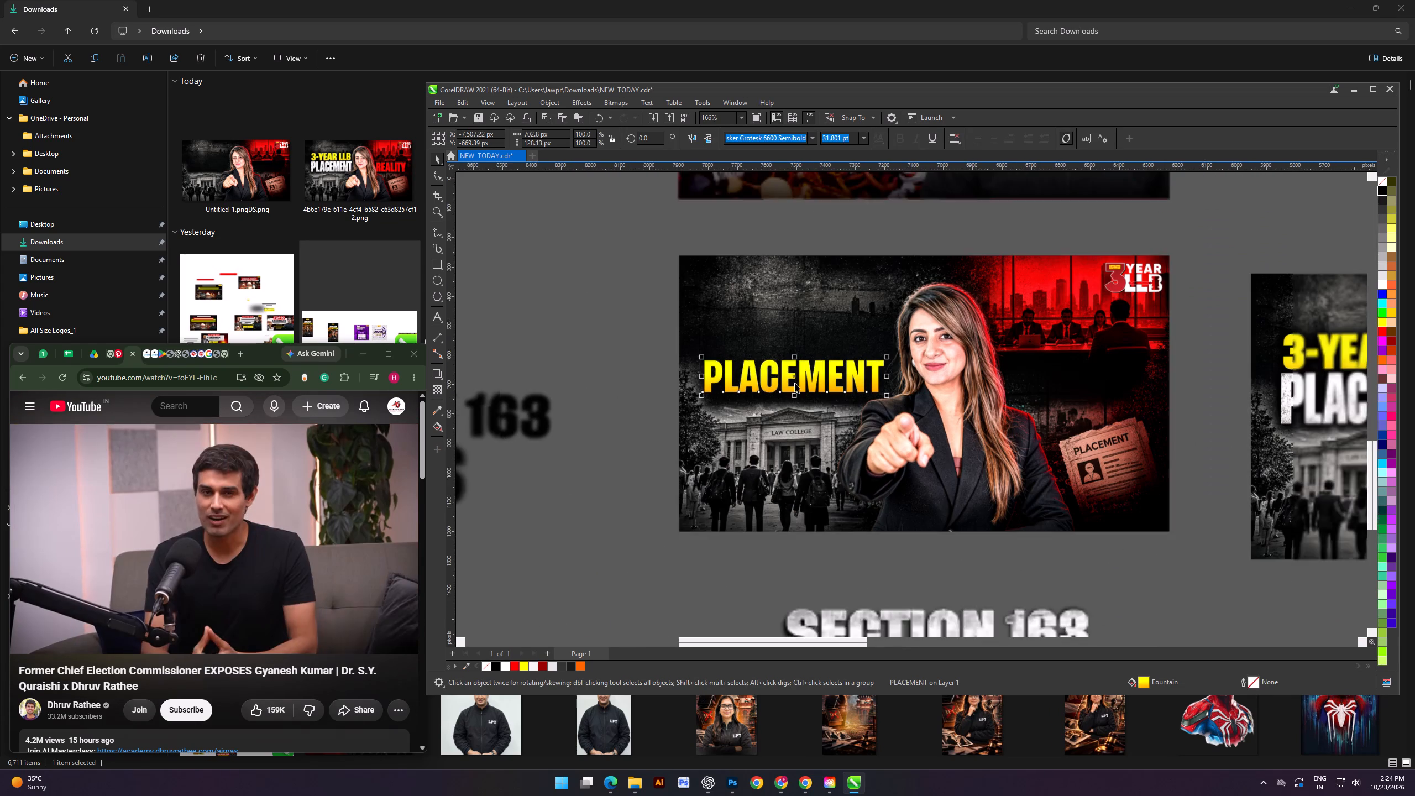
{"action": "scroll", "coordinate": [795, 383], "scroll_direction": "down", "scroll_amount": 1}
{"action": "scroll", "coordinate": [789, 368], "scroll_direction": "up", "scroll_amount": 5, "text": "alt"}
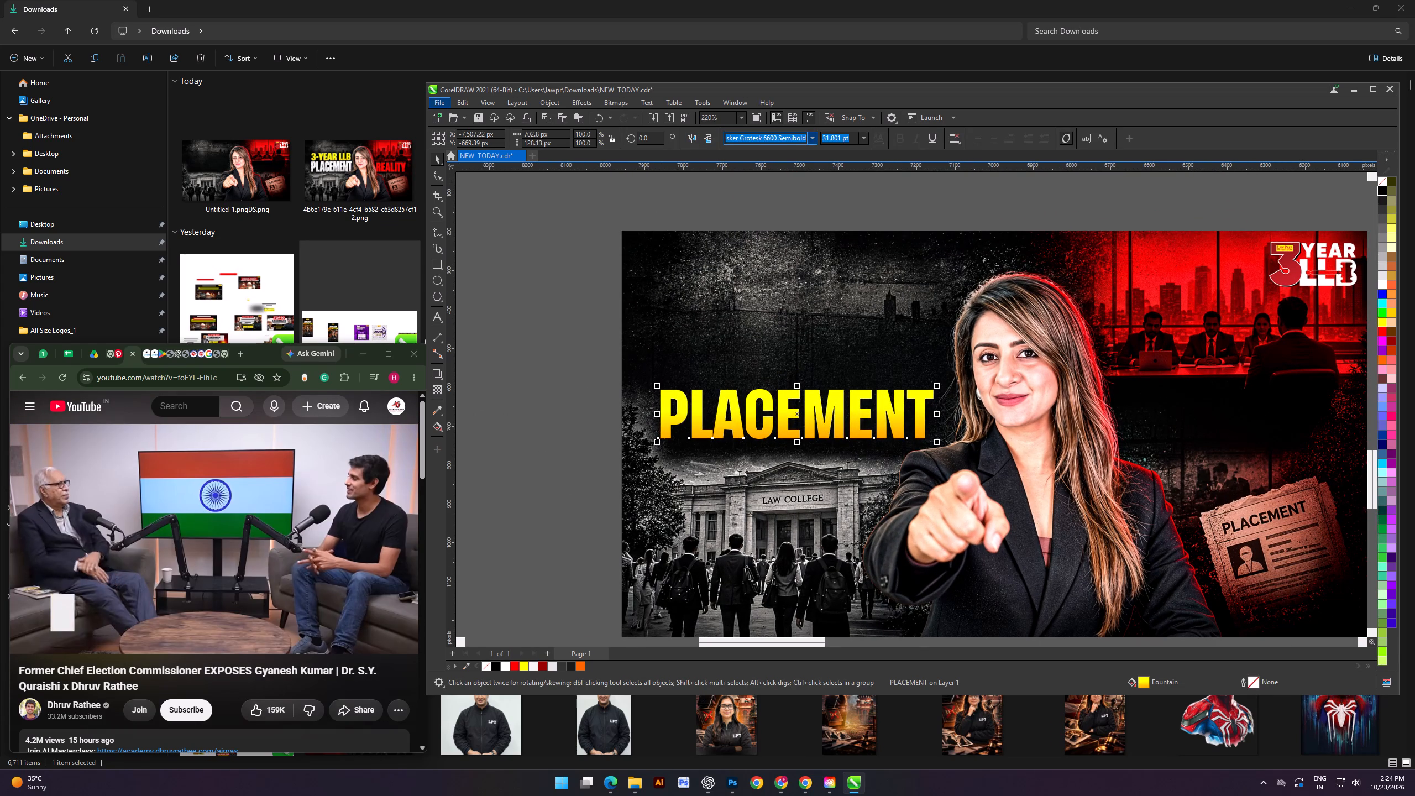
{"action": "left_click", "coordinate": [813, 137]}
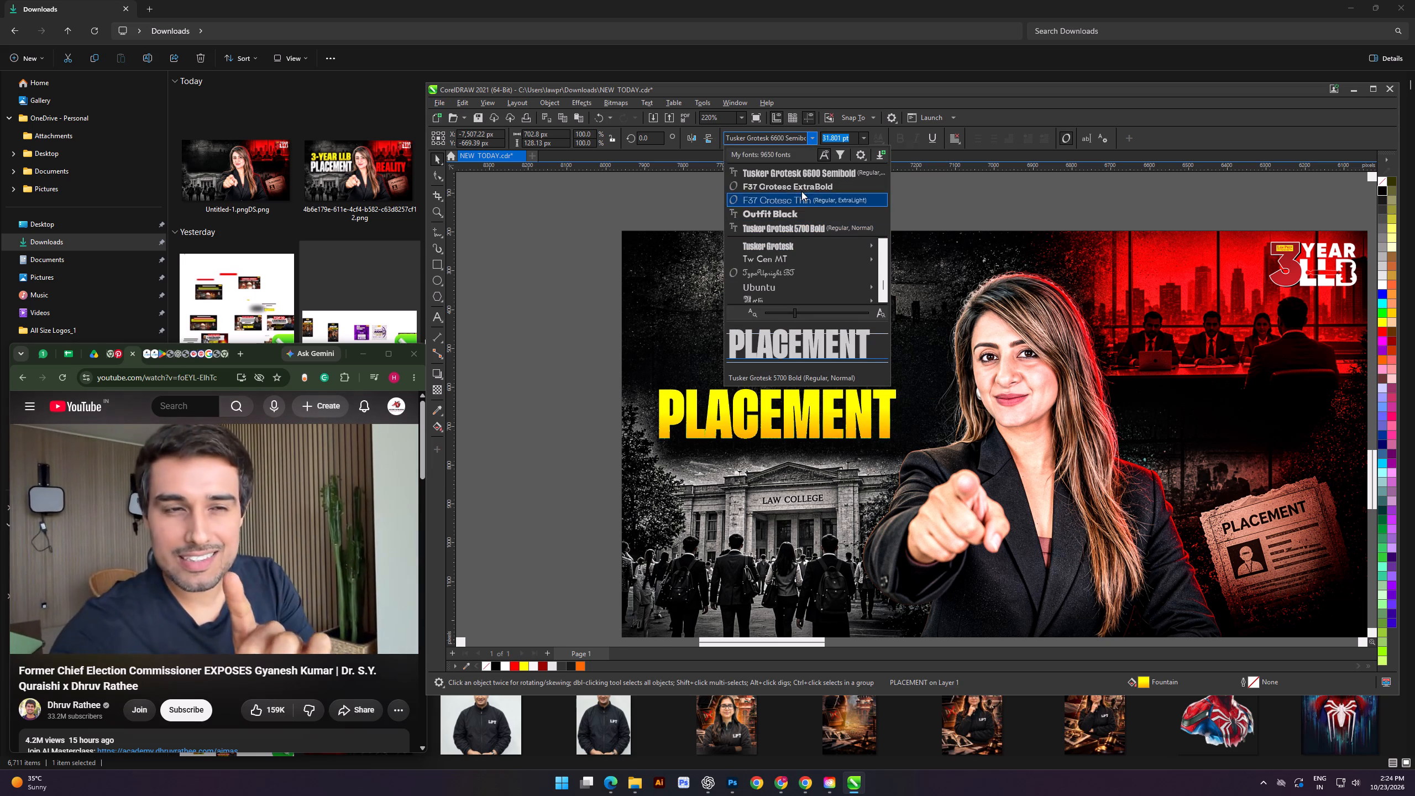
{"action": "left_click", "coordinate": [806, 177]}
{"action": "left_click", "coordinate": [507, 313]}
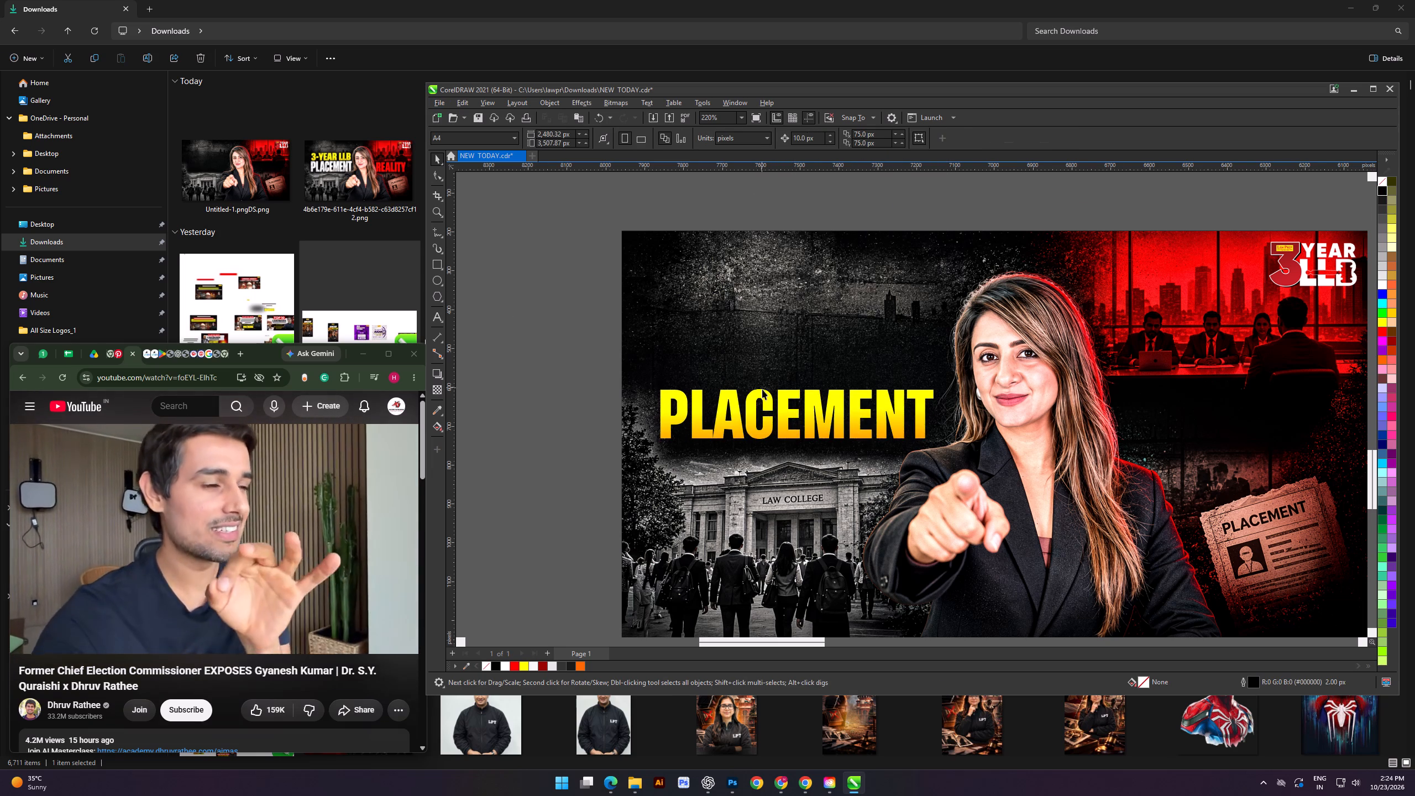
Nudge the PLACEMENT text slightly upward on the thumbnail.
{"action": "scroll", "coordinate": [762, 389], "scroll_direction": "up", "scroll_amount": 2}
{"action": "left_click_drag", "start_coordinate": [789, 402], "coordinate": [791, 396]}
{"action": "scroll", "coordinate": [768, 326], "scroll_direction": "down", "scroll_amount": 6}
{"action": "left_click", "coordinate": [596, 313]}
Move the black 3-YEAR LLB line to just outside the thumbnail's upper-left edge.
{"action": "scroll", "coordinate": [672, 357], "scroll_direction": "down", "scroll_amount": 8, "text": "alt"}
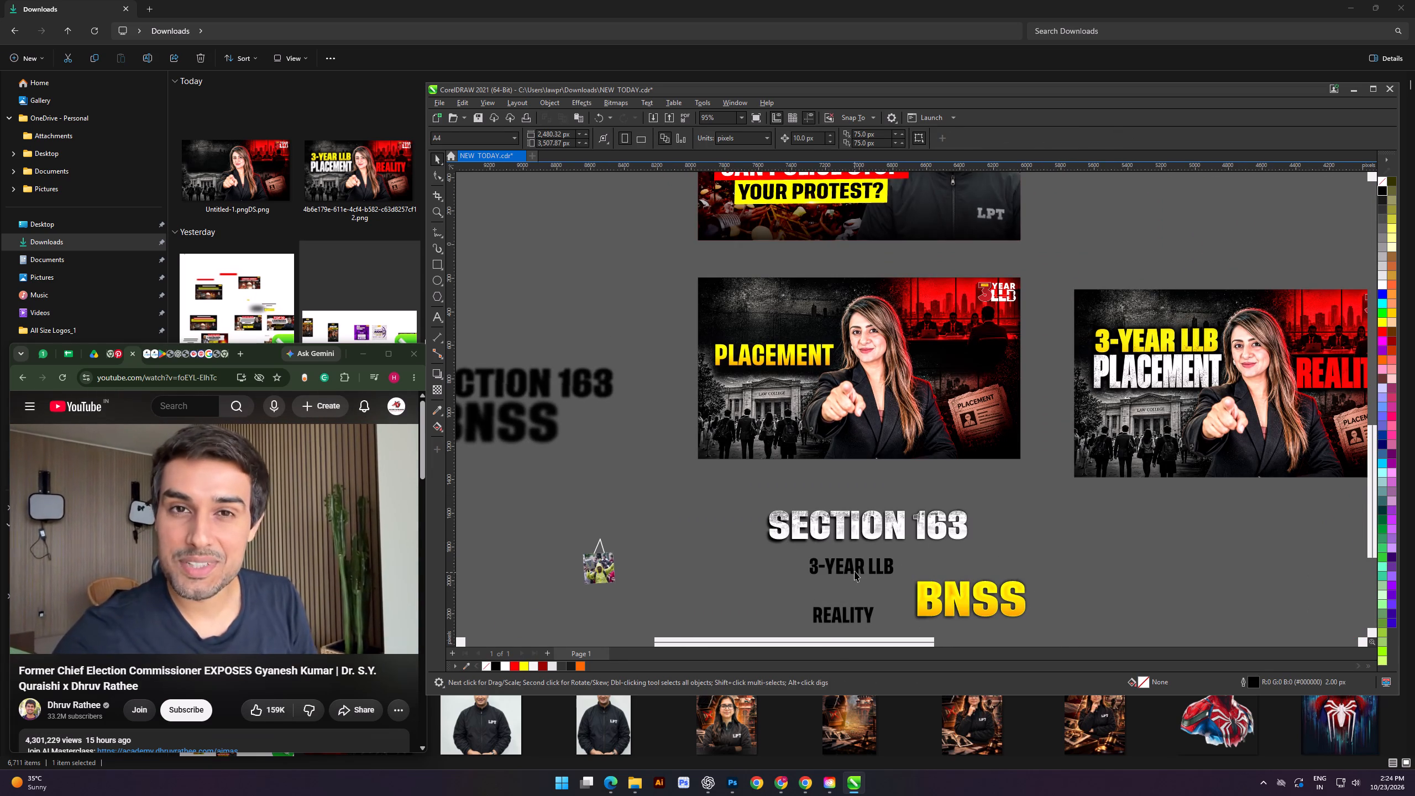
{"action": "left_click_drag", "start_coordinate": [855, 569], "coordinate": [652, 306]}
Copy the white fill from the SECTION 163 heading onto the 3-YEAR LLB text.
{"action": "left_click", "coordinate": [615, 378]}
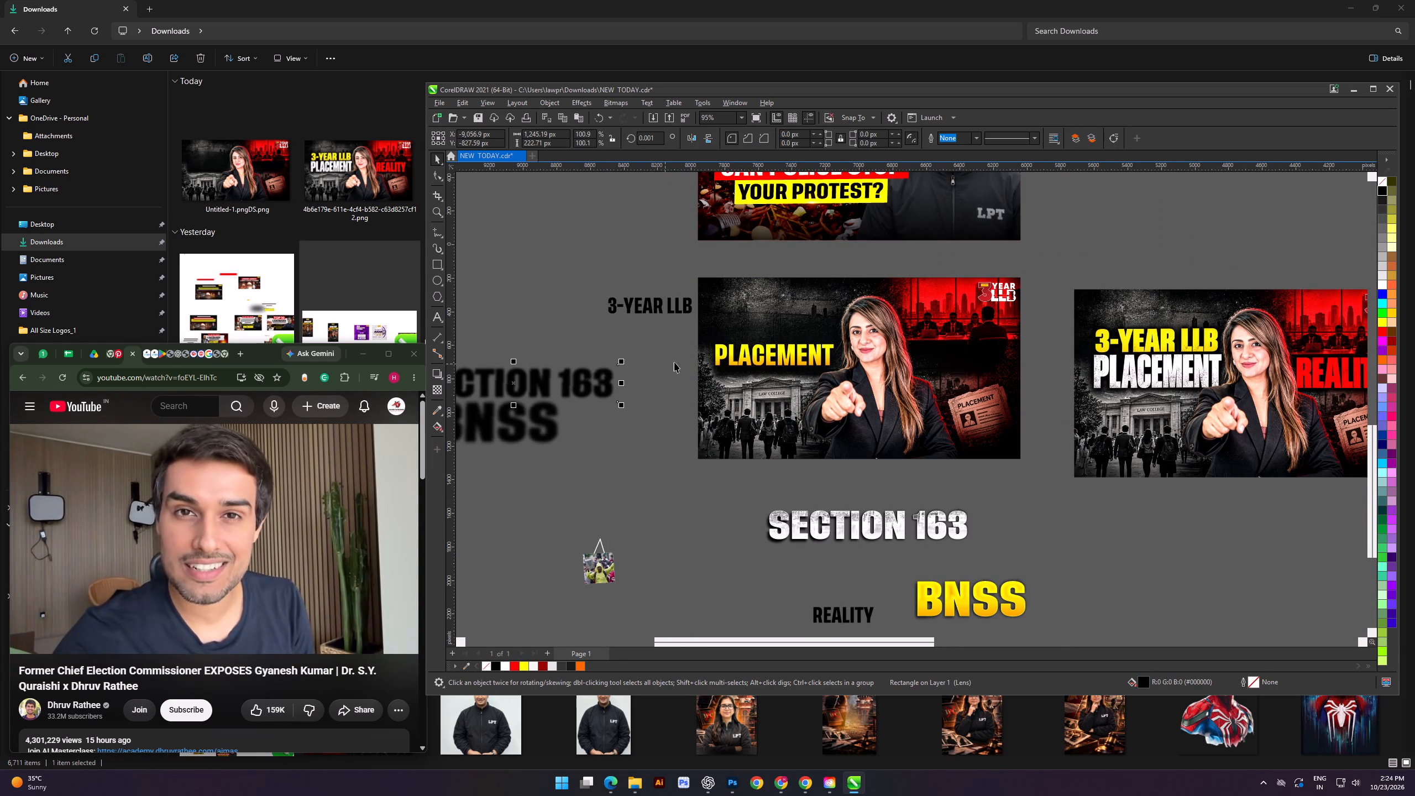
{"action": "scroll", "coordinate": [759, 370], "scroll_direction": "up", "scroll_amount": 2, "text": "alt"}
{"action": "scroll", "coordinate": [767, 368], "scroll_direction": "up", "scroll_amount": 2}
{"action": "scroll", "coordinate": [796, 373], "scroll_direction": "down", "scroll_amount": 1}
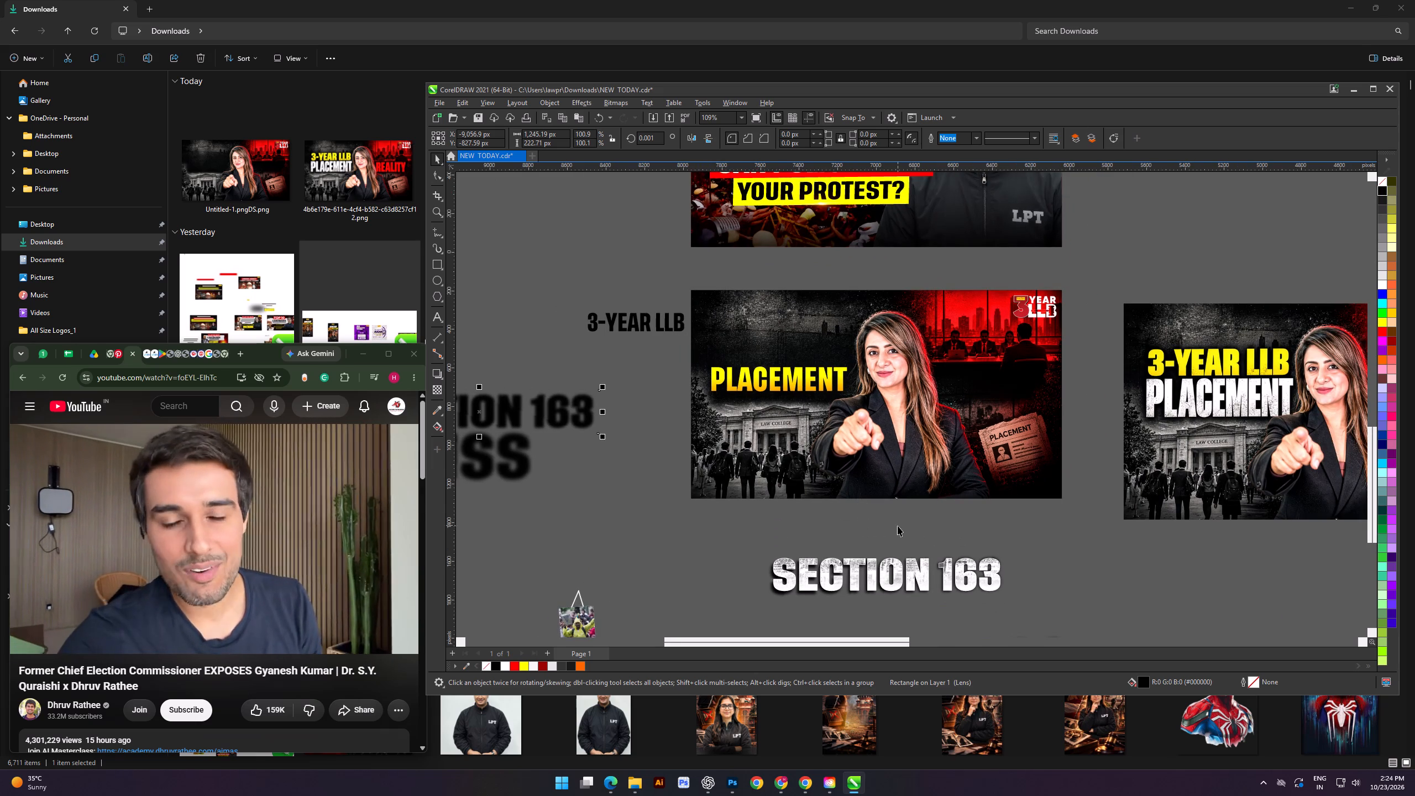
{"action": "scroll", "coordinate": [898, 526], "scroll_direction": "down", "scroll_amount": 2, "text": "alt"}
{"action": "left_click", "coordinate": [906, 569]}
{"action": "double_click", "coordinate": [904, 551]}
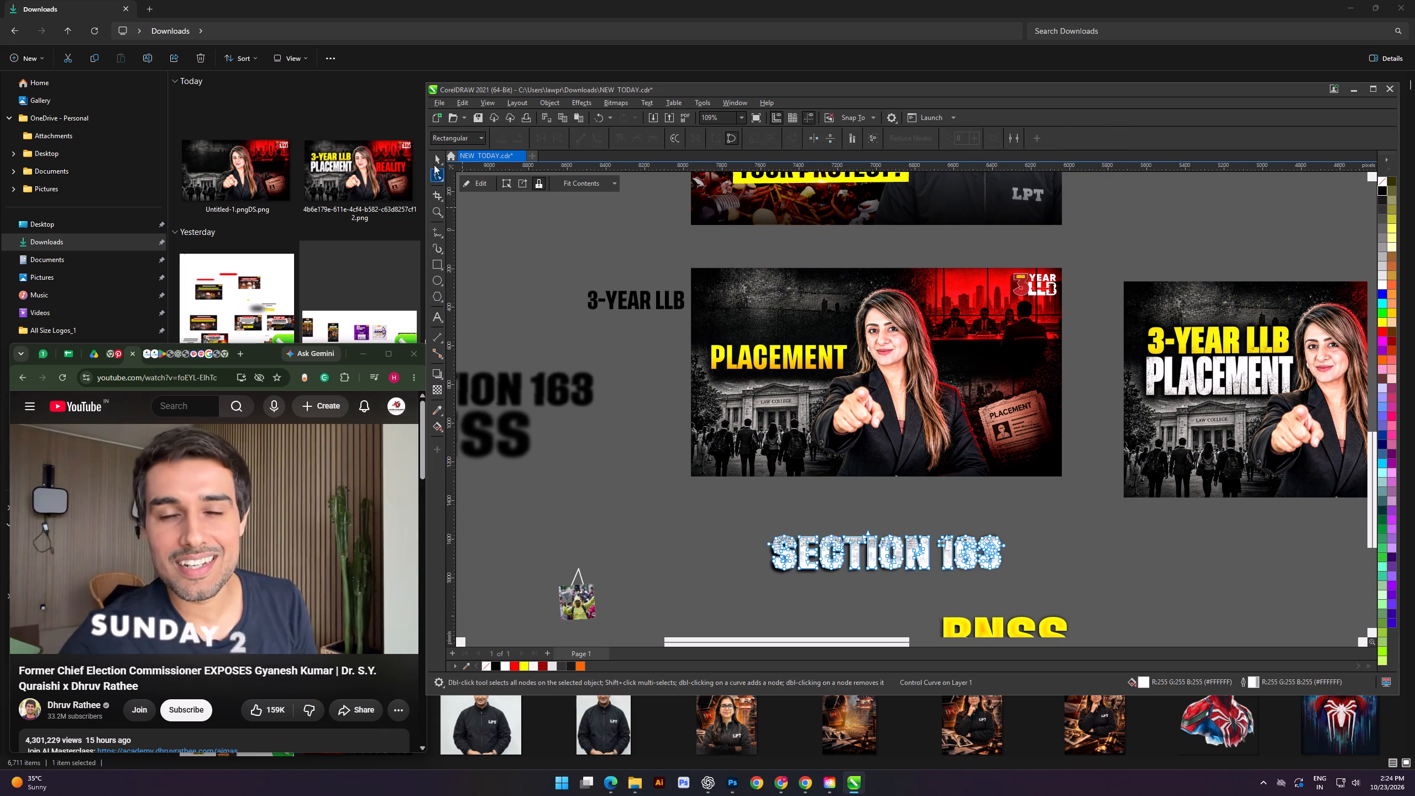
{"action": "left_click", "coordinate": [438, 156]}
{"action": "left_click_drag", "start_coordinate": [550, 398], "coordinate": [555, 395]}
{"action": "left_click", "coordinate": [625, 301]}
{"action": "left_click", "coordinate": [808, 570]}
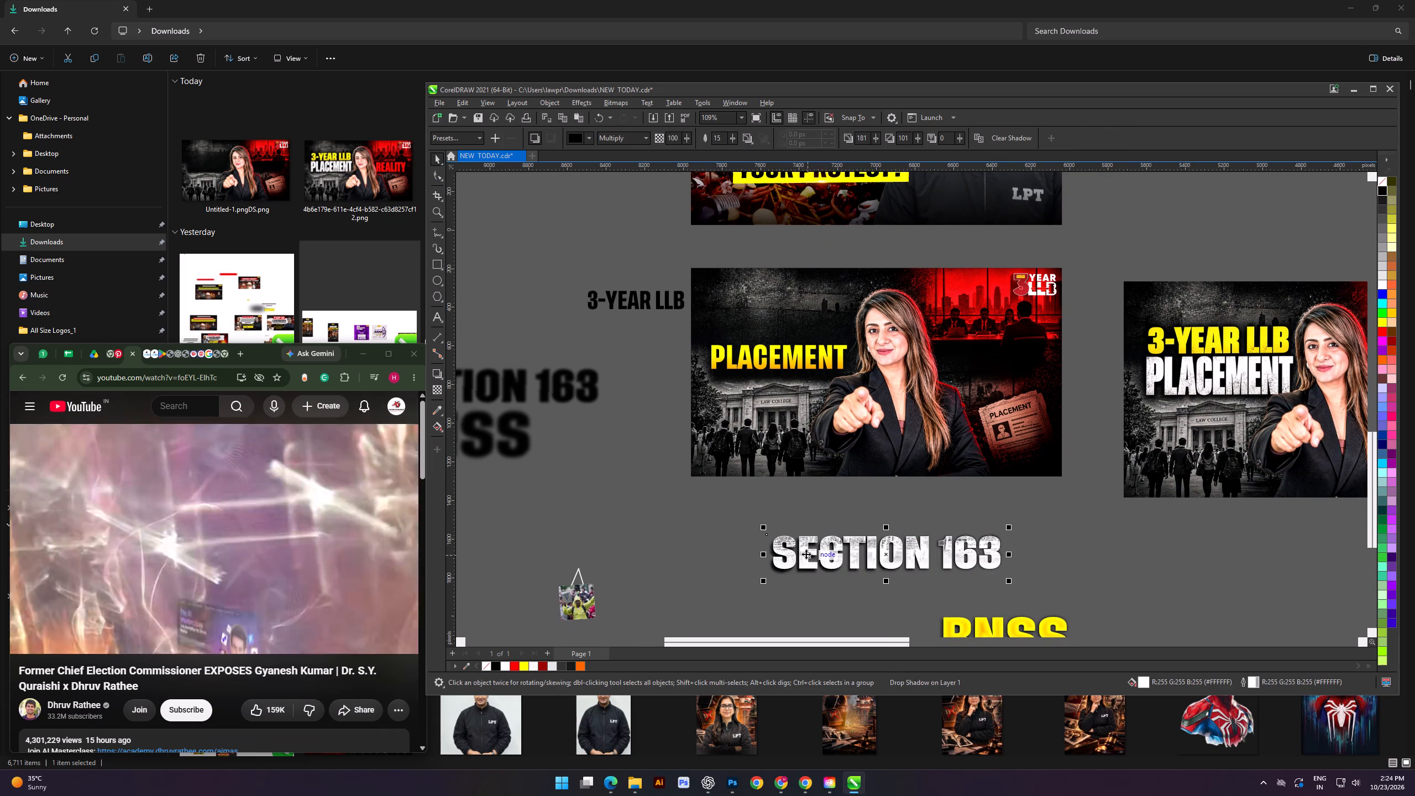
{"action": "right_click_drag", "start_coordinate": [806, 554], "coordinate": [632, 297]}
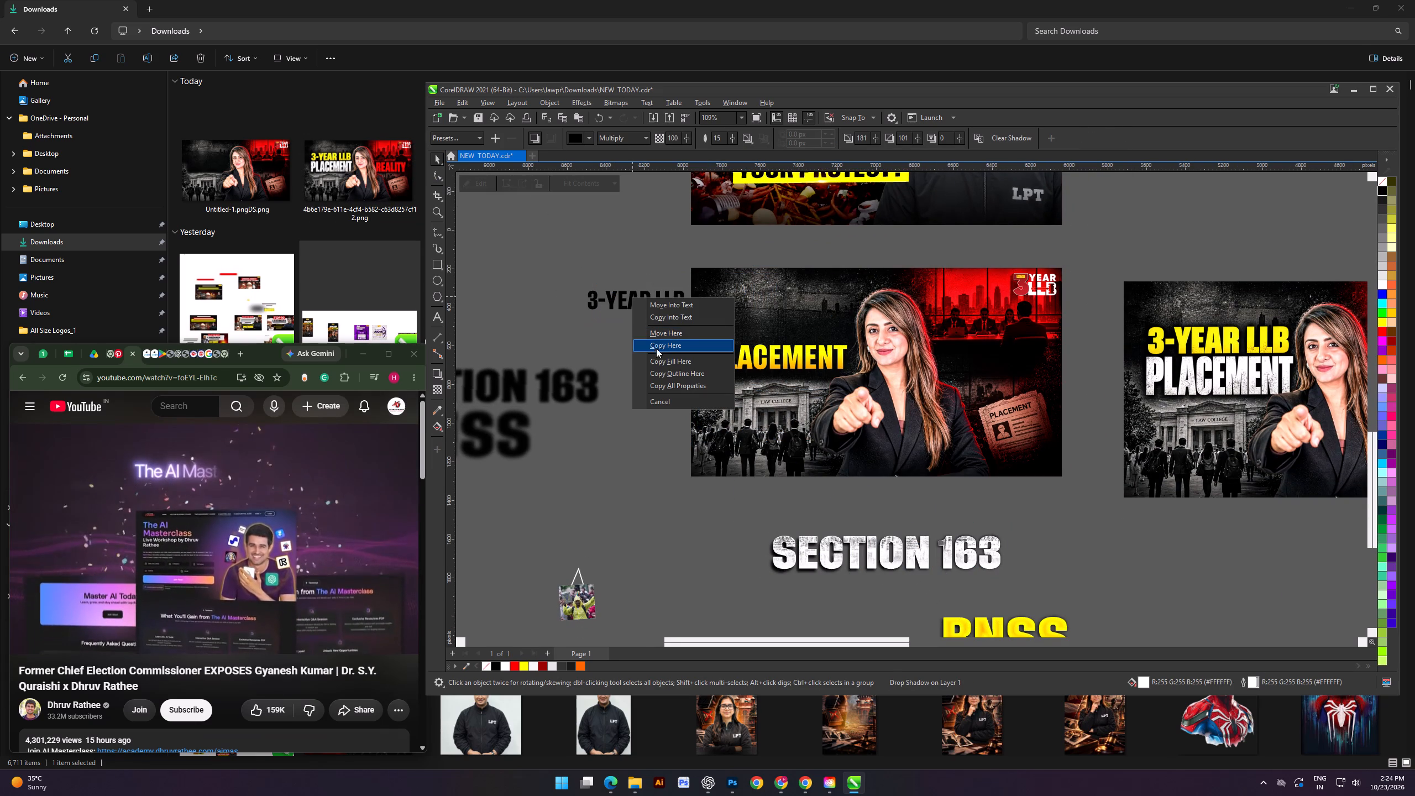
{"action": "left_click", "coordinate": [665, 358]}
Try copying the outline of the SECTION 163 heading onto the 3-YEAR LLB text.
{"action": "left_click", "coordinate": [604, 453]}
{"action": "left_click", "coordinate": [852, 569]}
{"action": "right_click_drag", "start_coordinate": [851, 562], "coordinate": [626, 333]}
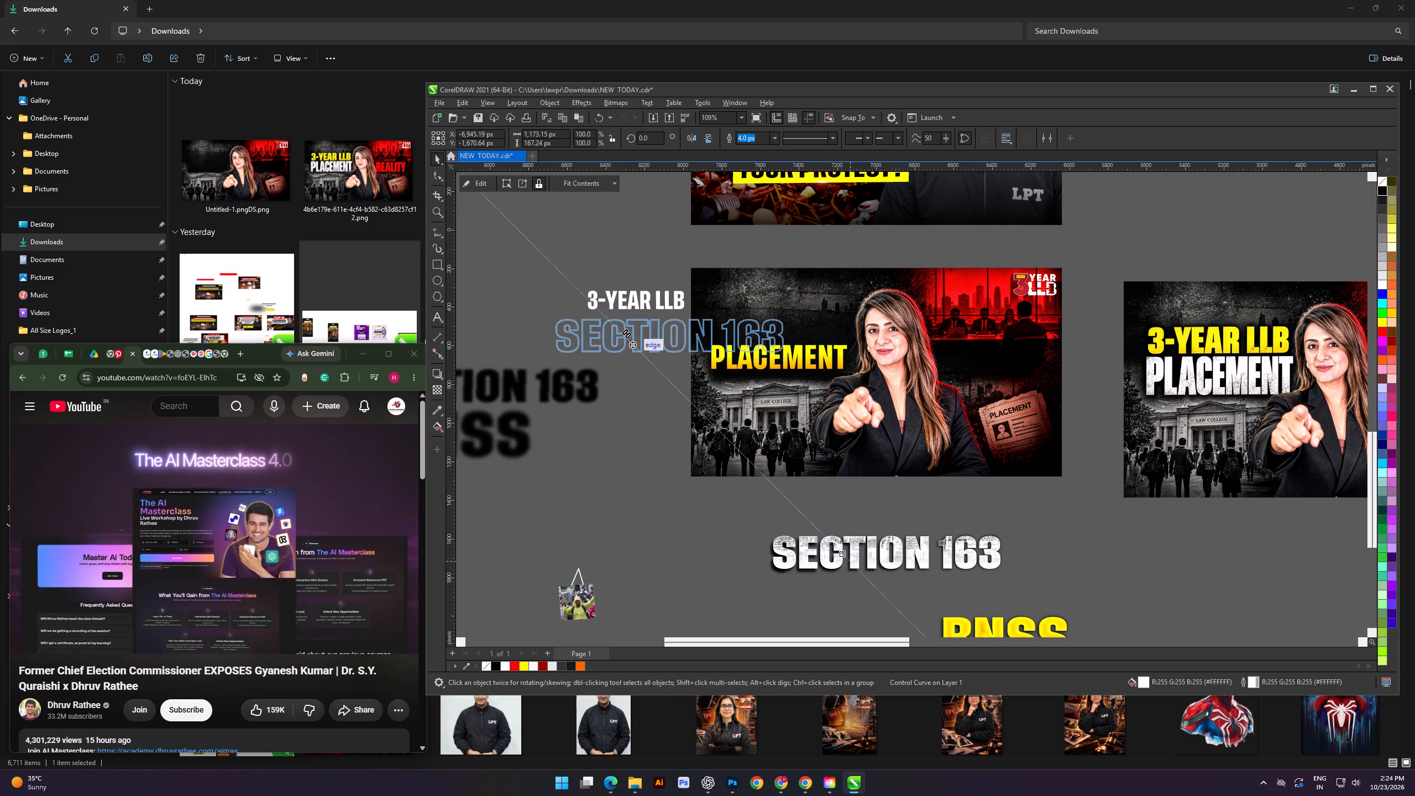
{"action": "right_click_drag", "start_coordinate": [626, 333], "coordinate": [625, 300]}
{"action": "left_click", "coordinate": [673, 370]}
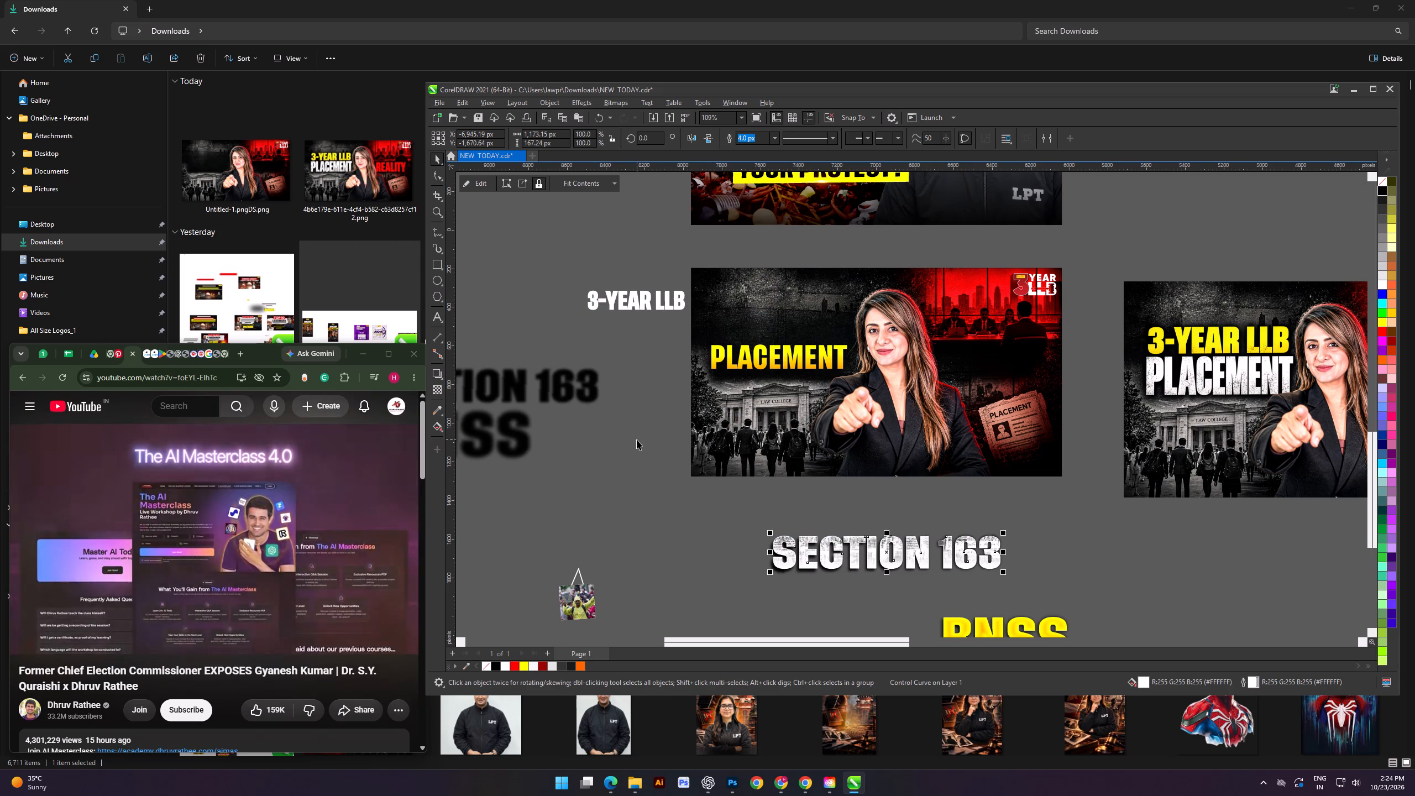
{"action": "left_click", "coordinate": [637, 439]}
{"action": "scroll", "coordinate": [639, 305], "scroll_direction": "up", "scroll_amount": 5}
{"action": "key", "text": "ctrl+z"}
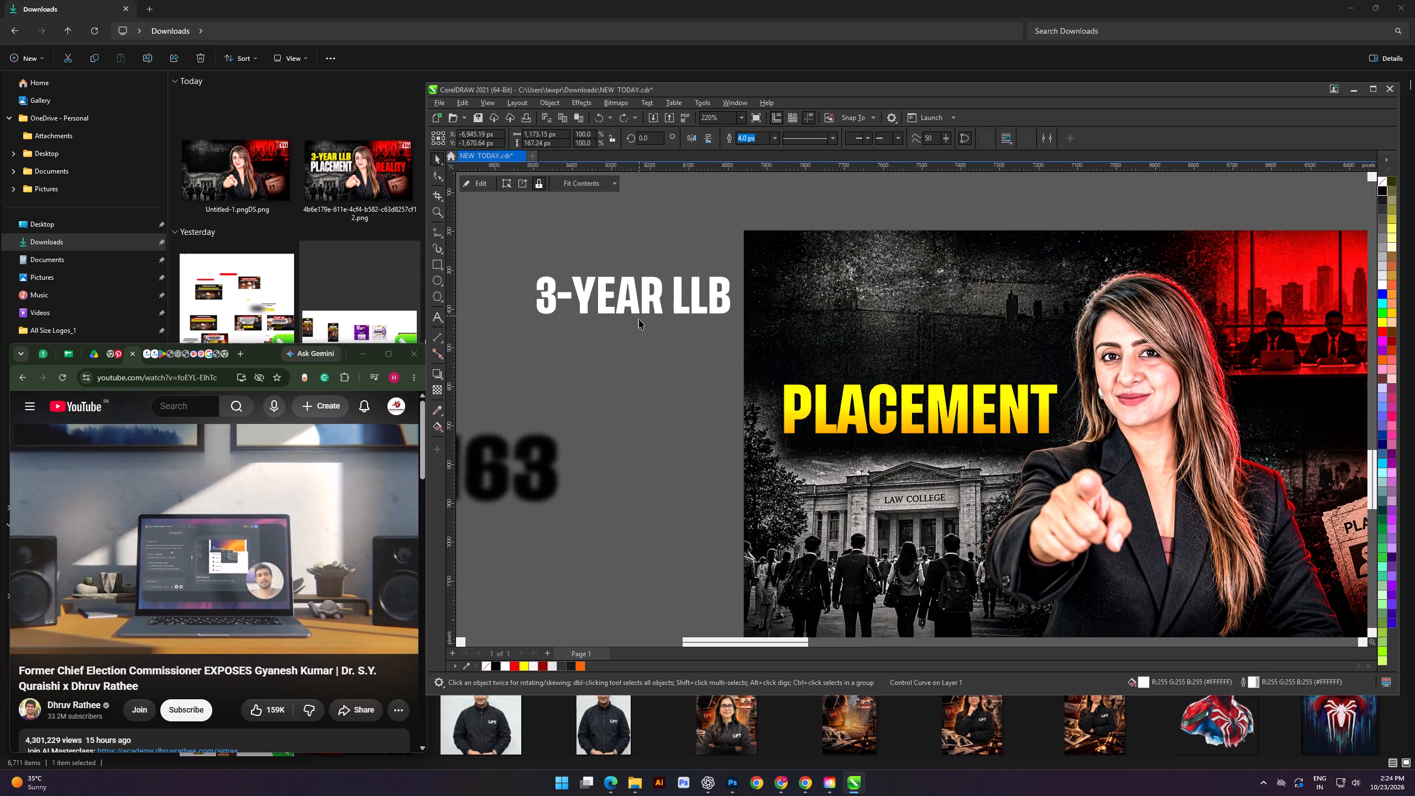
Extract the grunge texture from the SECTION 163 PowerClip and shift it aside from the heading.
{"action": "scroll", "coordinate": [639, 319], "scroll_direction": "down", "scroll_amount": 5}
{"action": "left_click", "coordinate": [840, 559]}
{"action": "right_click", "coordinate": [839, 559]}
{"action": "left_click", "coordinate": [868, 219]}
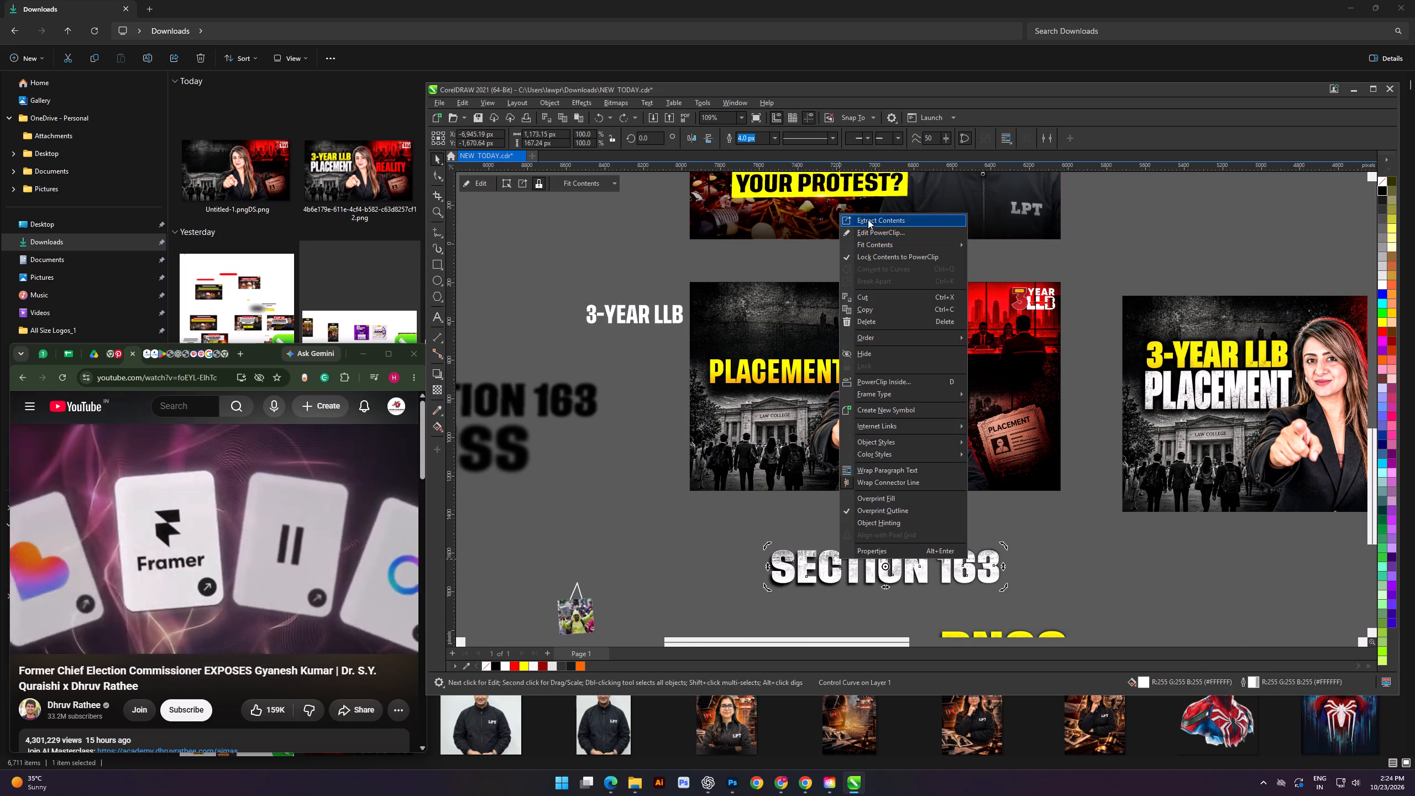
{"action": "left_click", "coordinate": [706, 523]}
{"action": "left_click_drag", "start_coordinate": [778, 554], "coordinate": [729, 551]}
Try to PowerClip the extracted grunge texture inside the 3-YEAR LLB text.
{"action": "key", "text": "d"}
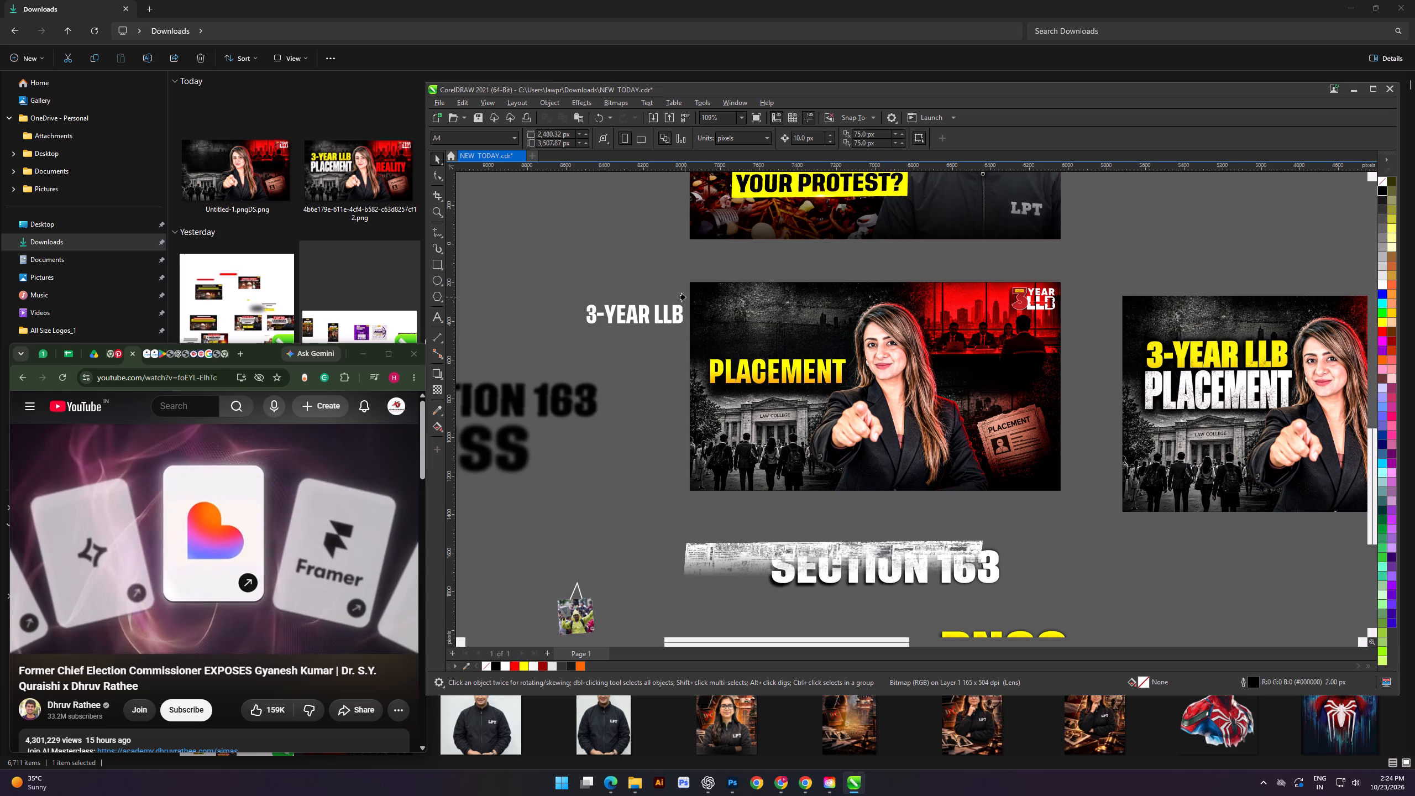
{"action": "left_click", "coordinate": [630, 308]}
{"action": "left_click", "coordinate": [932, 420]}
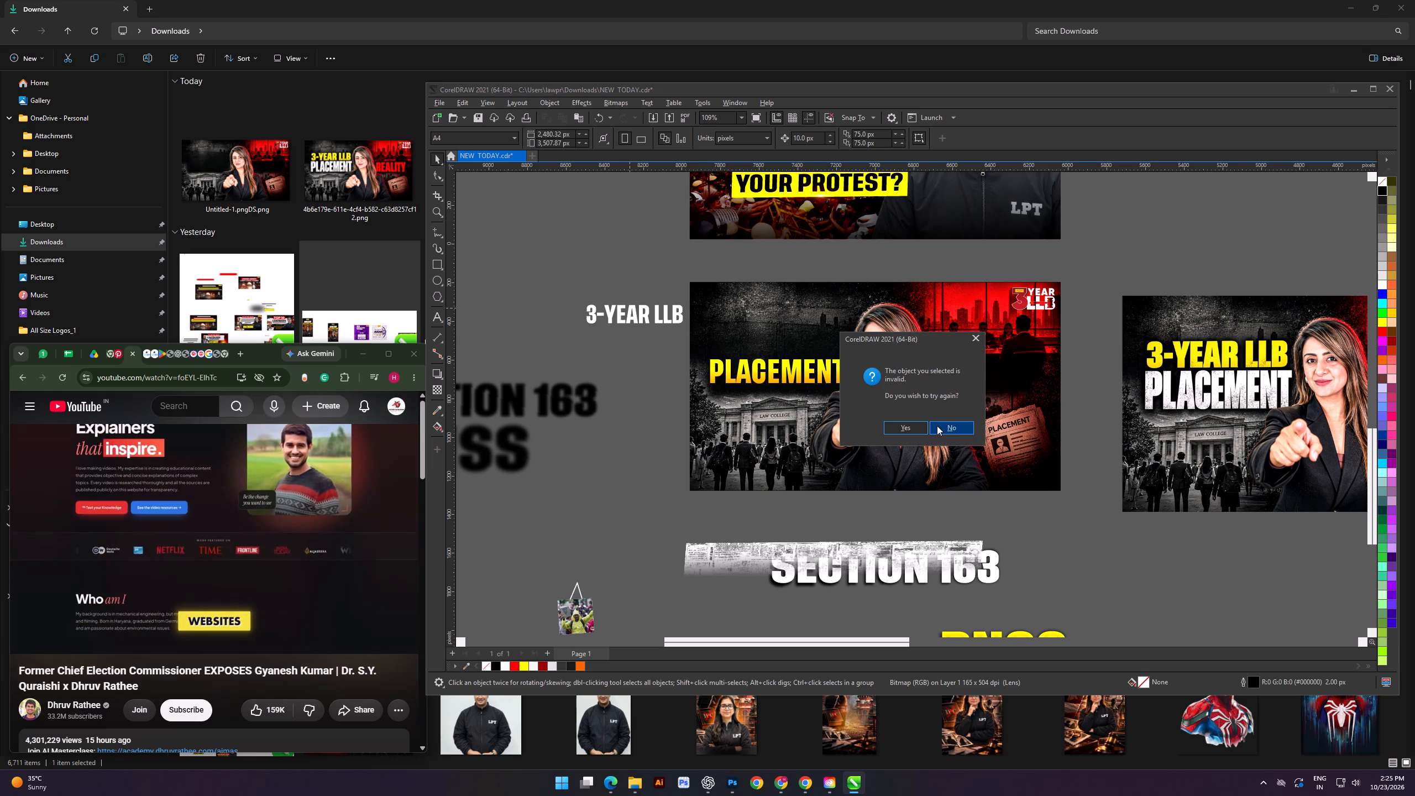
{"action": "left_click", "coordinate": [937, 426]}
Convert the white 3-YEAR LLB text to curves.
{"action": "left_click", "coordinate": [610, 312]}
{"action": "key", "text": "ctrl+w"}
{"action": "key", "text": "ctrl+q"}
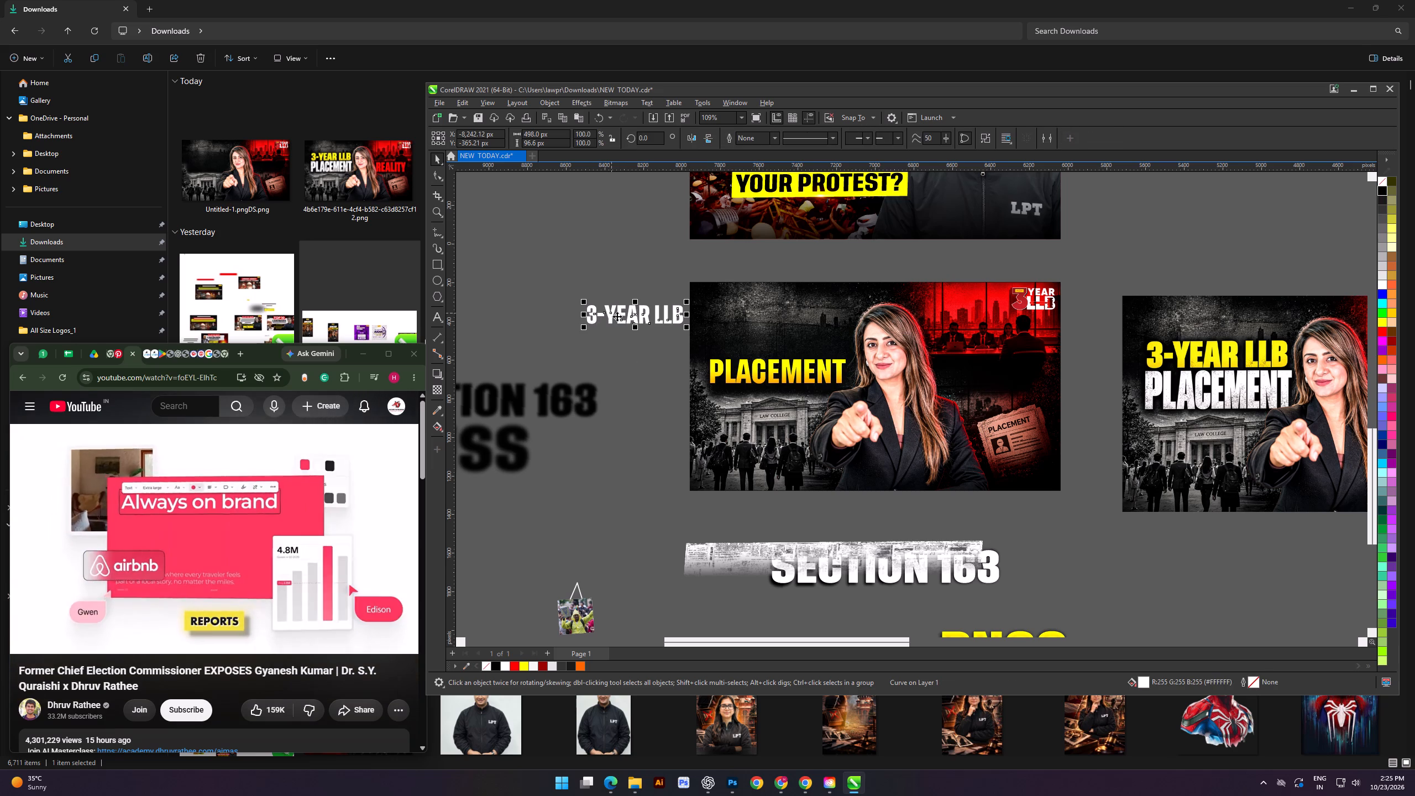
PowerClip the extracted grunge texture inside the 3-YEAR LLB curves.
{"action": "left_click", "coordinate": [710, 556]}
{"action": "key", "text": "d"}
{"action": "left_click", "coordinate": [621, 307]}
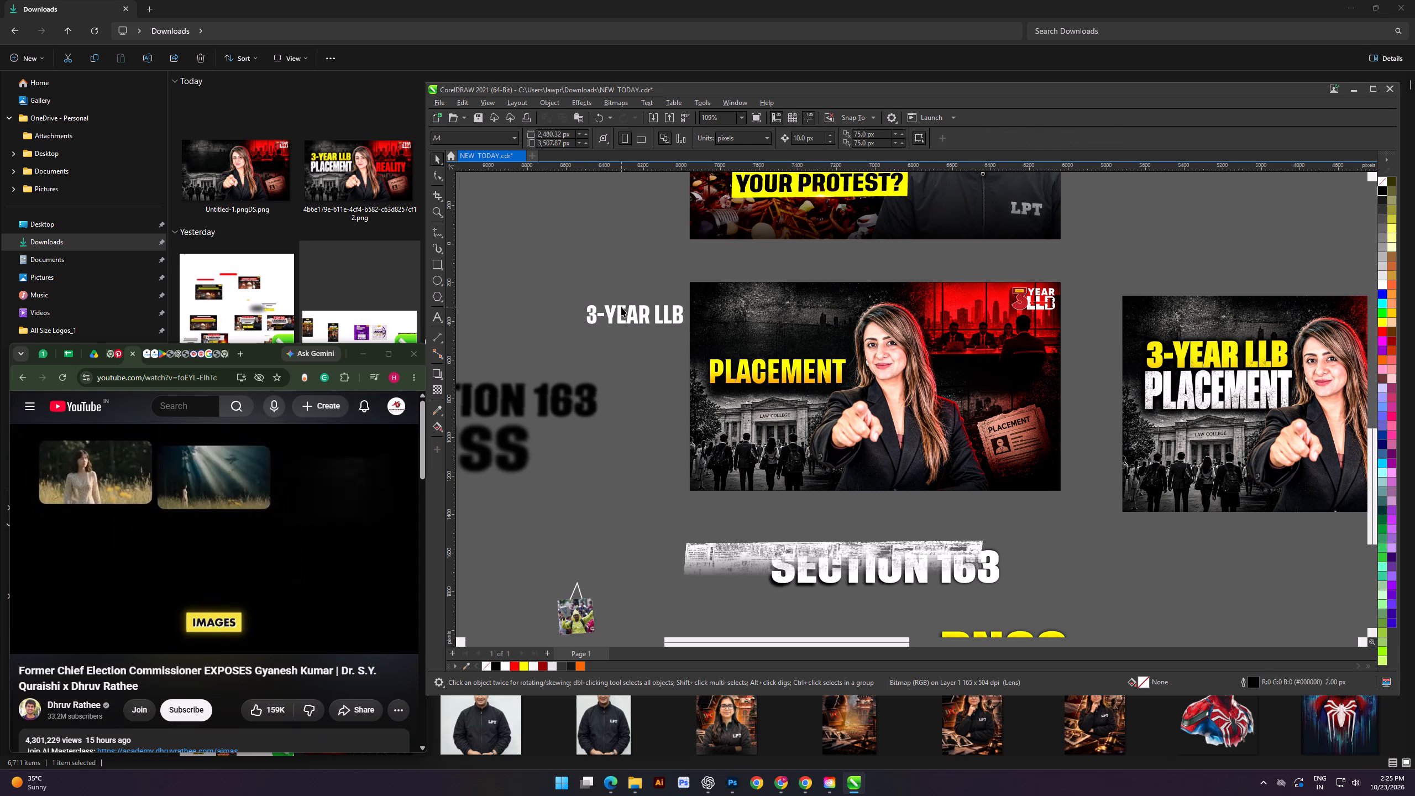
{"action": "left_click", "coordinate": [614, 406]}
Move the textured 3-YEAR LLB heading onto the thumbnail, centred directly above PLACEMENT.
{"action": "scroll", "coordinate": [622, 296], "scroll_direction": "up", "scroll_amount": 3}
{"action": "left_click_drag", "start_coordinate": [631, 333], "coordinate": [843, 378]}
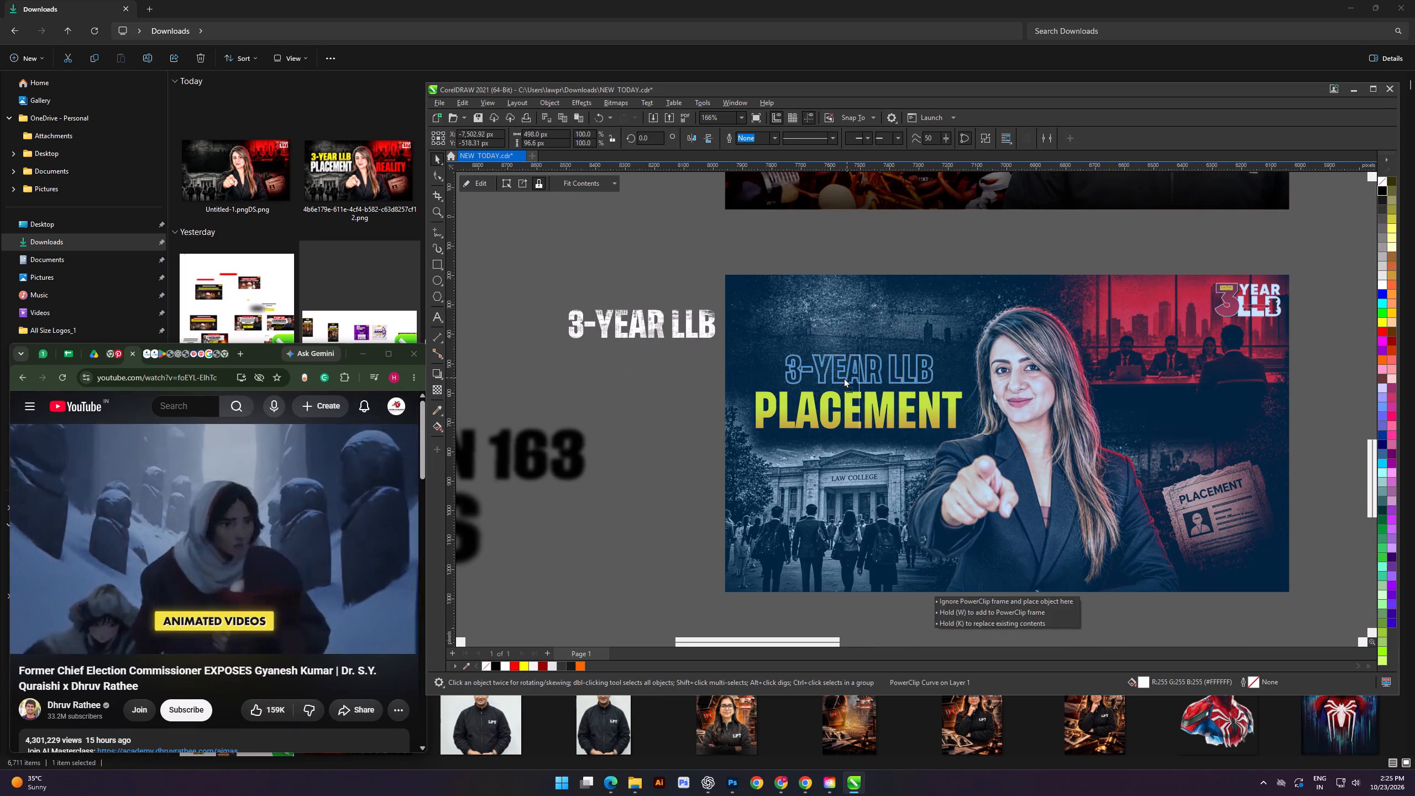
{"action": "left_click_drag", "start_coordinate": [843, 378], "coordinate": [844, 378]}
{"action": "scroll", "coordinate": [902, 370], "scroll_direction": "up", "scroll_amount": 5}
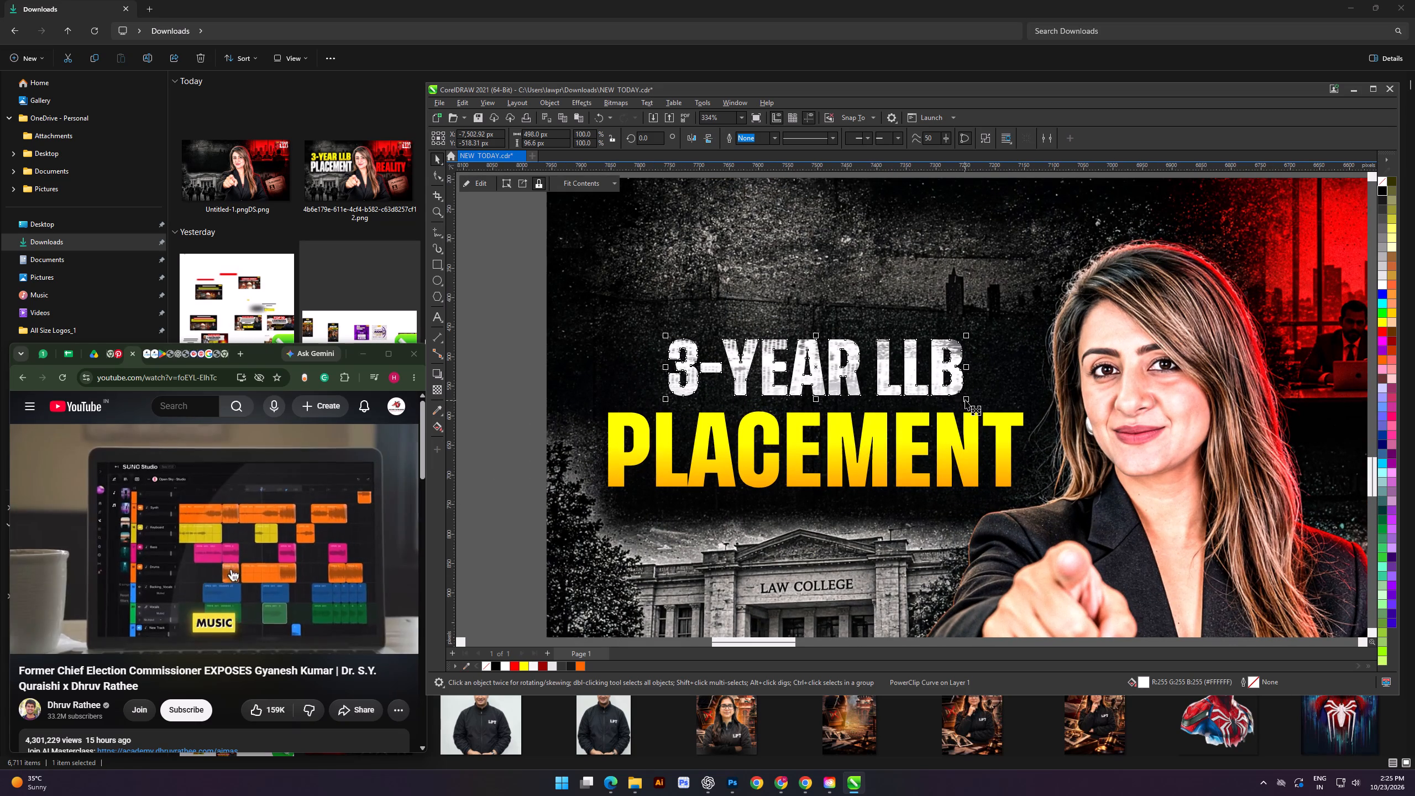
Enlarge the textured 3-YEAR LLB heading to about 644 px wide and position it centred just above PLACEMENT.
{"action": "left_click_drag", "start_coordinate": [966, 400], "coordinate": [1009, 422], "text": "shift"}
{"action": "left_click_drag", "start_coordinate": [905, 368], "coordinate": [892, 337]}
{"action": "scroll", "coordinate": [879, 275], "scroll_direction": "down", "scroll_amount": 9}
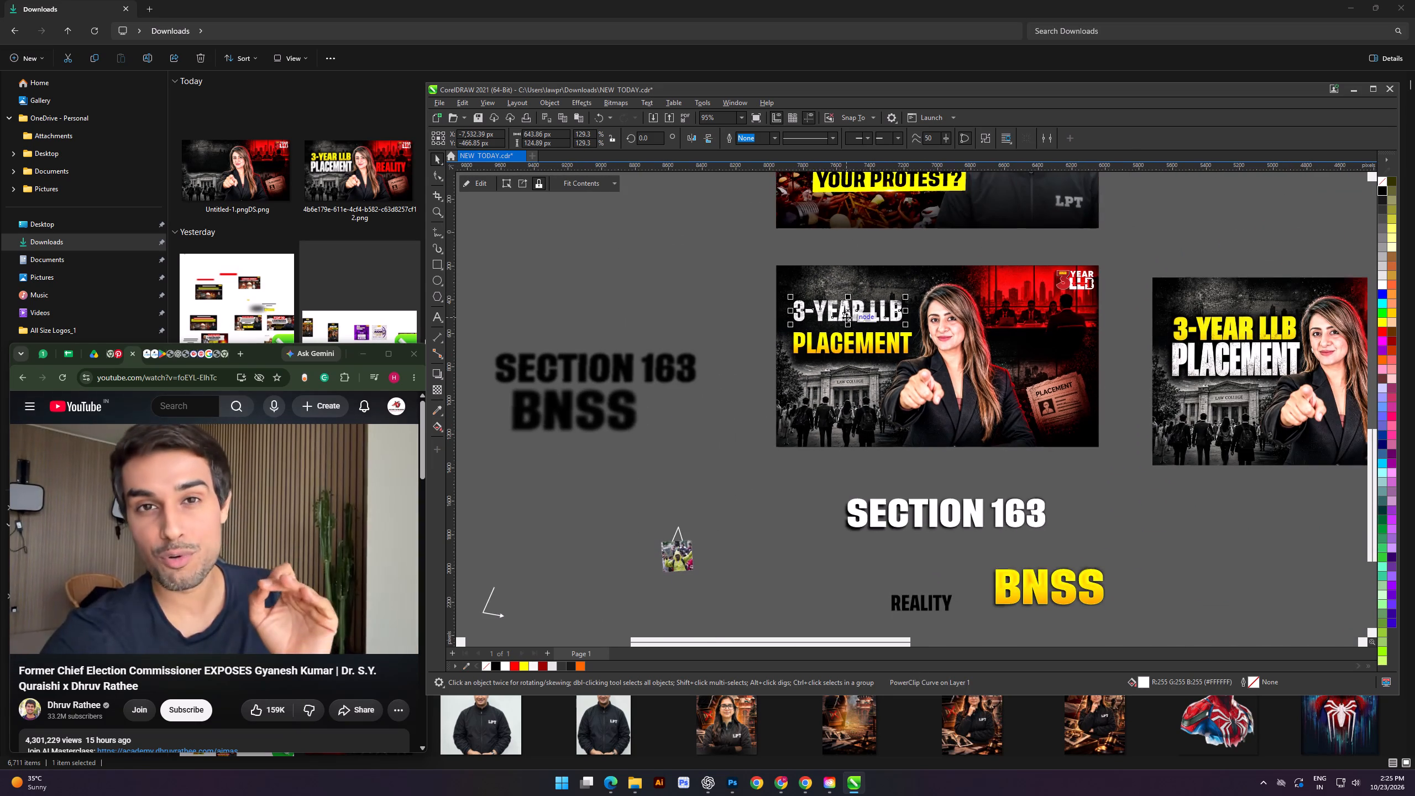
{"action": "left_click", "coordinate": [594, 296]}
{"action": "scroll", "coordinate": [834, 258], "scroll_direction": "down", "scroll_amount": 9, "text": "shift"}
{"action": "scroll", "coordinate": [756, 295], "scroll_direction": "up", "scroll_amount": 13, "text": "alt"}
{"action": "left_click_drag", "start_coordinate": [782, 343], "coordinate": [799, 361]}
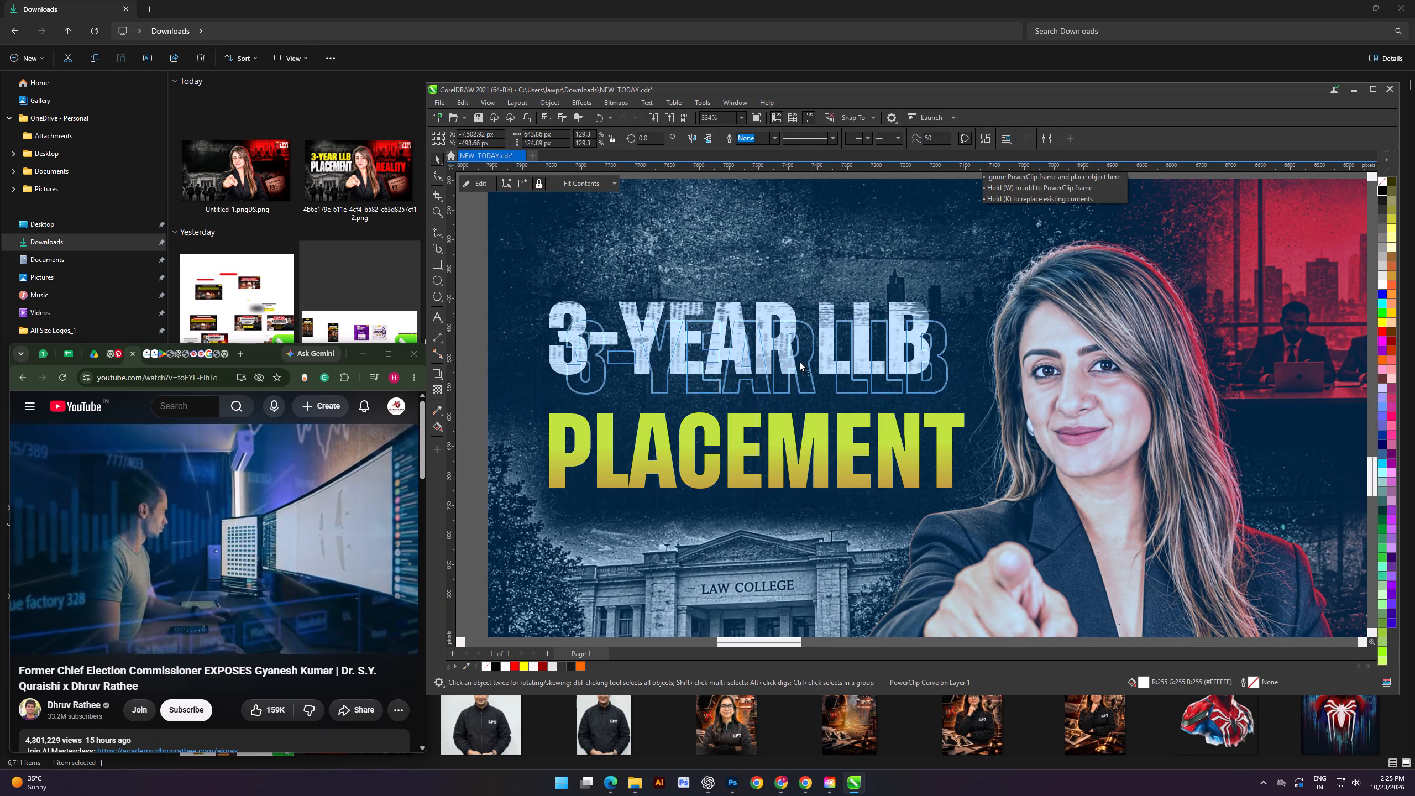
{"action": "left_click_drag", "start_coordinate": [799, 361], "coordinate": [797, 367]}
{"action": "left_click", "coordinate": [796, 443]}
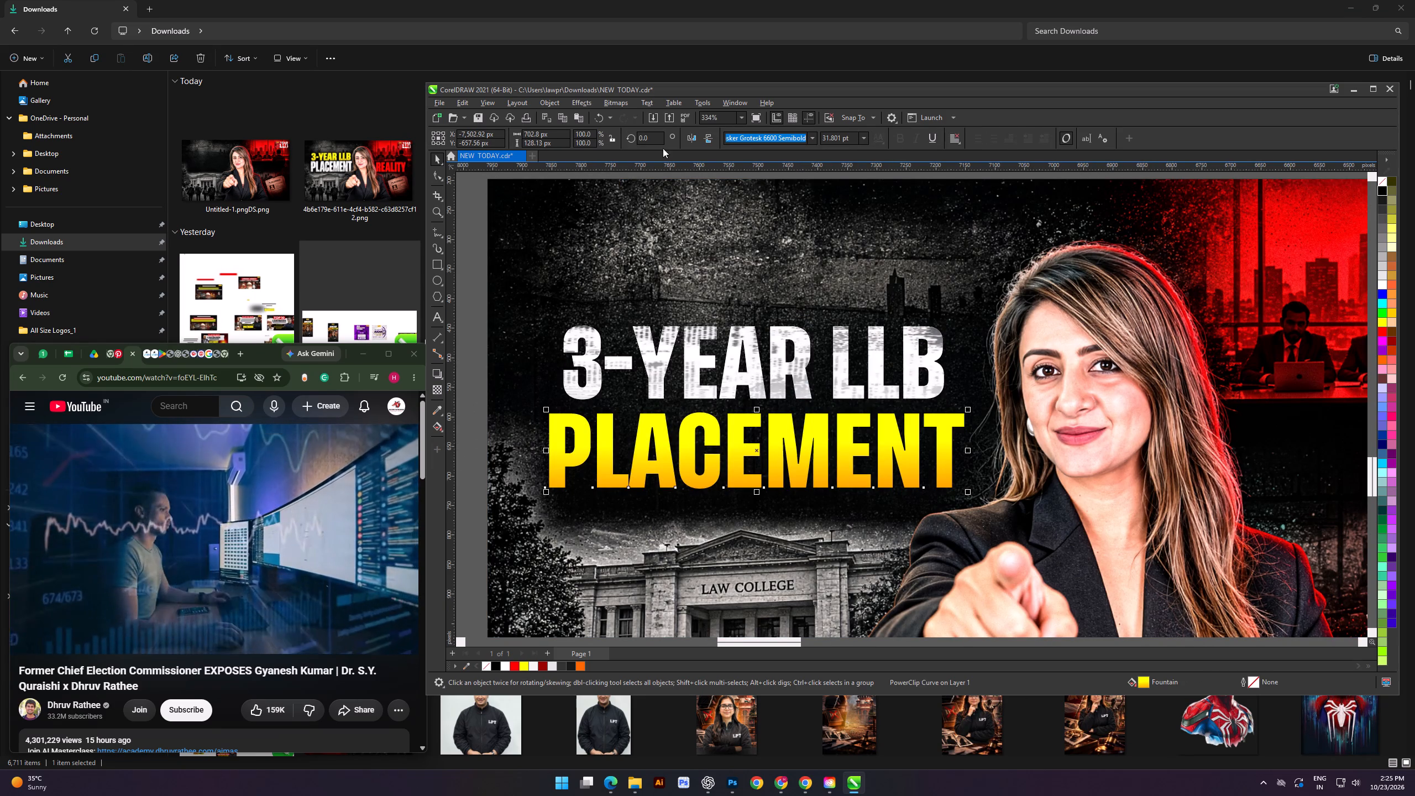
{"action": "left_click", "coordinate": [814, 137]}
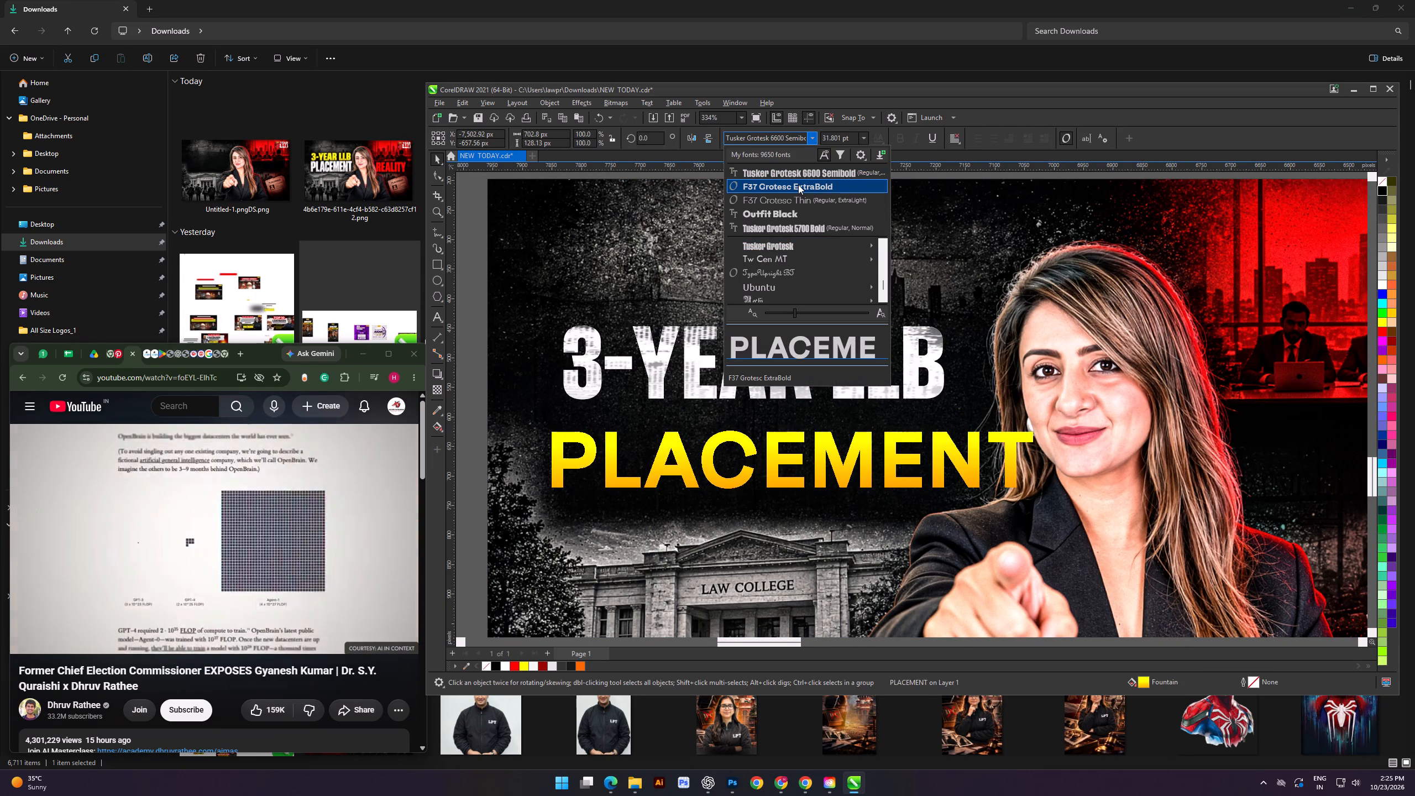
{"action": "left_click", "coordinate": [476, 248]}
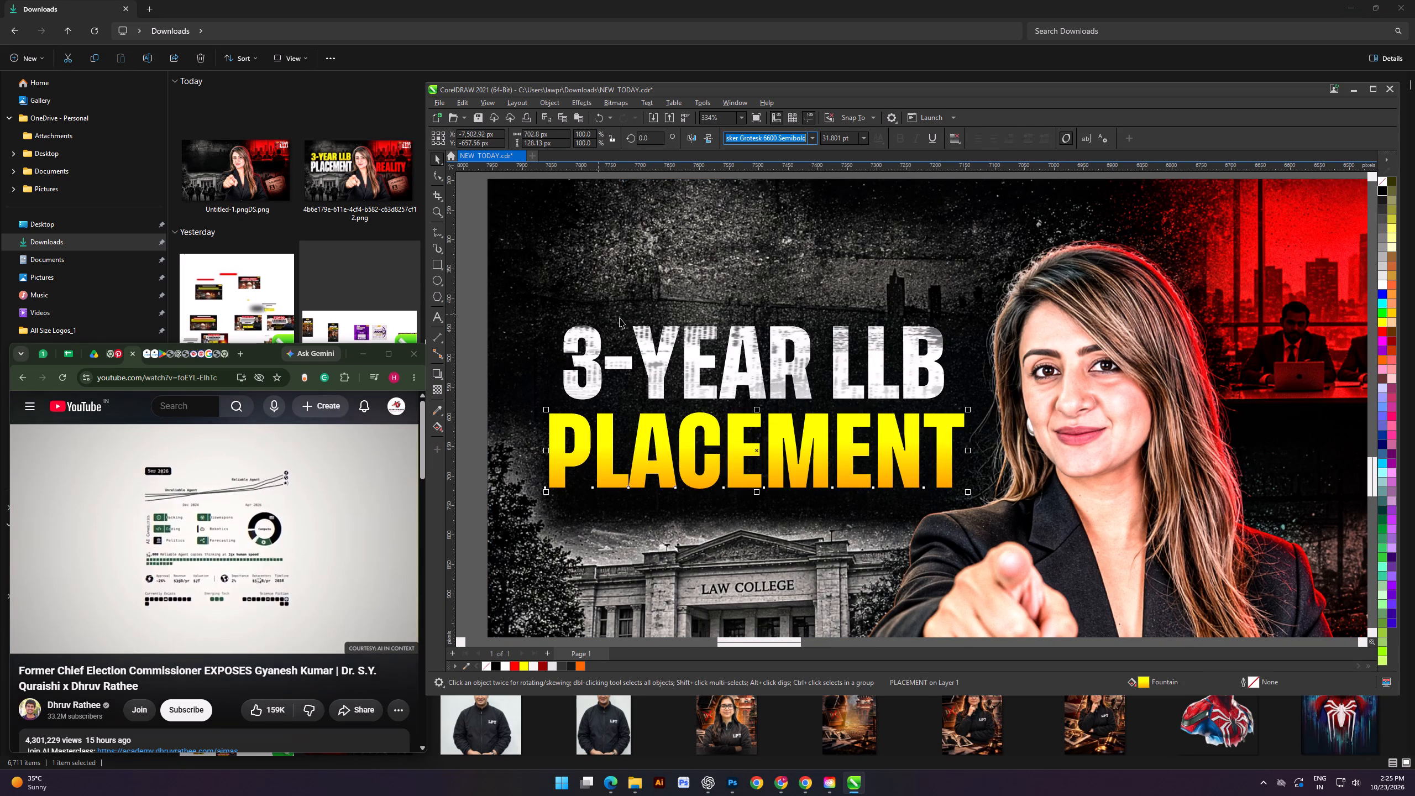
Narrow the grunge texture inside the 3-YEAR LLB PowerClip to about 813 px wide and shift it upward on the letters.
{"action": "scroll", "coordinate": [626, 317], "scroll_direction": "down", "scroll_amount": 2}
{"action": "scroll", "coordinate": [629, 319], "scroll_direction": "up", "scroll_amount": 5, "text": "shift"}
{"action": "left_click_drag", "start_coordinate": [520, 312], "coordinate": [530, 314]}
{"action": "left_click", "coordinate": [794, 358]}
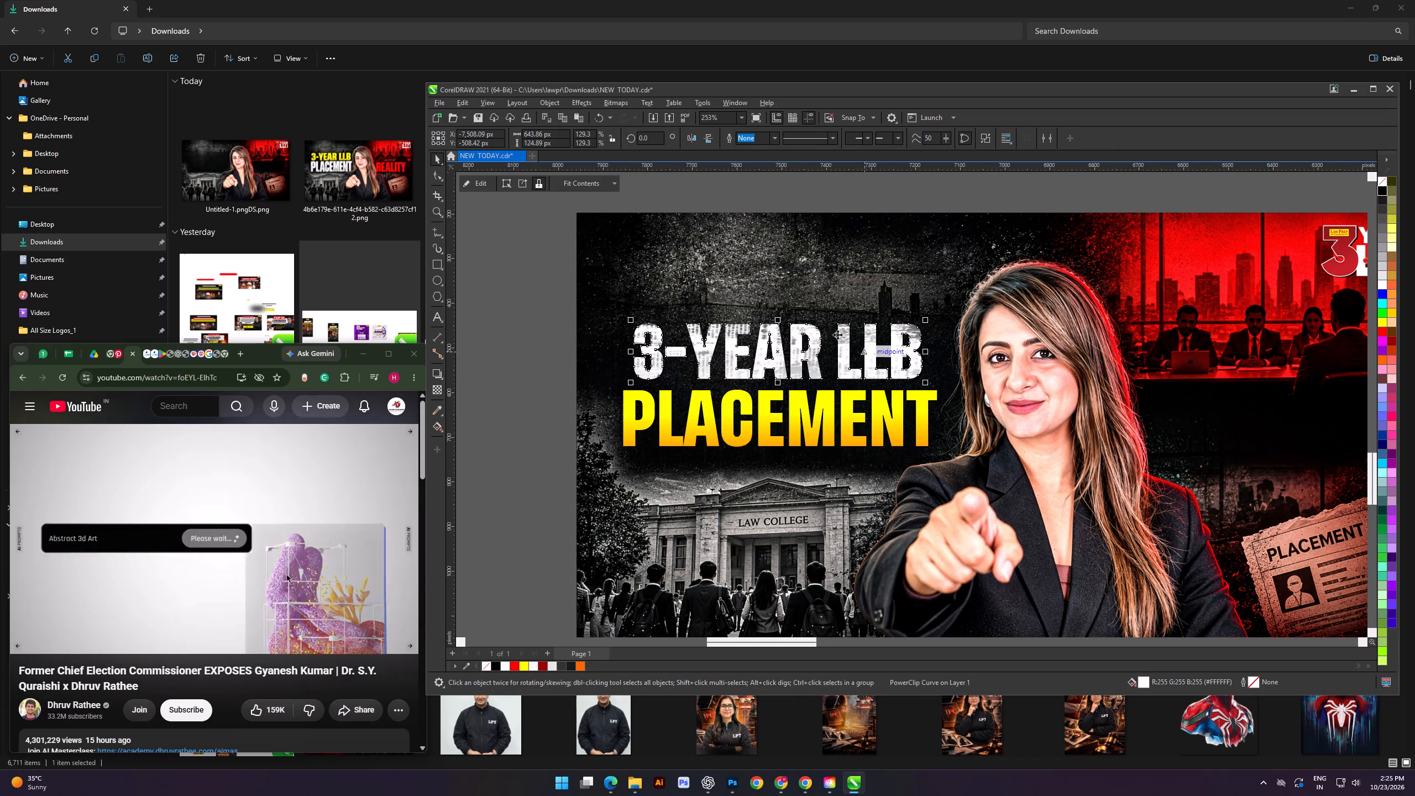
{"action": "scroll", "coordinate": [805, 314], "scroll_direction": "up", "scroll_amount": 4}
{"action": "right_click", "coordinate": [801, 342]}
{"action": "left_click", "coordinate": [826, 359]}
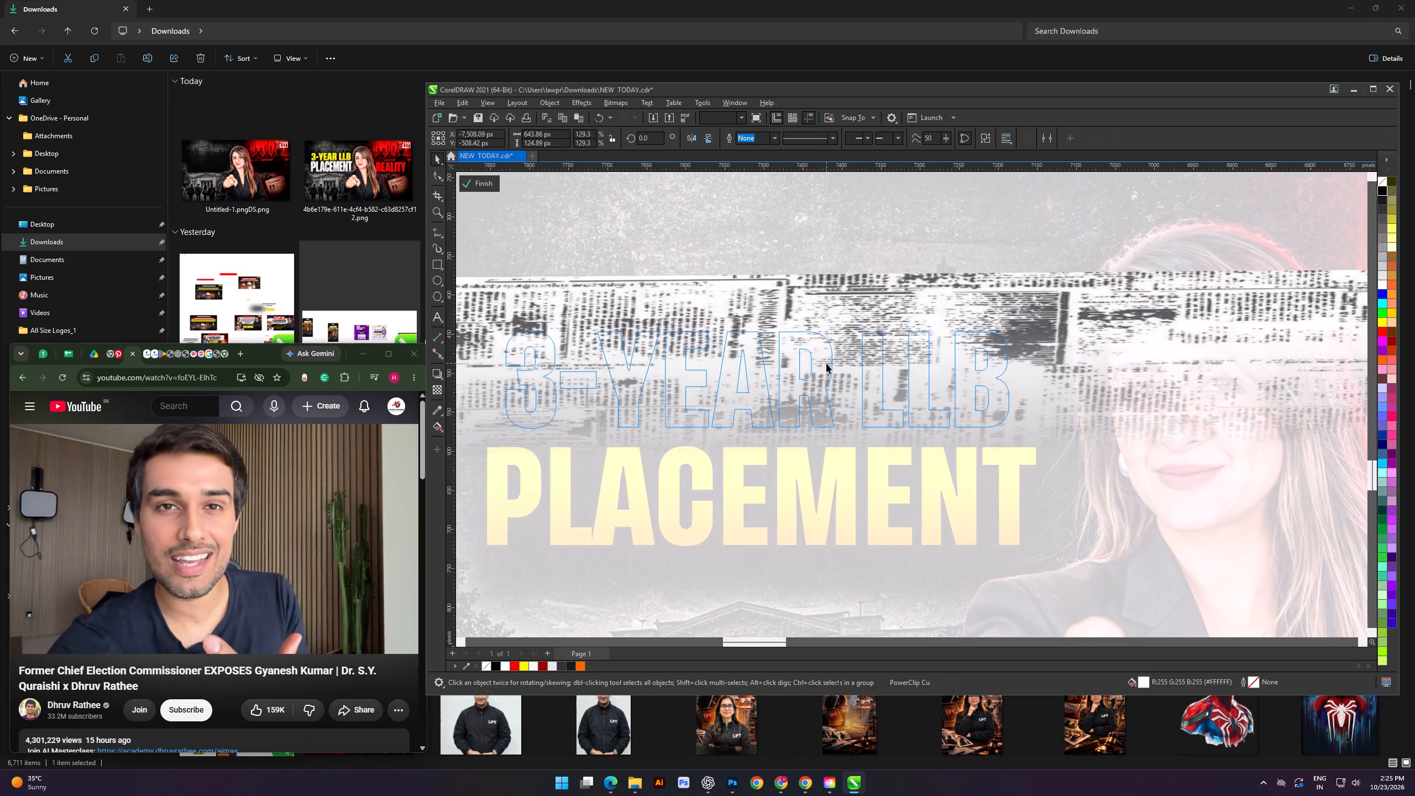
{"action": "scroll", "coordinate": [831, 360], "scroll_direction": "down", "scroll_amount": 8}
{"action": "left_click", "coordinate": [833, 343]}
{"action": "left_click_drag", "start_coordinate": [1067, 367], "coordinate": [1002, 377], "text": "shift"}
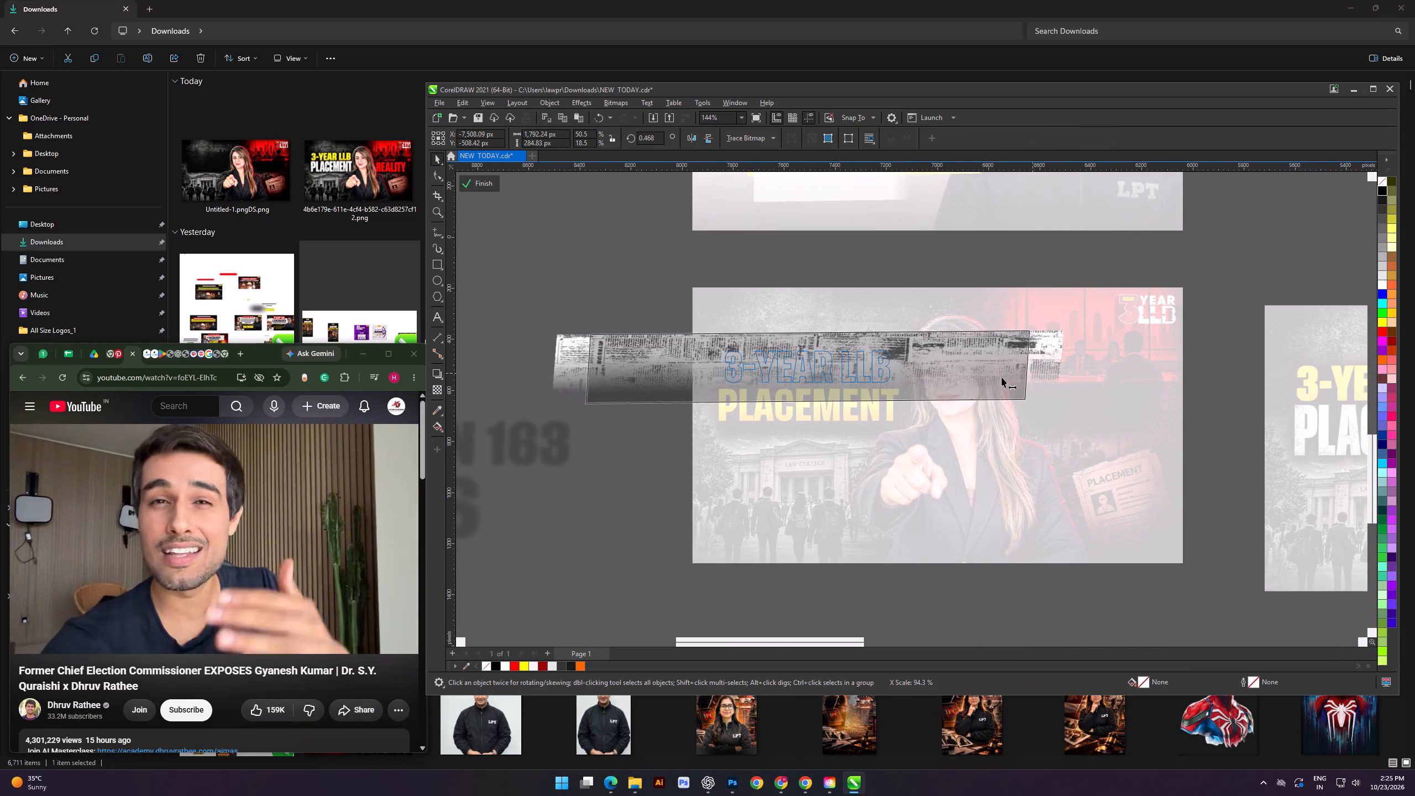
{"action": "left_click_drag", "start_coordinate": [1002, 377], "coordinate": [917, 379], "text": "shift"}
{"action": "scroll", "coordinate": [832, 367], "scroll_direction": "up", "scroll_amount": 5}
{"action": "left_click_drag", "start_coordinate": [833, 327], "coordinate": [833, 297]}
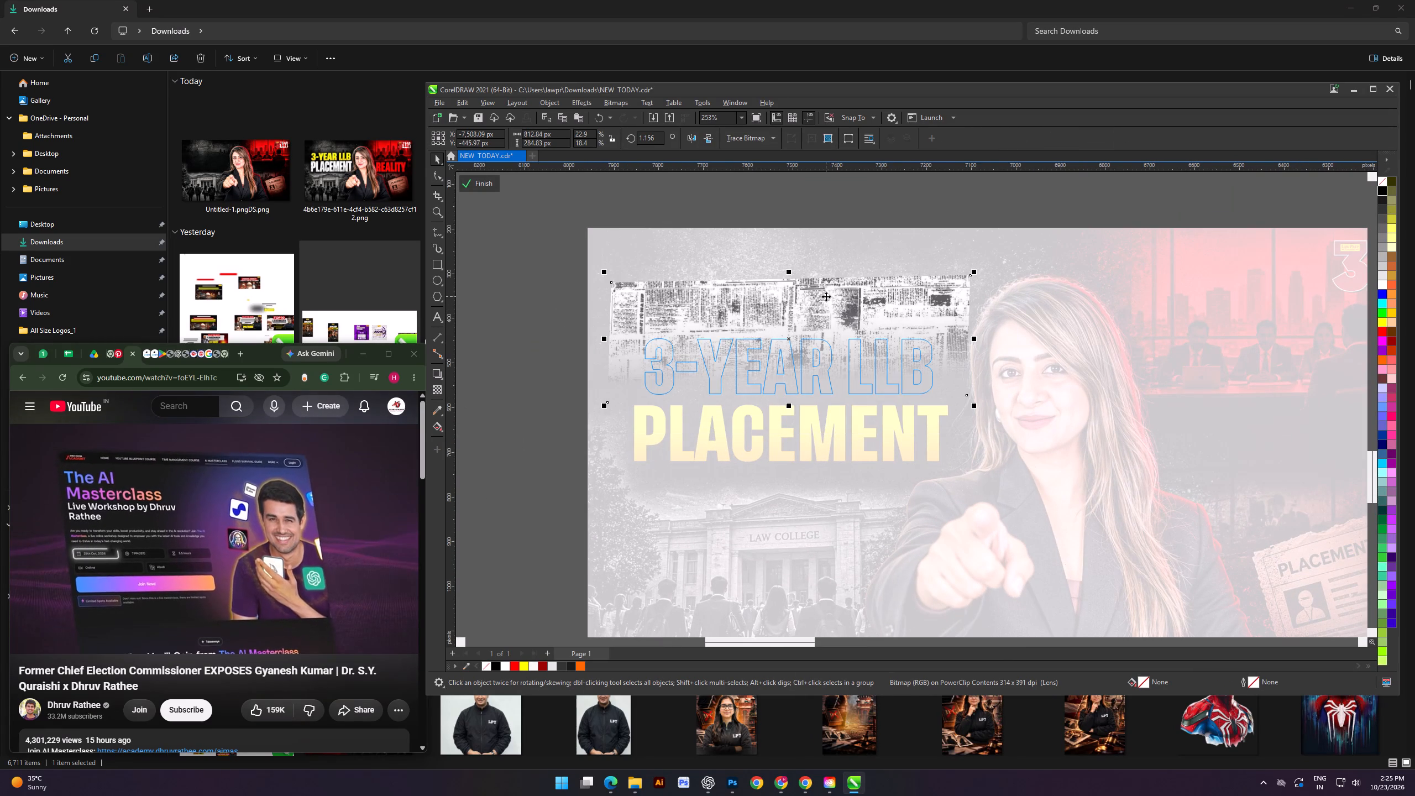
{"action": "left_click", "coordinate": [476, 186]}
{"action": "left_click", "coordinate": [496, 259]}
Nudge the 3-YEAR LLB heading slightly upward, away from PLACEMENT.
{"action": "scroll", "coordinate": [794, 367], "scroll_direction": "up", "scroll_amount": 2}
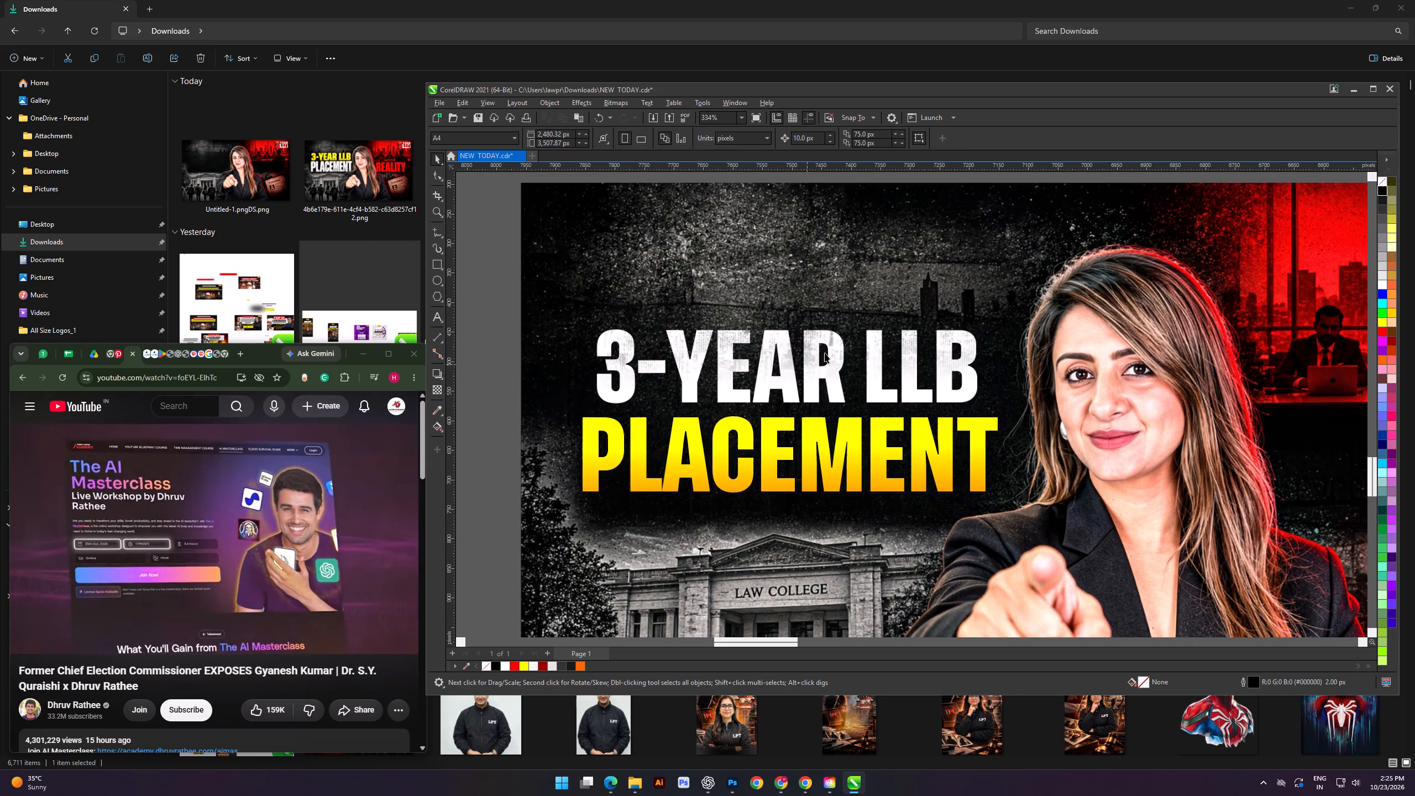
{"action": "left_click_drag", "start_coordinate": [806, 354], "coordinate": [809, 343]}
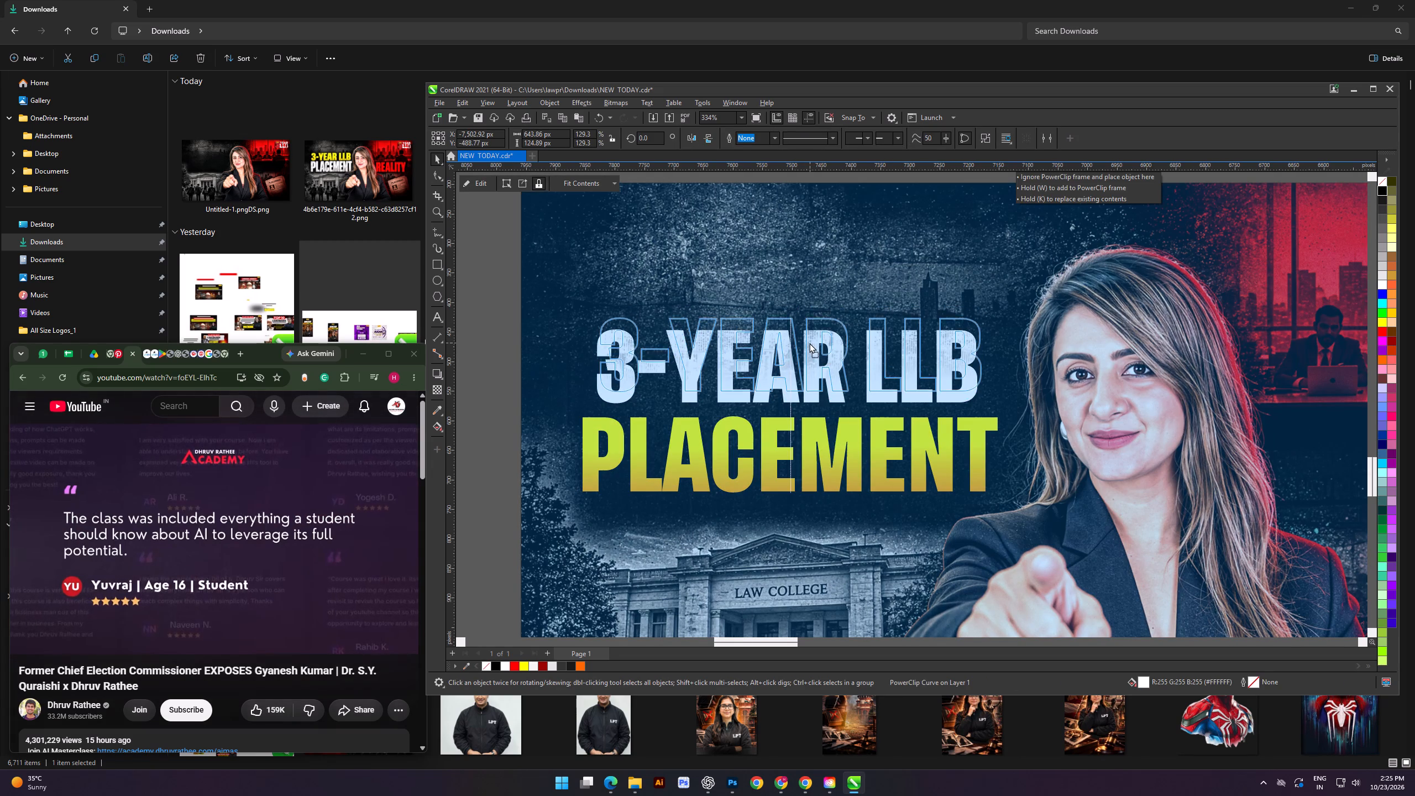
{"action": "left_click_drag", "start_coordinate": [809, 343], "coordinate": [809, 345]}
Enlarge the PLACEMENT text to about 750 px wide and move it up closer beneath 3-YEAR LLB.
{"action": "scroll", "coordinate": [812, 385], "scroll_direction": "down", "scroll_amount": 3}
{"action": "scroll", "coordinate": [805, 397], "scroll_direction": "up", "scroll_amount": 5, "text": "shift"}
{"action": "left_click", "coordinate": [783, 424]}
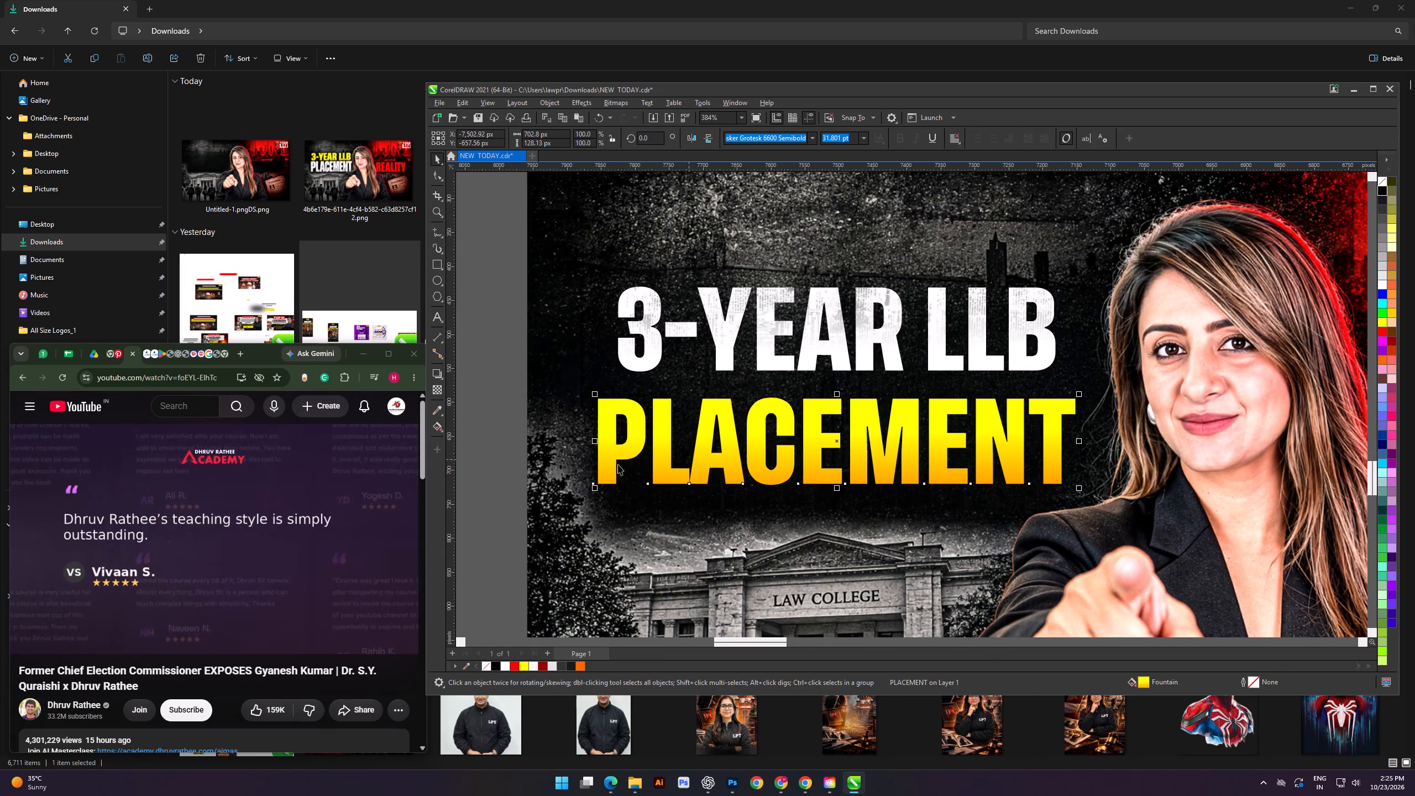
{"action": "left_click_drag", "start_coordinate": [595, 490], "coordinate": [563, 506]}
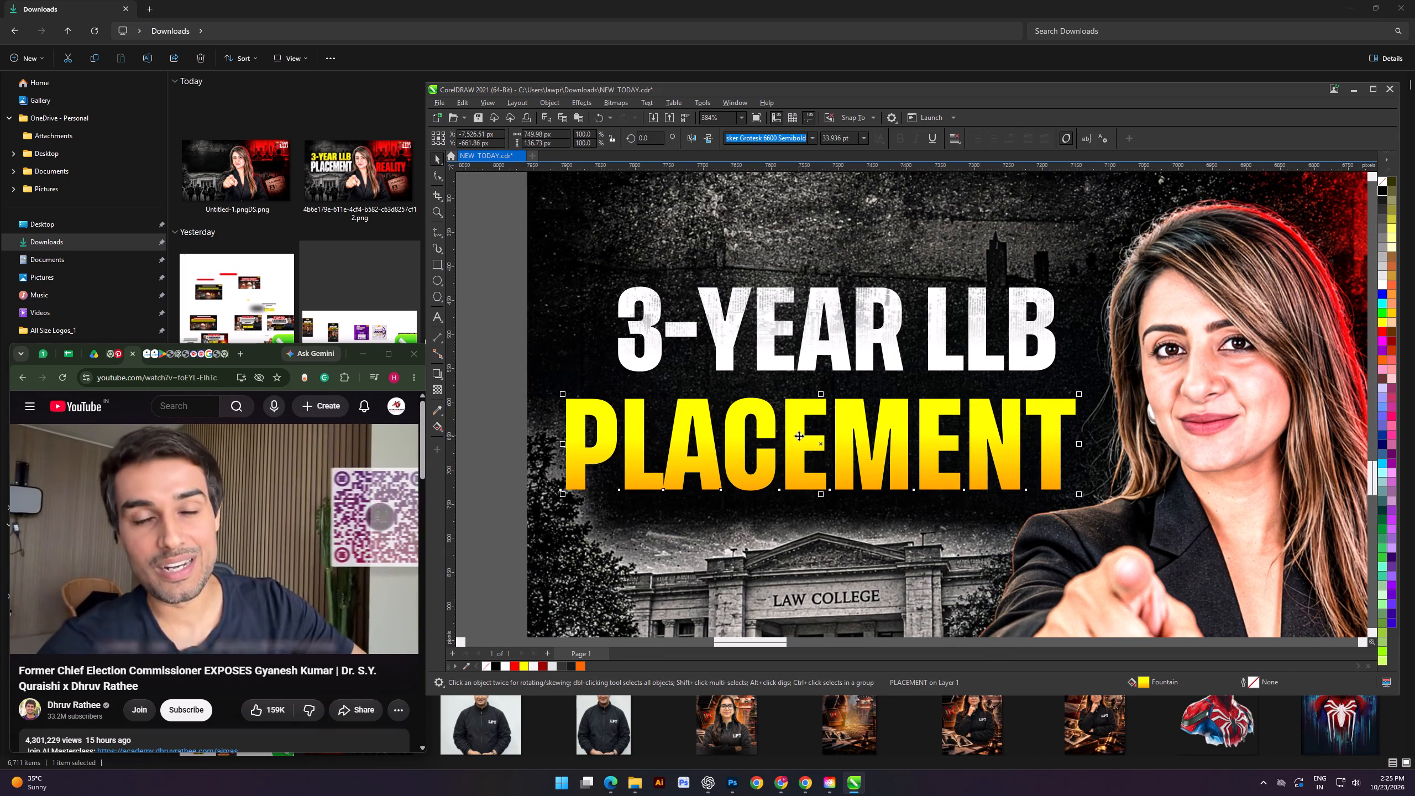
{"action": "left_click_drag", "start_coordinate": [799, 436], "coordinate": [807, 427]}
Reposition the 3-YEAR LLB heading above PLACEMENT and reduce it to about 607 px wide.
{"action": "scroll", "coordinate": [795, 427], "scroll_direction": "down", "scroll_amount": 2}
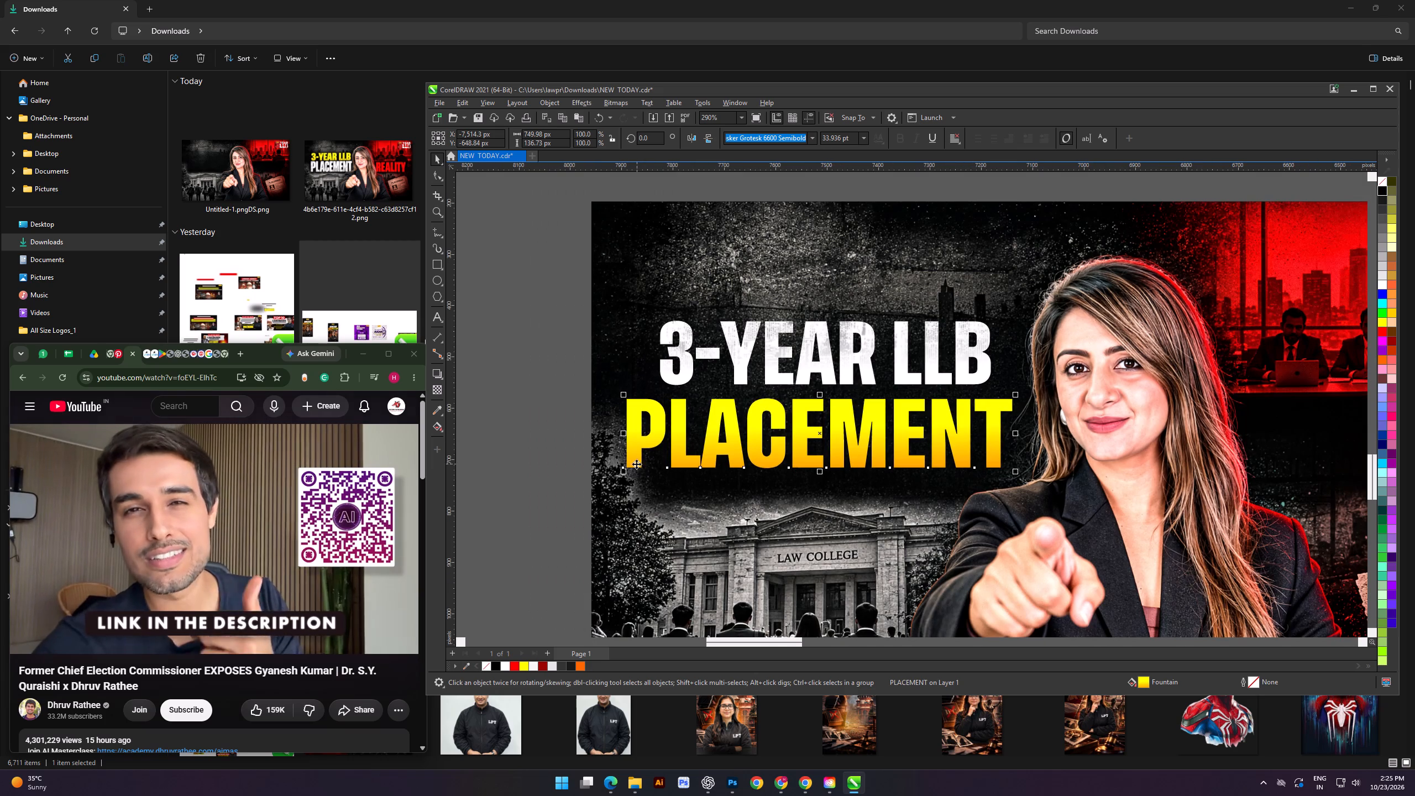
{"action": "left_click", "coordinate": [830, 365]}
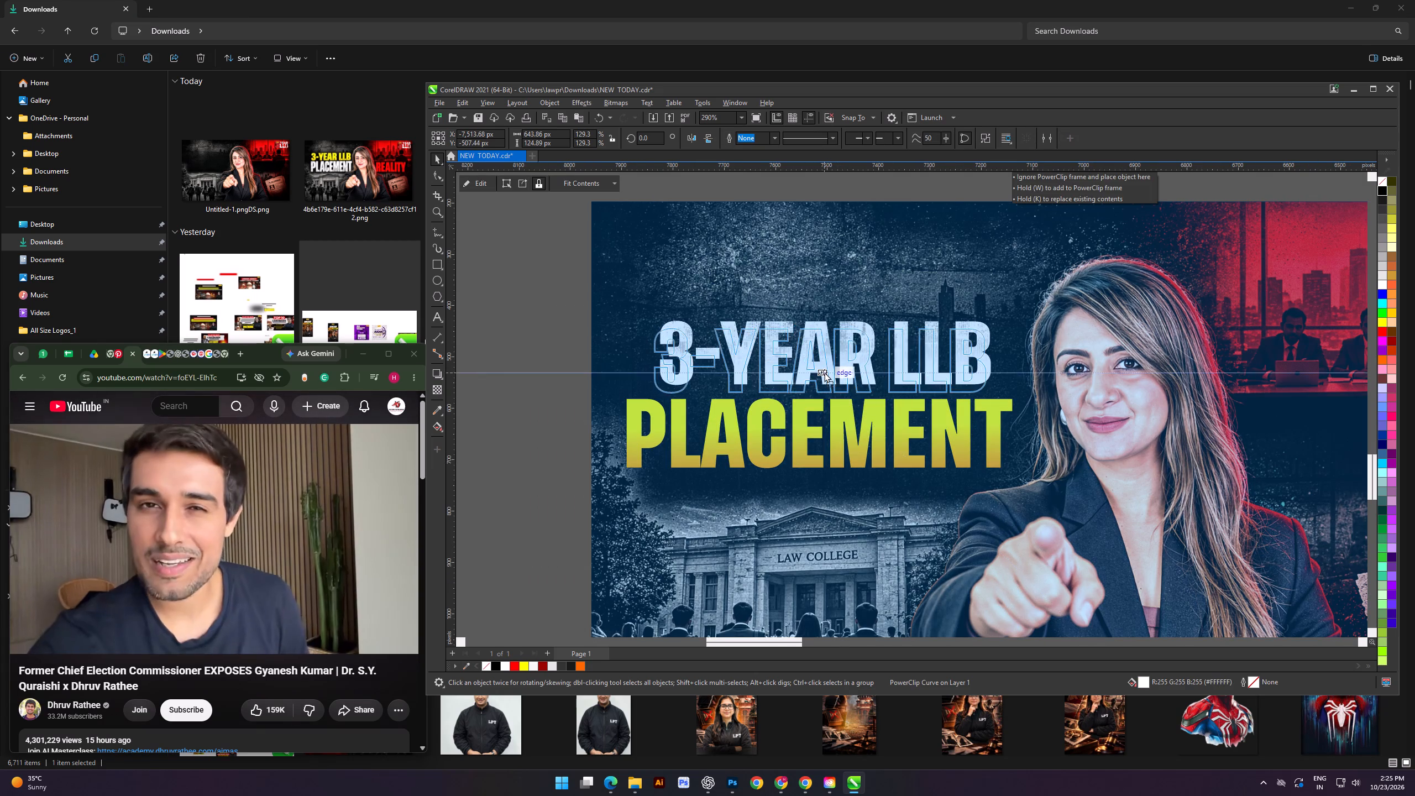
{"action": "left_click_drag", "start_coordinate": [992, 394], "coordinate": [981, 394], "text": "shift"}
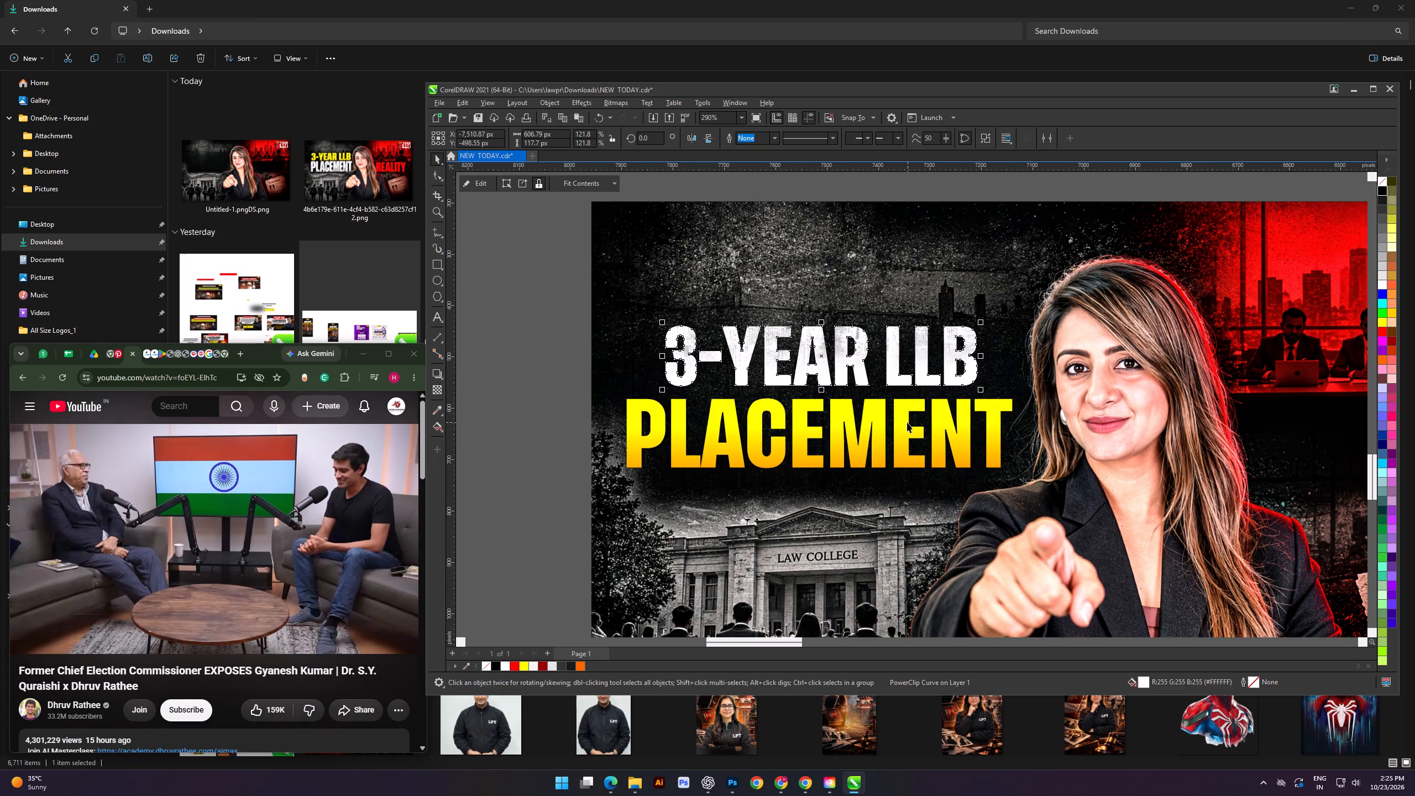
Align the 3-YEAR LLB and PLACEMENT lines horizontally on their centres.
{"action": "left_click", "coordinate": [901, 420], "text": "shift"}
{"action": "key", "text": "ctrl+shift+a"}
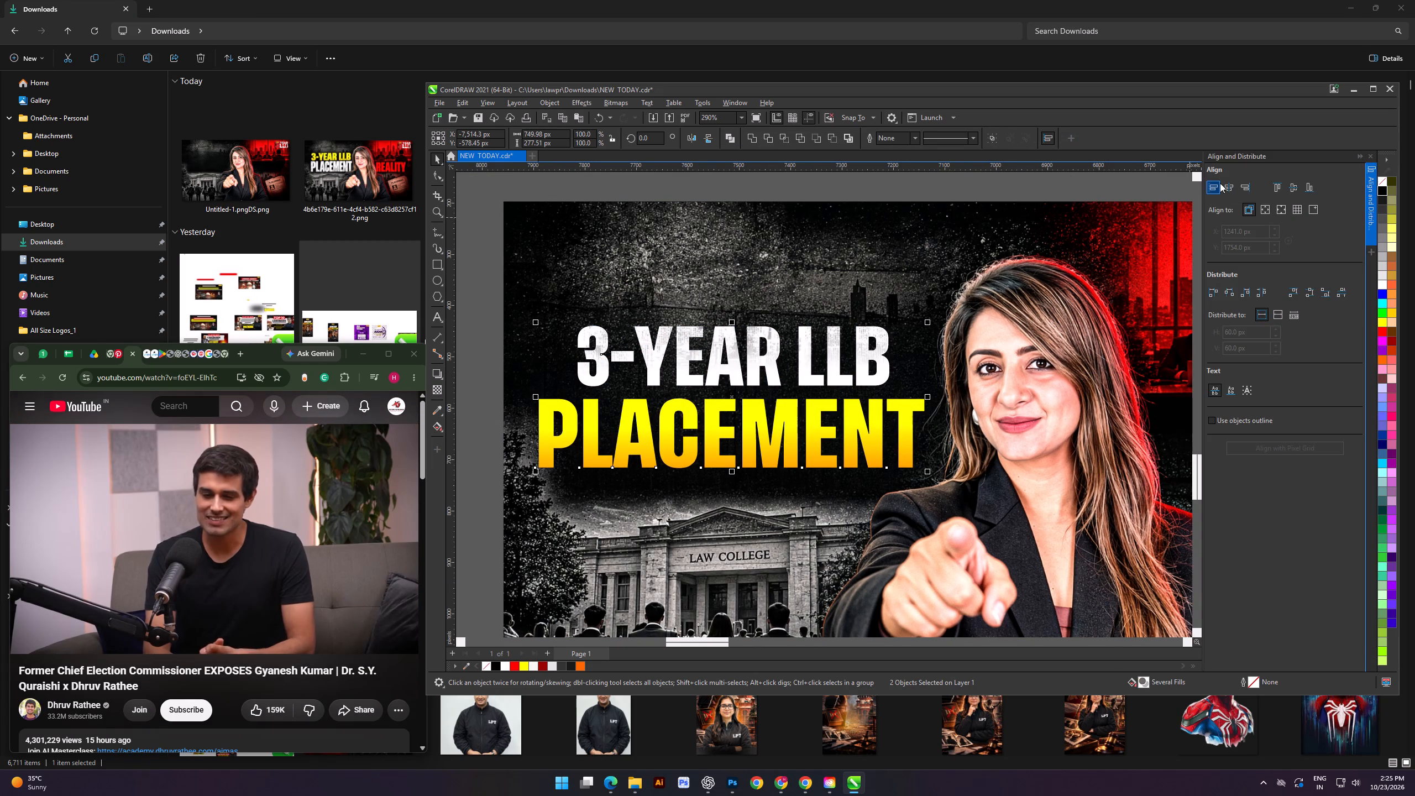
{"action": "left_click", "coordinate": [1220, 183]}
{"action": "left_click", "coordinate": [1234, 185]}
{"action": "scroll", "coordinate": [729, 348], "scroll_direction": "down", "scroll_amount": 4}
{"action": "left_click", "coordinate": [475, 327]}
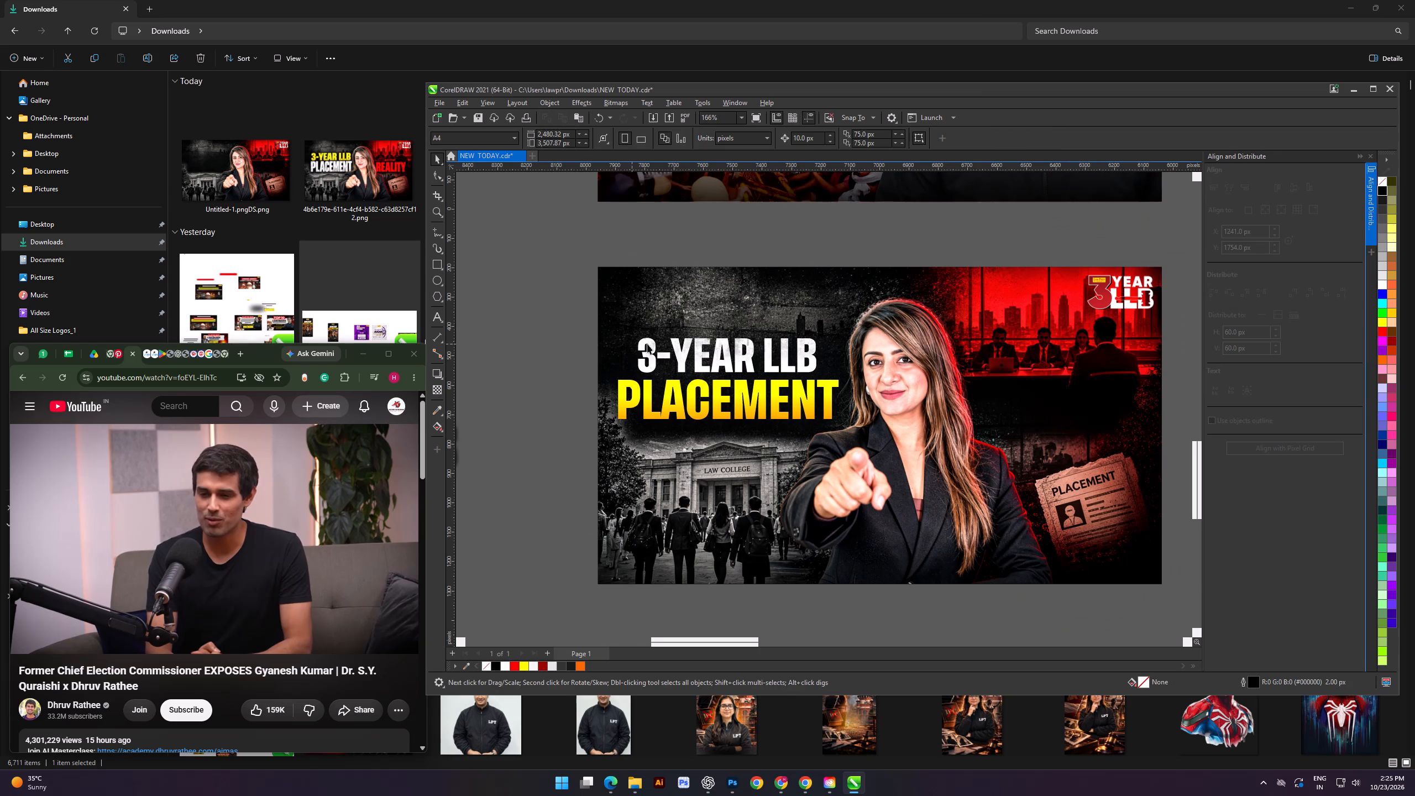
Add a rightward black drop shadow to 3-YEAR LLB and PLACEMENT together, with Multiply mode, 100 opacity and 15 feathering.
{"action": "scroll", "coordinate": [657, 346], "scroll_direction": "up", "scroll_amount": 5, "text": "shift"}
{"action": "scroll", "coordinate": [708, 346], "scroll_direction": "up", "scroll_amount": 4}
{"action": "left_click", "coordinate": [704, 366]}
{"action": "left_click", "coordinate": [717, 459], "text": "shift"}
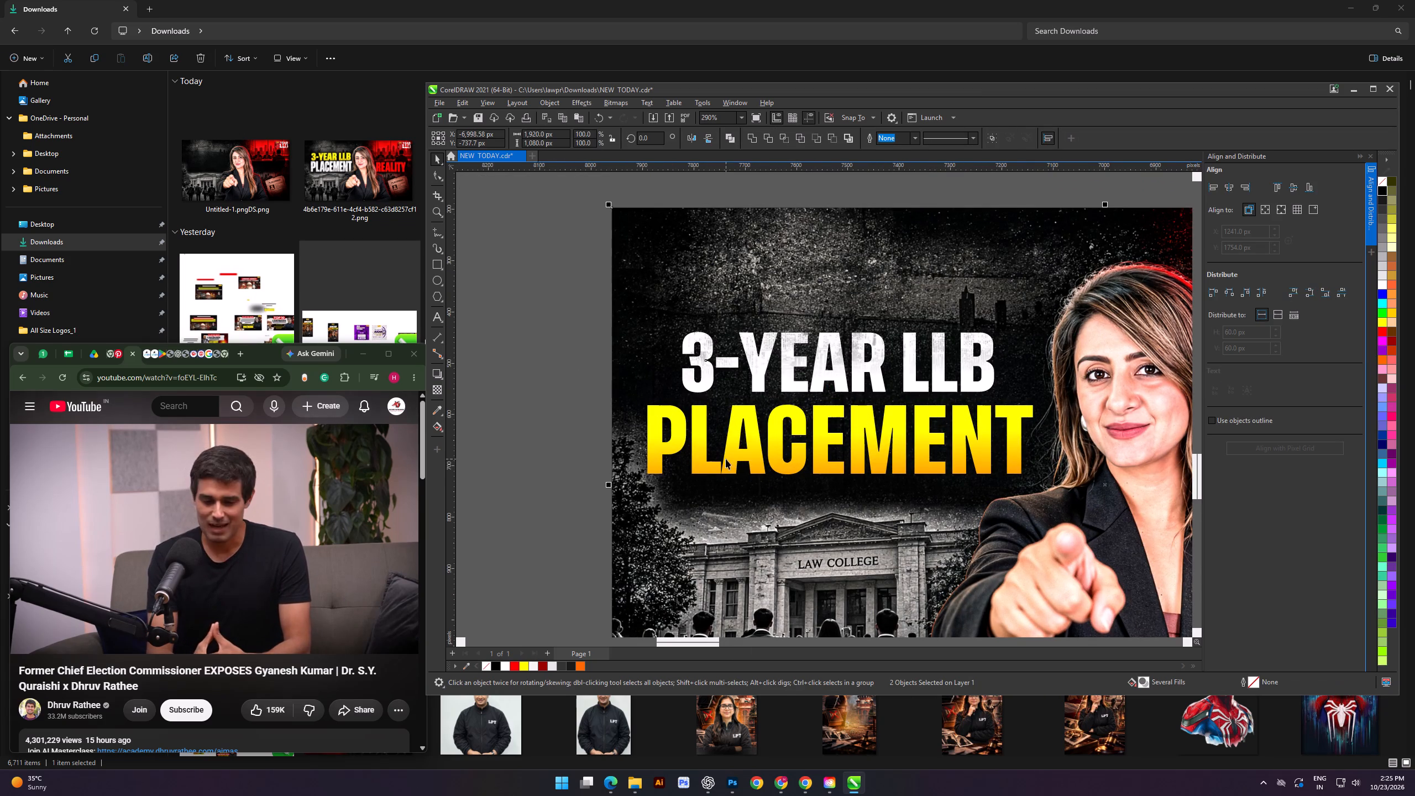
{"action": "left_click", "coordinate": [518, 349]}
{"action": "left_click_drag", "start_coordinate": [521, 287], "coordinate": [1082, 504]}
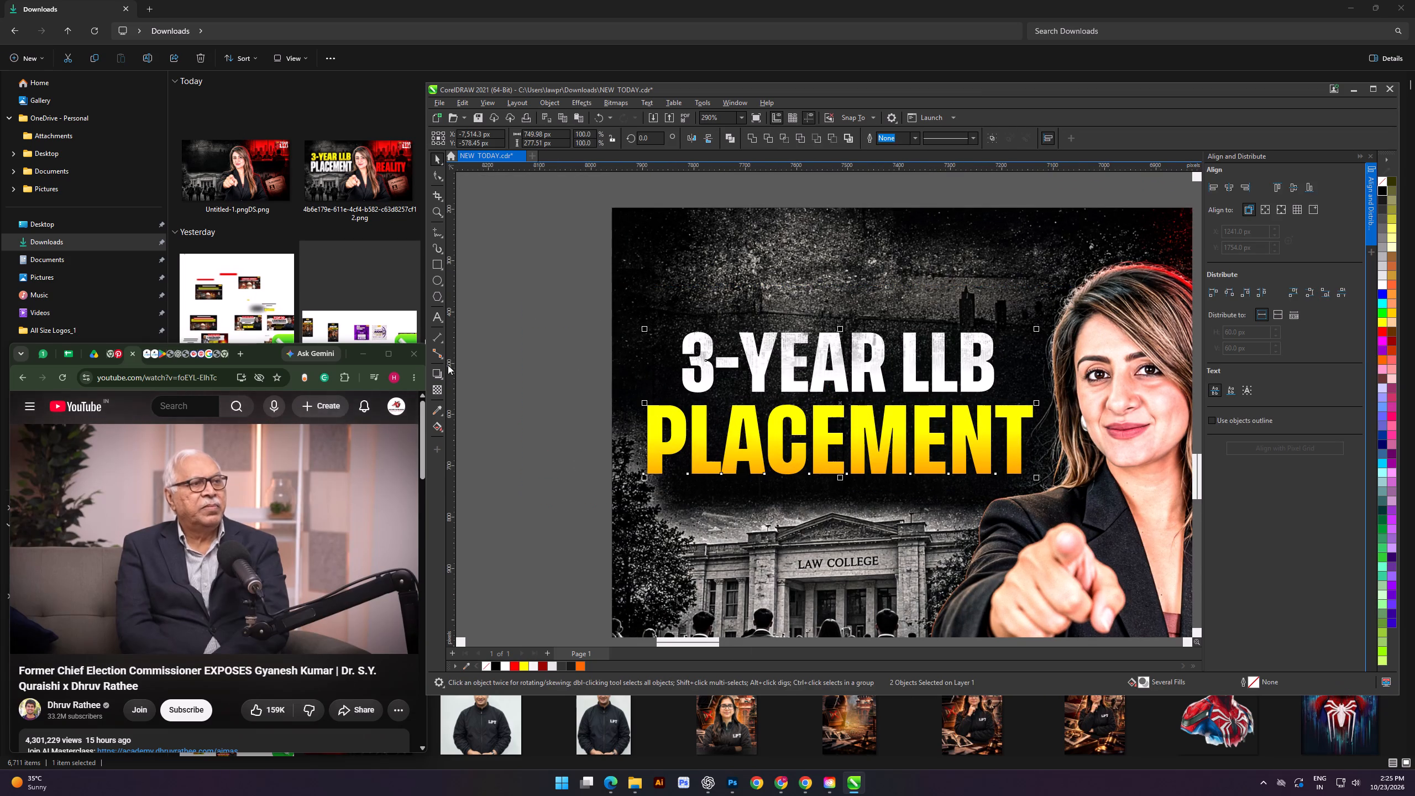
{"action": "left_click", "coordinate": [437, 371]}
{"action": "left_click_drag", "start_coordinate": [673, 454], "coordinate": [1039, 414]}
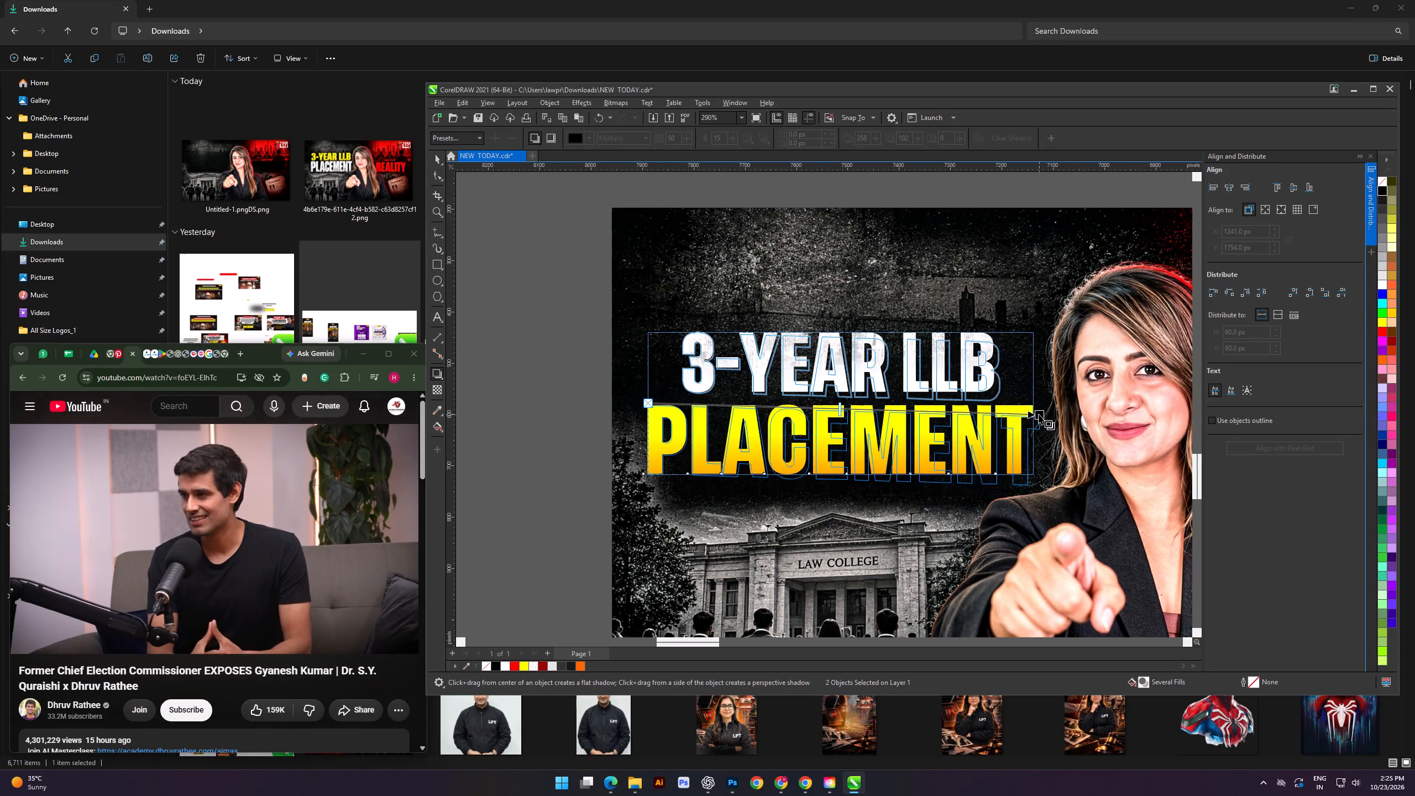
{"action": "left_click_drag", "start_coordinate": [1039, 414], "coordinate": [1036, 411]}
{"action": "left_click_drag", "start_coordinate": [839, 407], "coordinate": [1075, 407]}
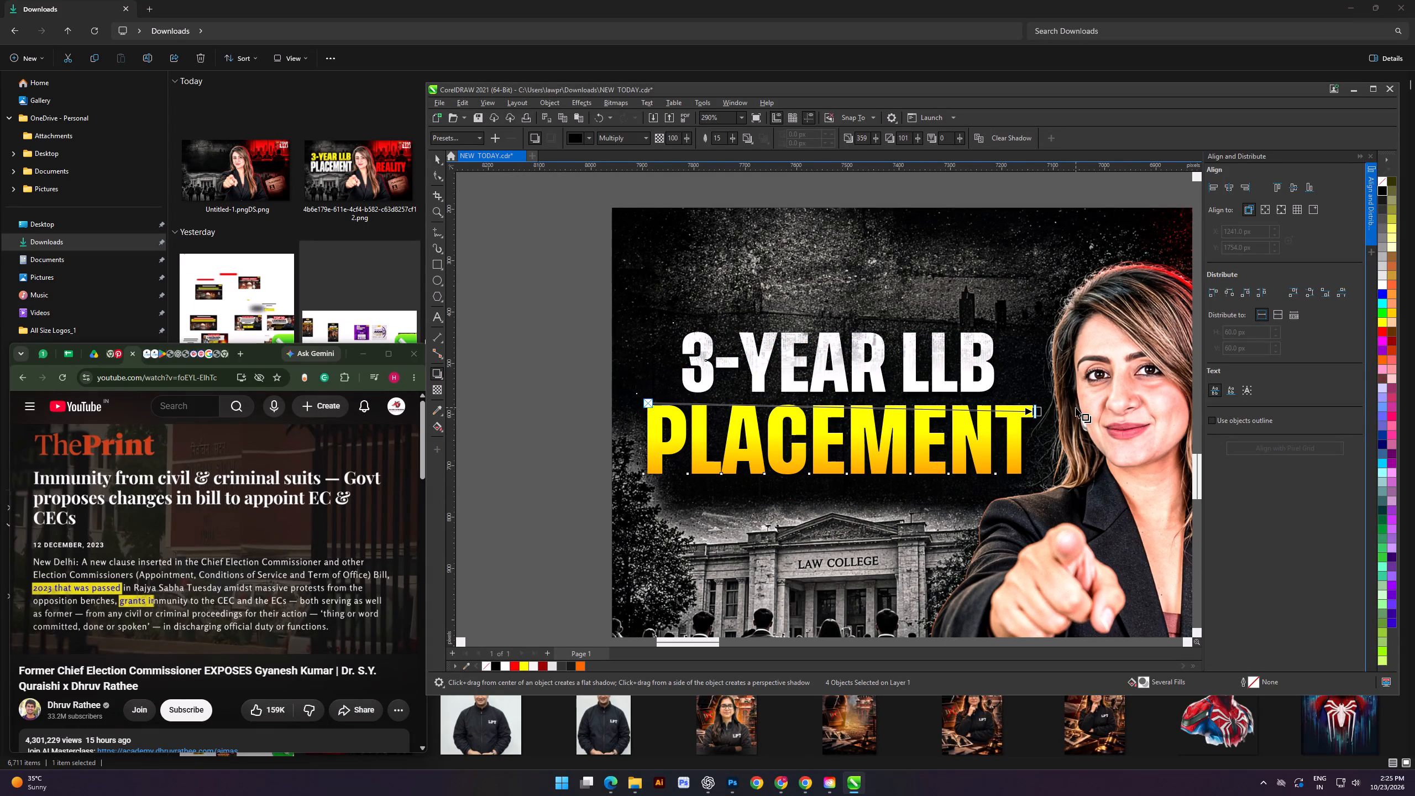
Break the drop shadows apart from the 3-YEAR LLB and PLACEMENT text.
{"action": "left_click", "coordinate": [445, 156]}
{"action": "left_click", "coordinate": [437, 155]}
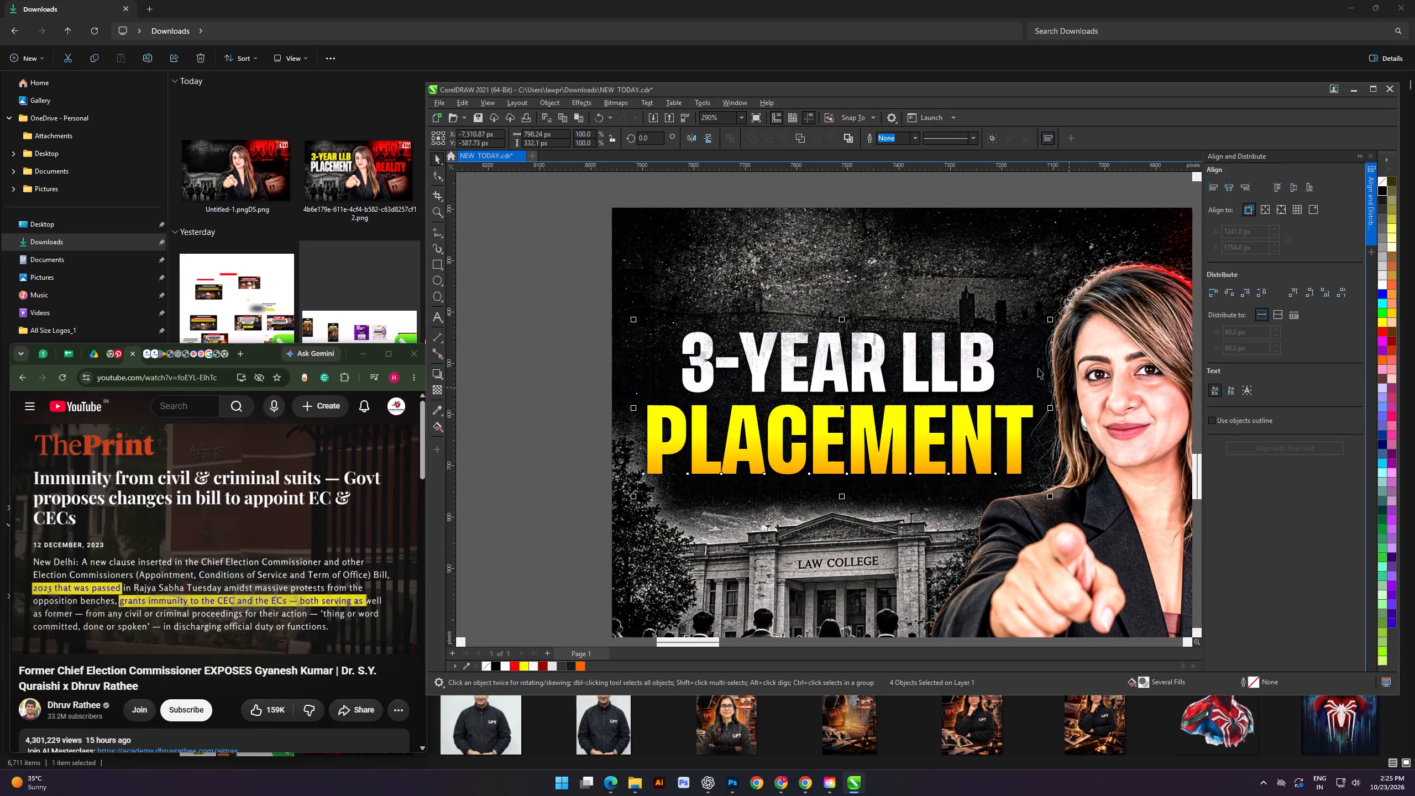
{"action": "left_click", "coordinate": [1000, 373]}
{"action": "right_click", "coordinate": [1000, 373]}
{"action": "left_click", "coordinate": [1021, 379]}
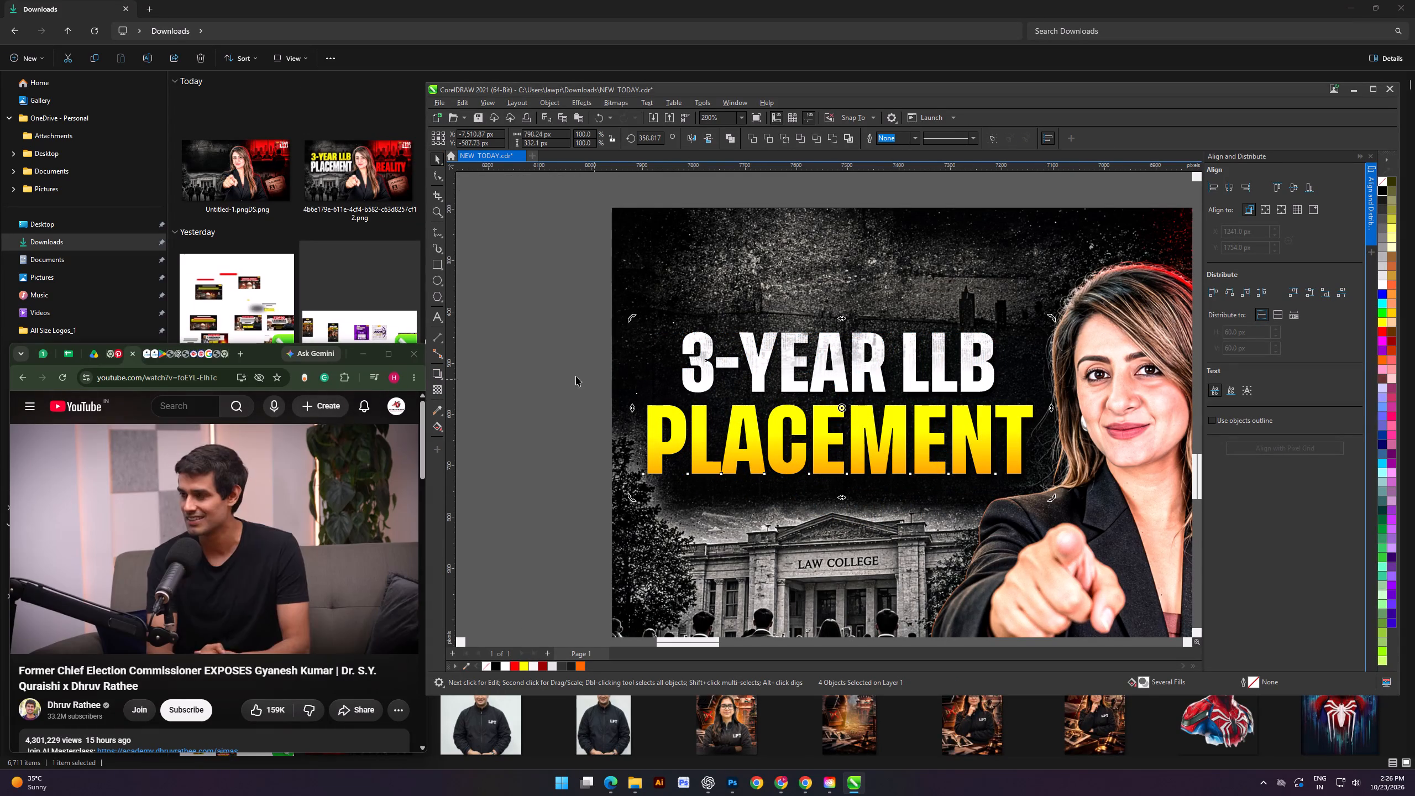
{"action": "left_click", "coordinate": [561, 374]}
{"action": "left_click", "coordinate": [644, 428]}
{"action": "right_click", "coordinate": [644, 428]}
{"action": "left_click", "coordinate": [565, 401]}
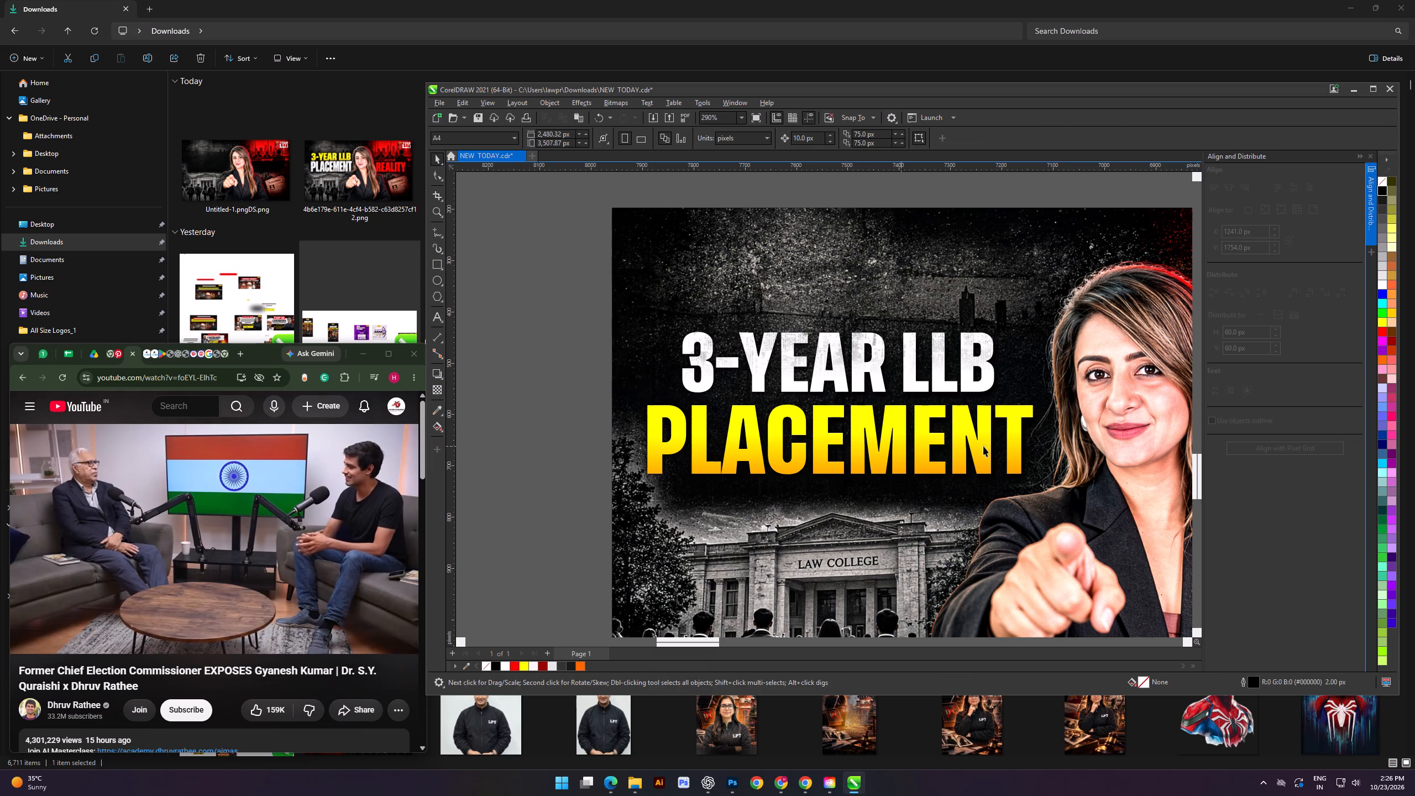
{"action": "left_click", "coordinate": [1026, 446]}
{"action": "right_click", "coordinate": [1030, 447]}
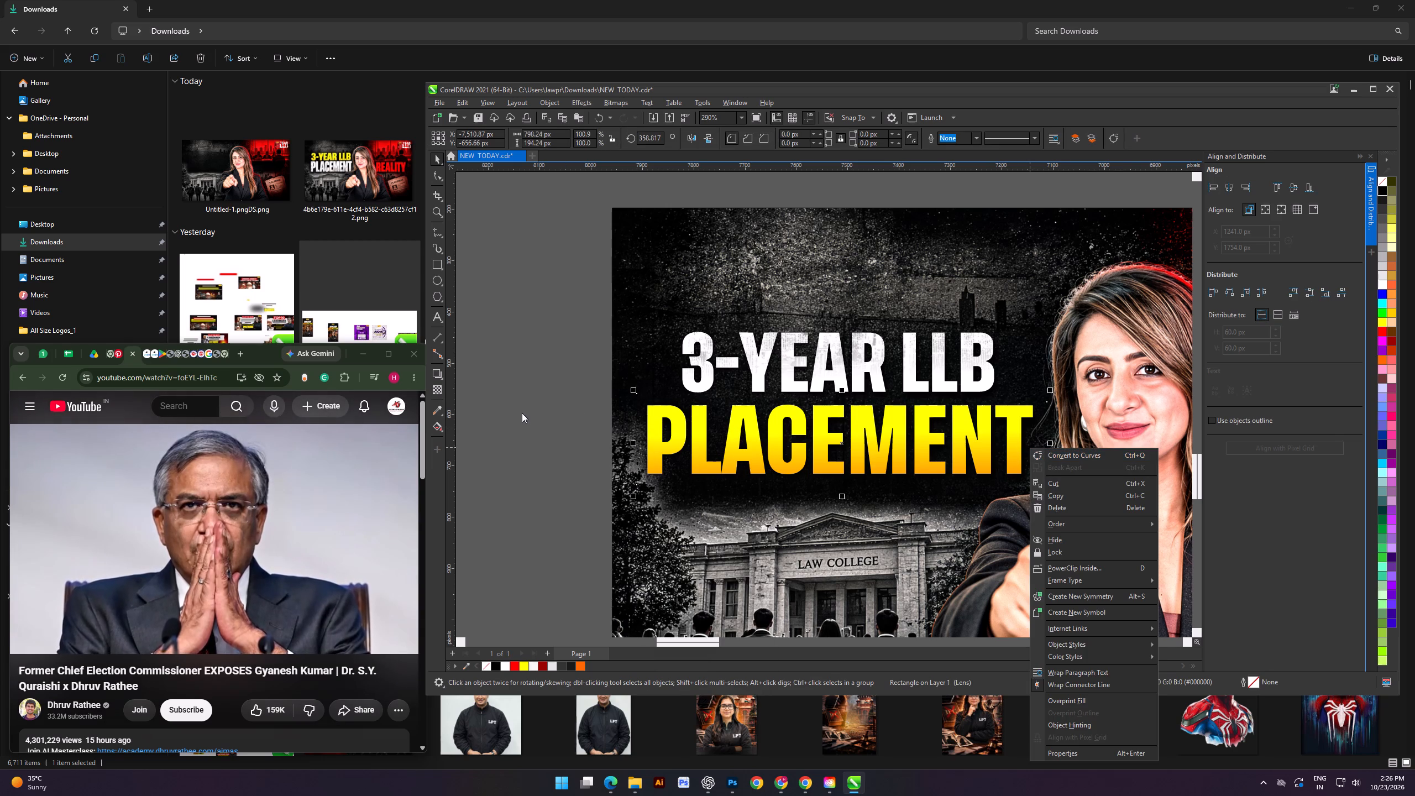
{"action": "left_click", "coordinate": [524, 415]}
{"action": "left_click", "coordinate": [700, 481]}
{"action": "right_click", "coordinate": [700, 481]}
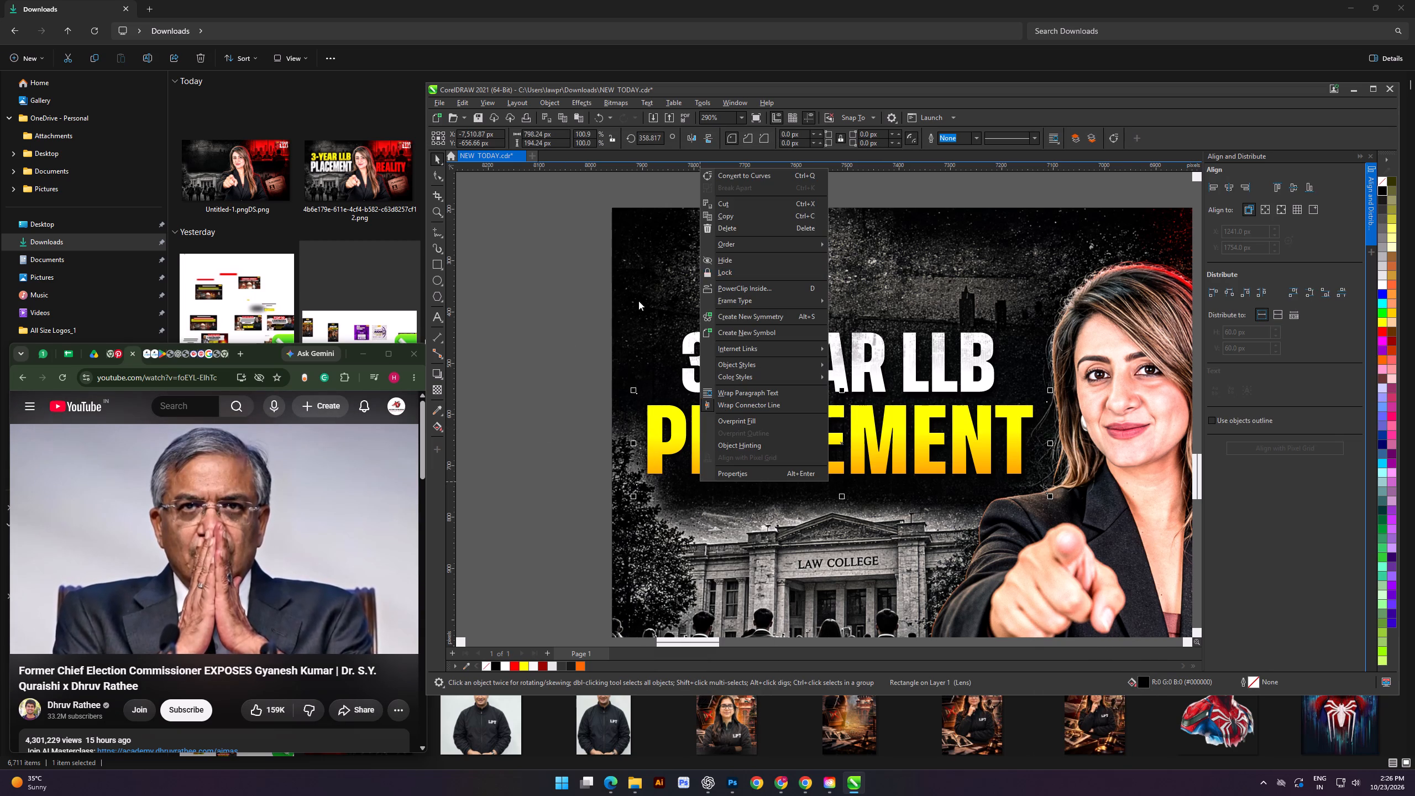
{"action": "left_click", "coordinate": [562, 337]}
Add a leftward black drop shadow to PLACEMENT with Multiply mode, 100 opacity and 15 feathering.
{"action": "left_click", "coordinate": [666, 445]}
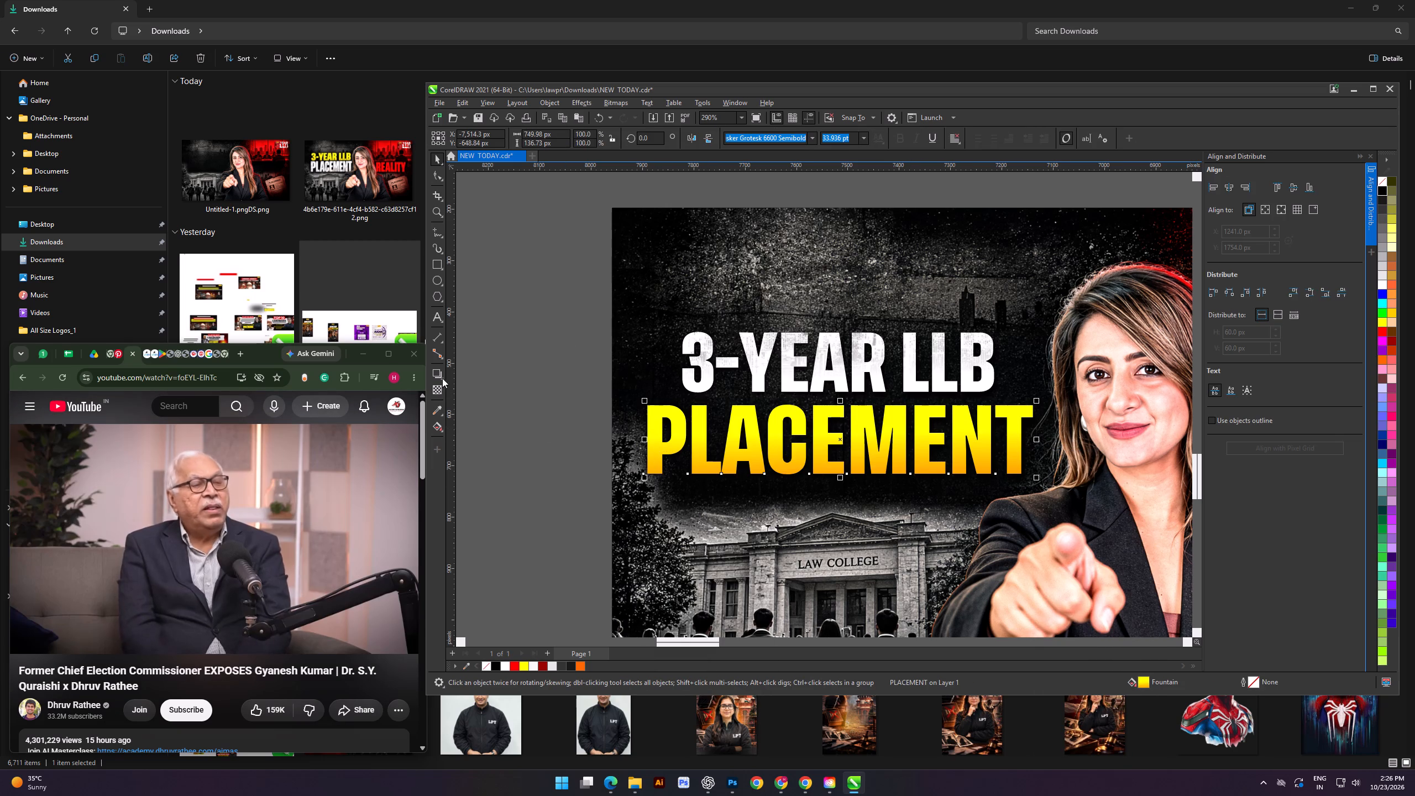
{"action": "left_click", "coordinate": [439, 372]}
{"action": "left_click_drag", "start_coordinate": [997, 438], "coordinate": [639, 447]}
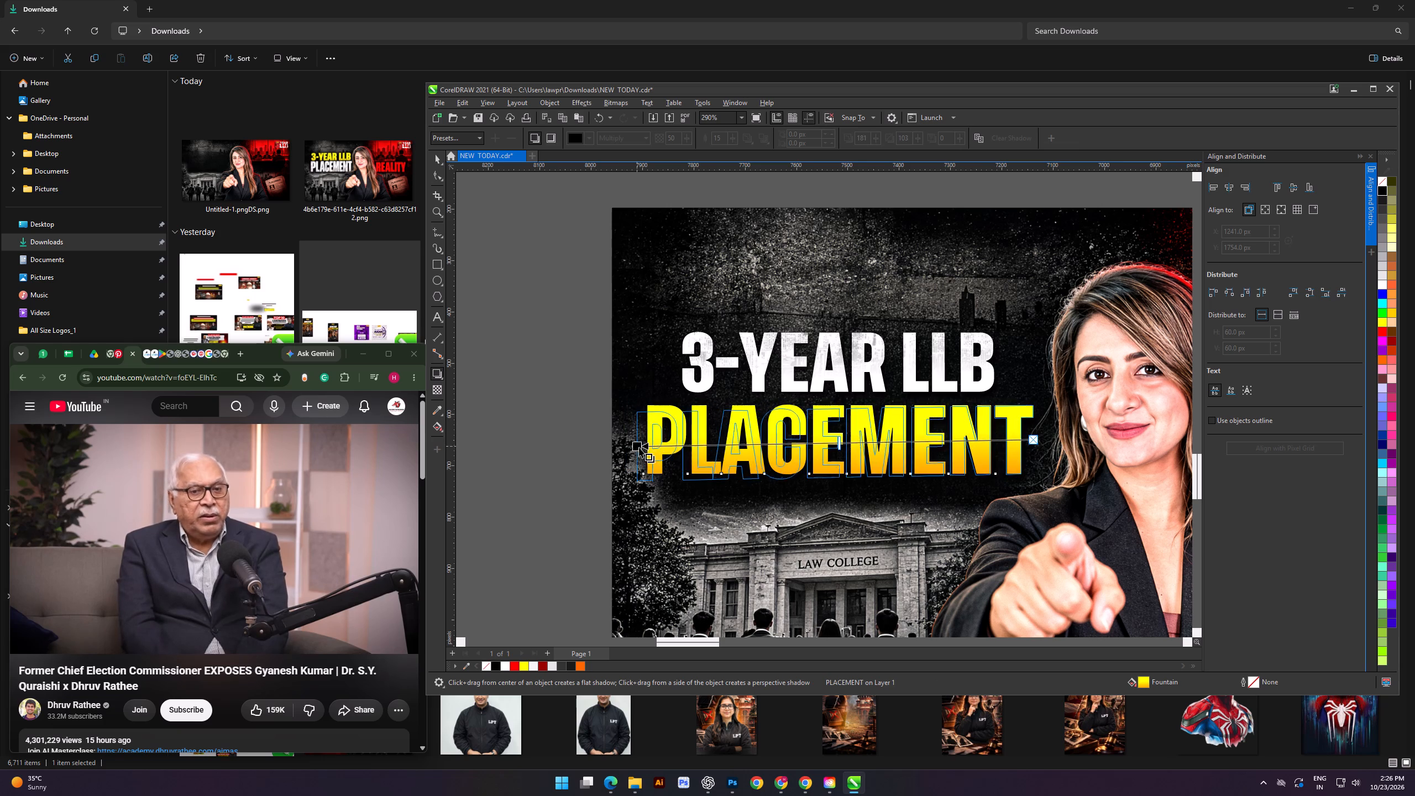
{"action": "left_click_drag", "start_coordinate": [639, 447], "coordinate": [641, 451]}
{"action": "left_click_drag", "start_coordinate": [838, 447], "coordinate": [601, 467]}
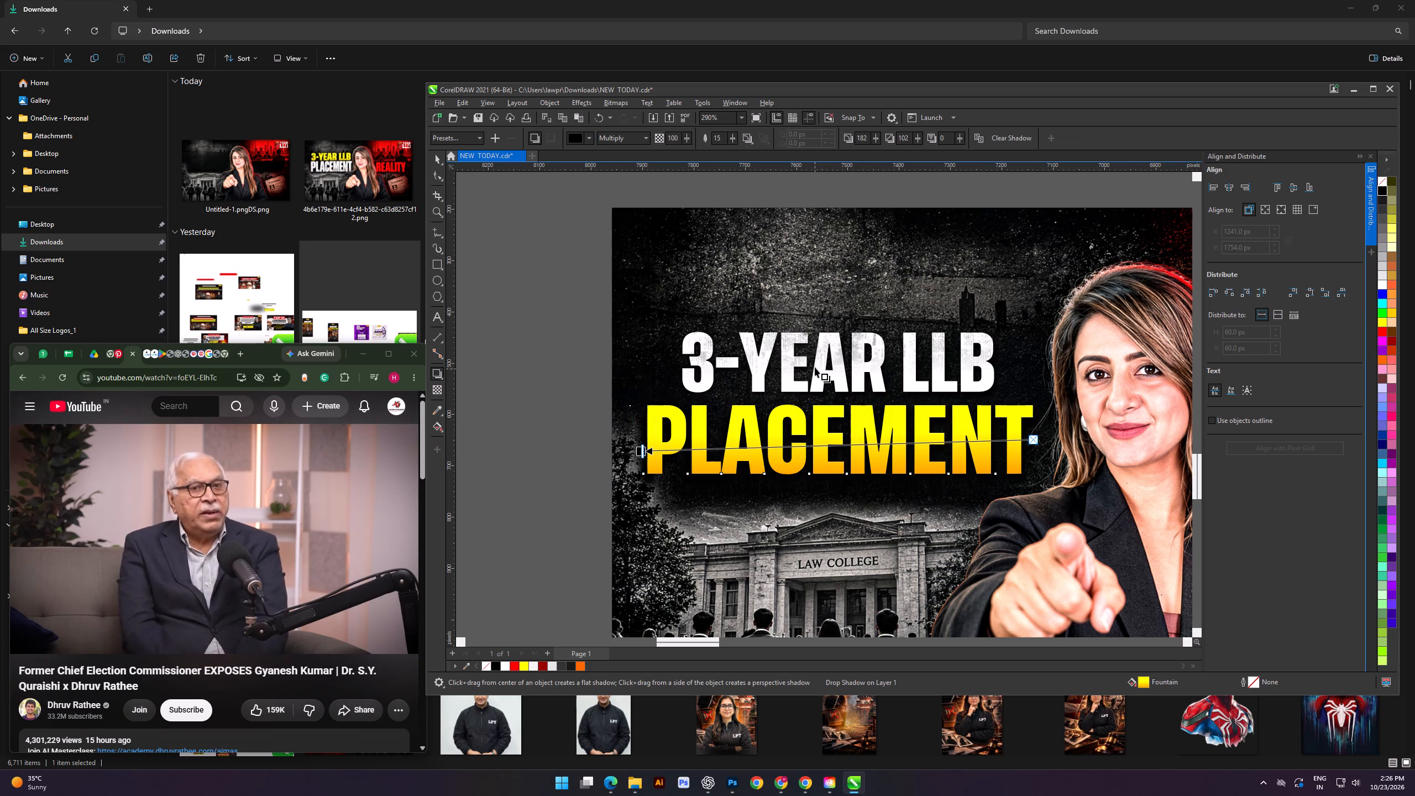
Add a leftward black Multiply drop shadow with 15 feathering to 3-YEAR LLB and increase its opacity.
{"action": "left_click", "coordinate": [815, 367]}
{"action": "left_click_drag", "start_coordinate": [965, 351], "coordinate": [801, 366]}
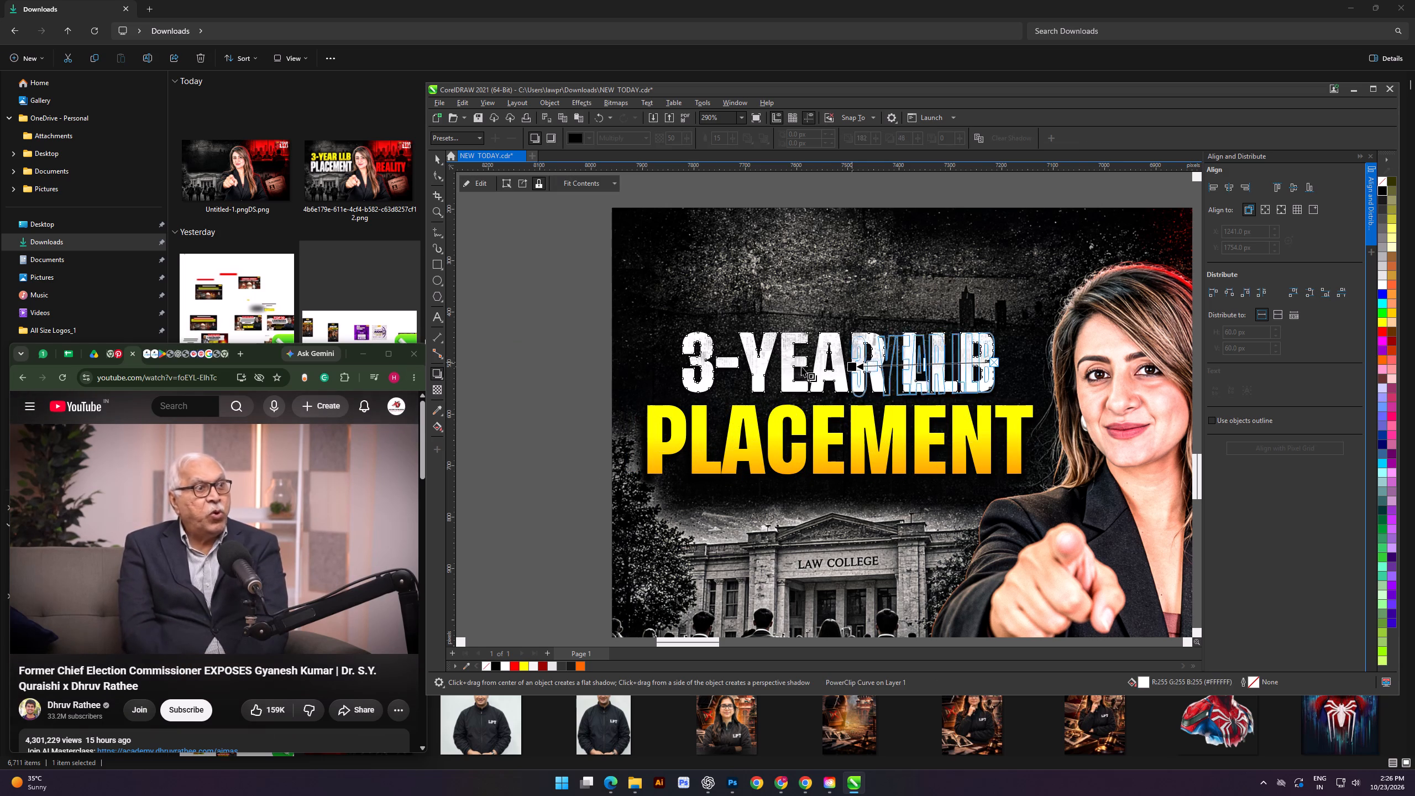
{"action": "left_click_drag", "start_coordinate": [801, 366], "coordinate": [671, 371]}
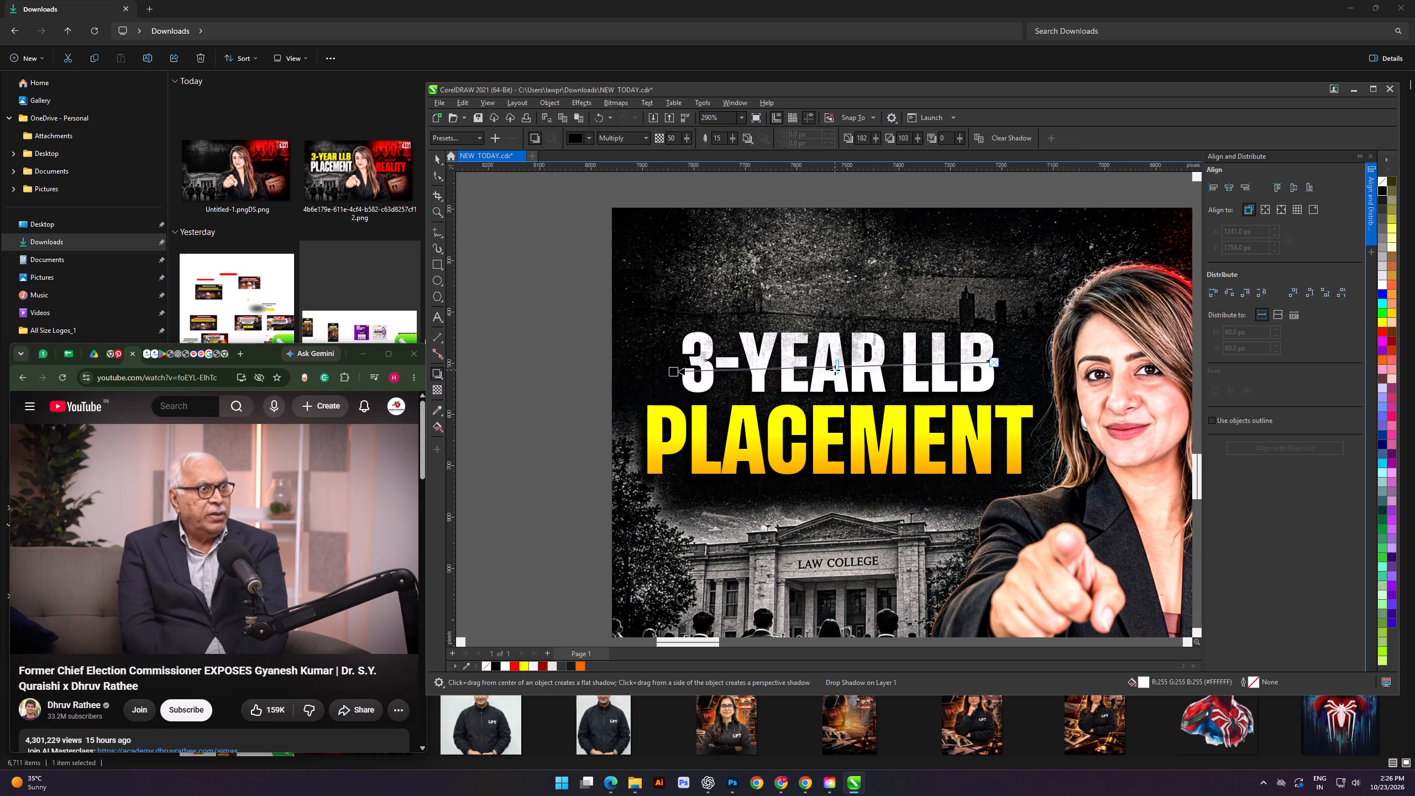
{"action": "left_click_drag", "start_coordinate": [835, 370], "coordinate": [584, 375]}
{"action": "left_click", "coordinate": [436, 156]}
{"action": "left_click", "coordinate": [541, 334]}
Review the whole thumbnail beside the reference design and the leftover REALITY text below it.
{"action": "scroll", "coordinate": [603, 318], "scroll_direction": "down", "scroll_amount": 5}
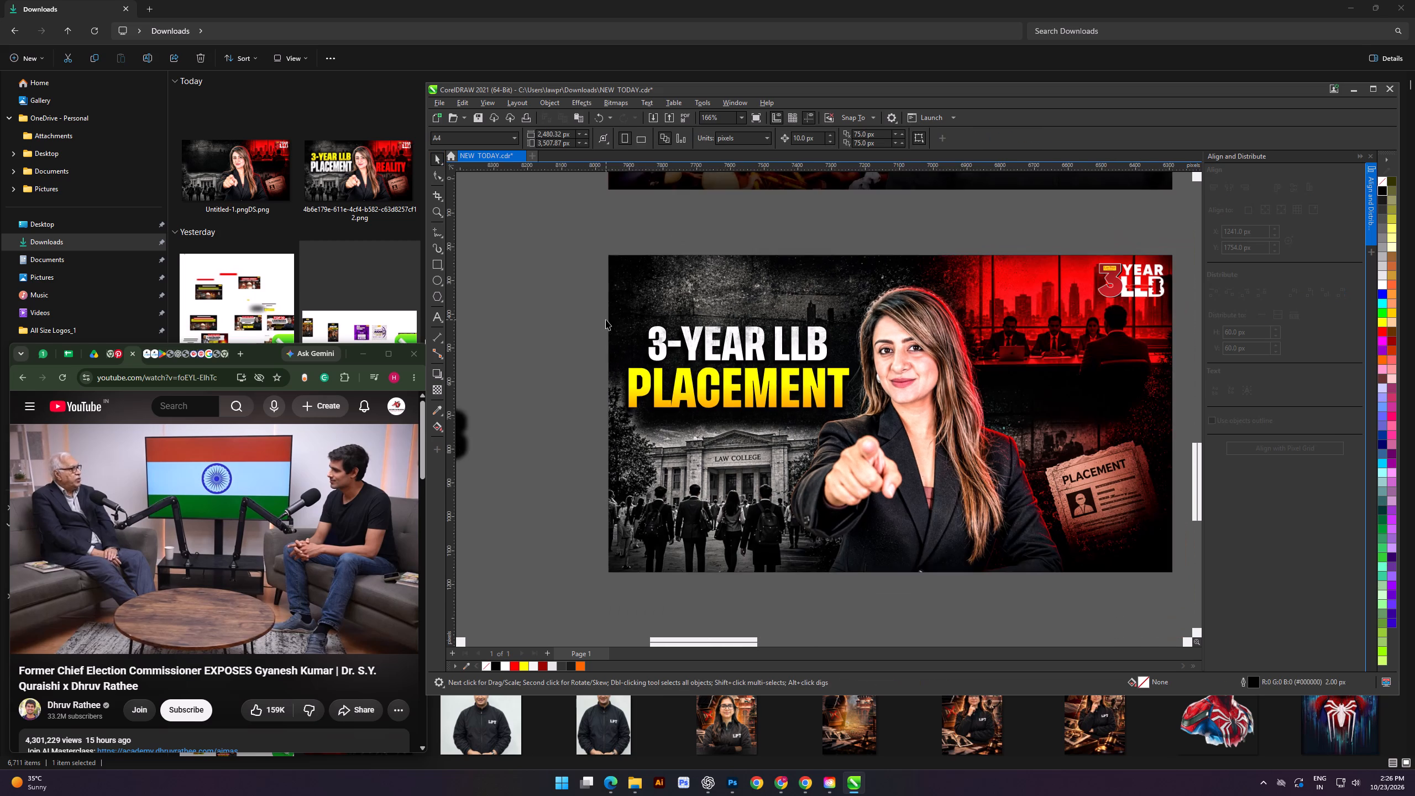
{"action": "scroll", "coordinate": [604, 313], "scroll_direction": "down", "scroll_amount": 7, "text": "shift"}
{"action": "scroll", "coordinate": [711, 404], "scroll_direction": "up", "scroll_amount": 4, "text": "shift"}
{"action": "left_click", "coordinate": [602, 532]}
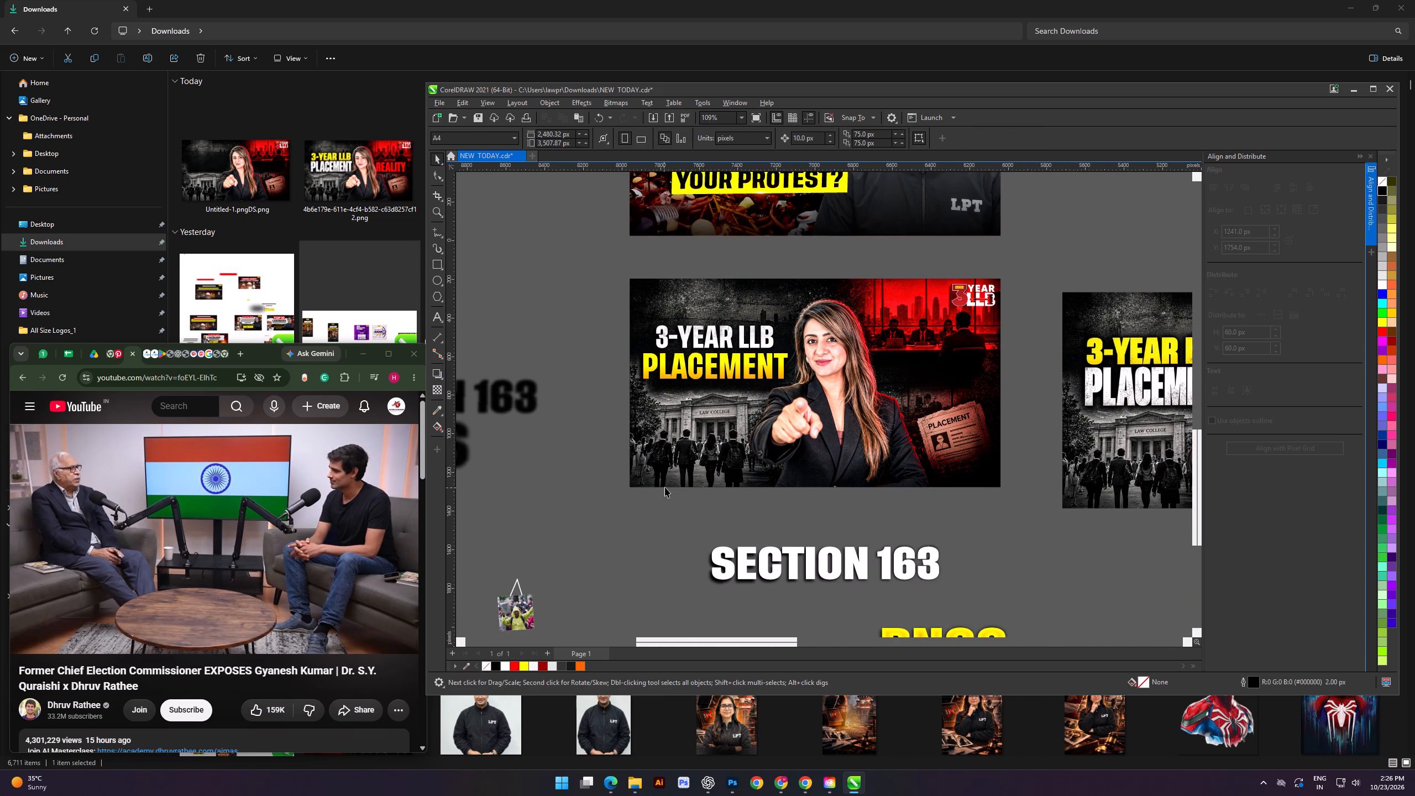
{"action": "scroll", "coordinate": [669, 481], "scroll_direction": "down", "scroll_amount": 4, "text": "shift"}
{"action": "scroll", "coordinate": [777, 538], "scroll_direction": "down", "scroll_amount": 2}
{"action": "scroll", "coordinate": [813, 556], "scroll_direction": "down", "scroll_amount": 2, "text": "alt"}
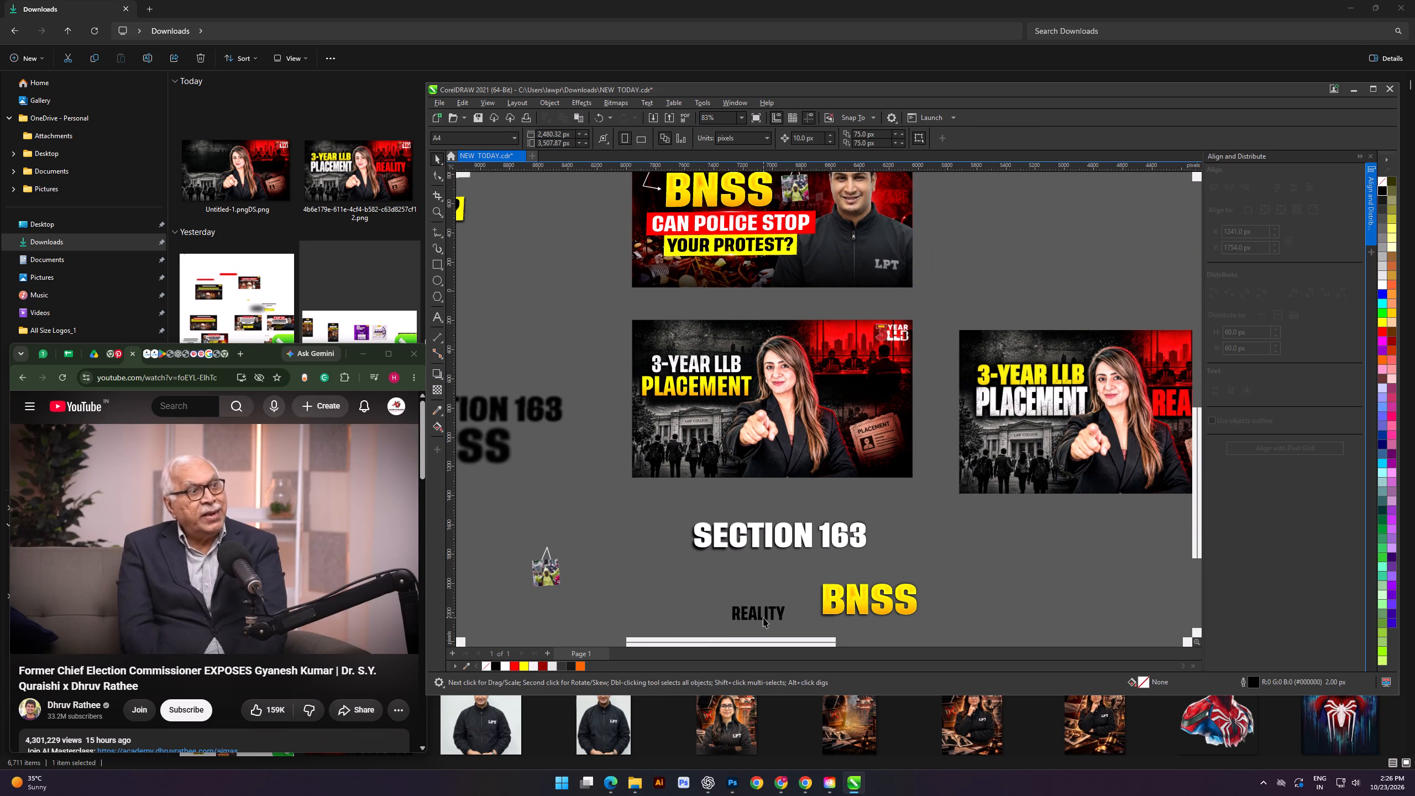
Place REALITY in white on the red side of the thumbnail, scaled up to about 577 by 151 px.
{"action": "left_click_drag", "start_coordinate": [763, 617], "coordinate": [868, 388]}
{"action": "left_click", "coordinate": [1381, 284]}
{"action": "scroll", "coordinate": [798, 397], "scroll_direction": "up", "scroll_amount": 6}
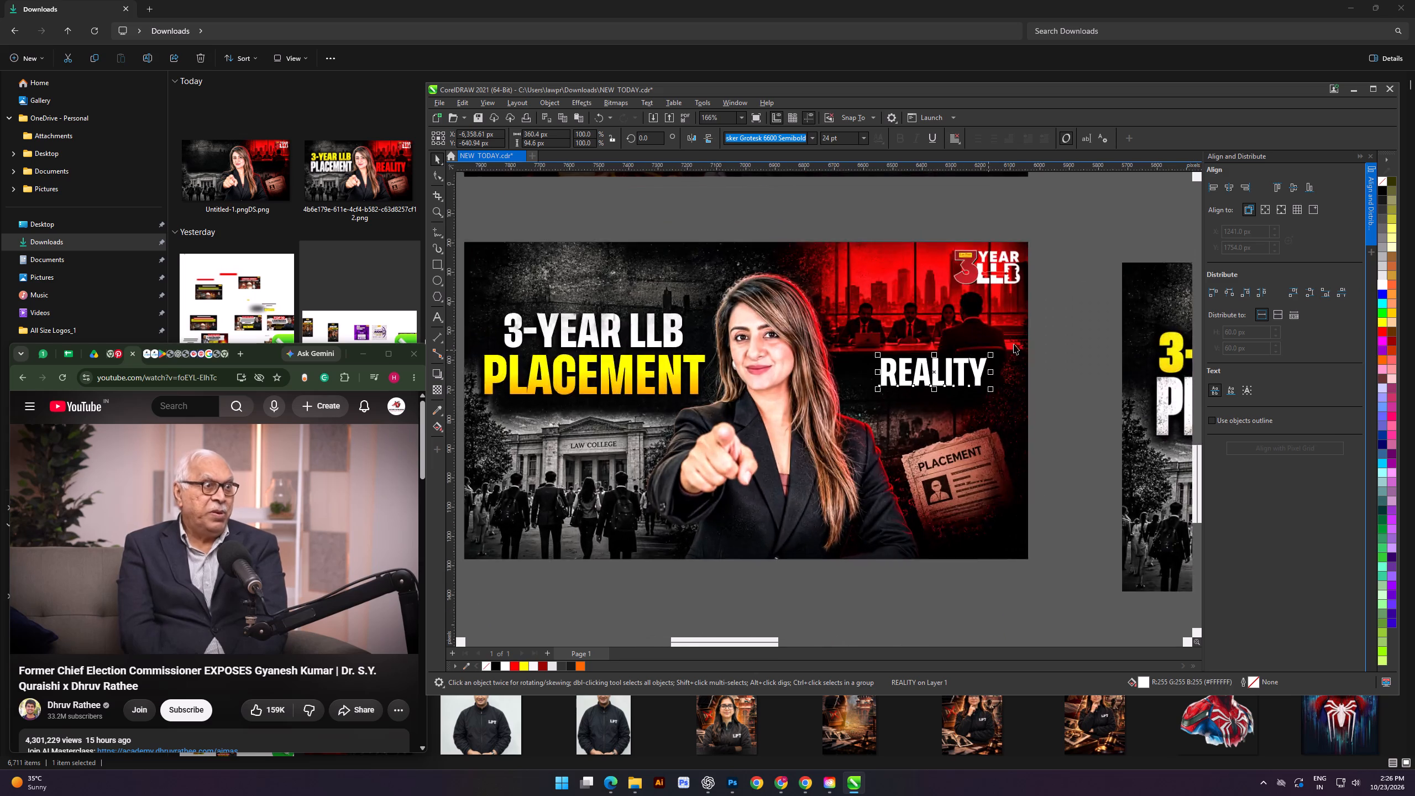
{"action": "scroll", "coordinate": [1014, 344], "scroll_direction": "up", "scroll_amount": 6}
{"action": "left_click_drag", "start_coordinate": [996, 423], "coordinate": [1082, 460], "text": "shift"}
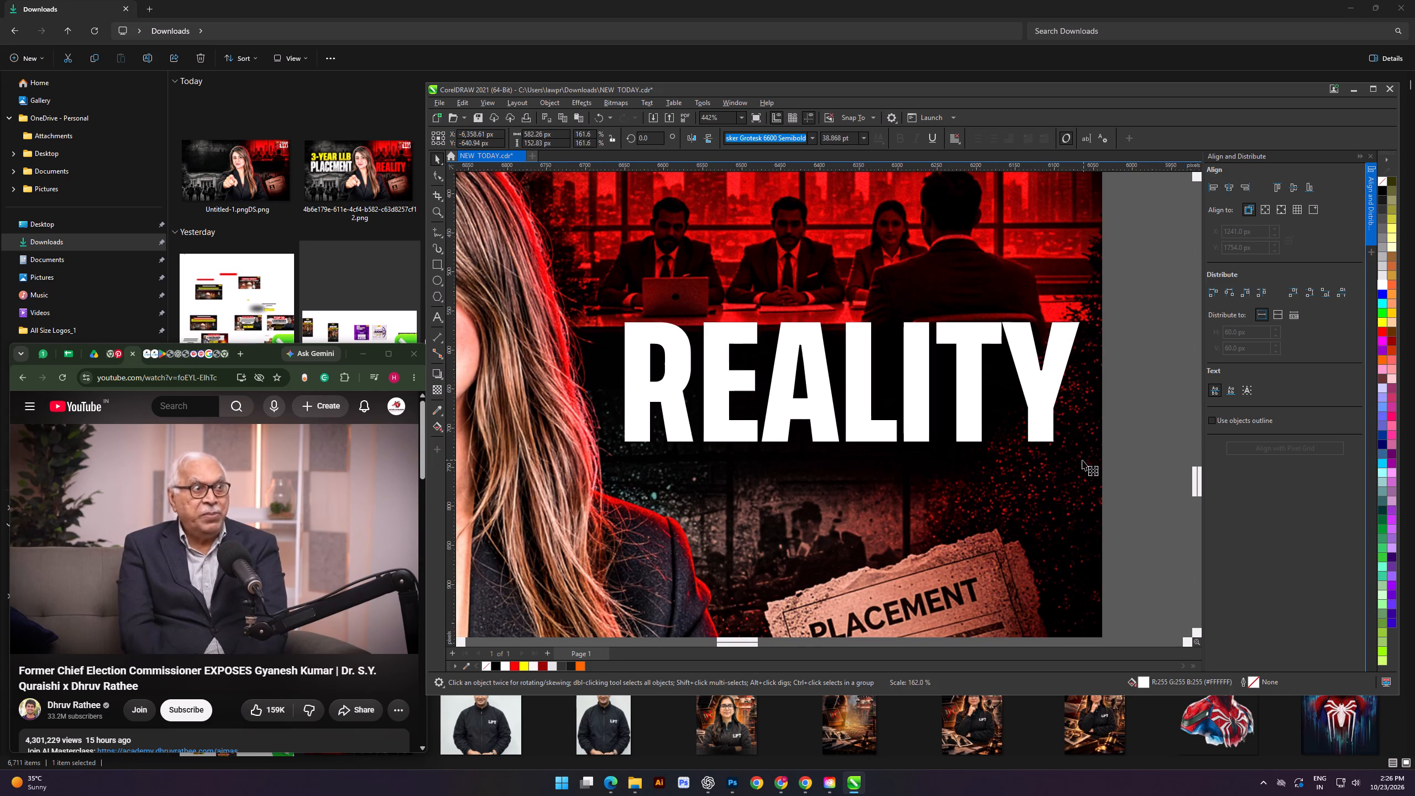
{"action": "left_click_drag", "start_coordinate": [1082, 460], "coordinate": [1081, 460], "text": "shift"}
{"action": "left_click_drag", "start_coordinate": [1046, 385], "coordinate": [1047, 400]}
{"action": "scroll", "coordinate": [985, 368], "scroll_direction": "down", "scroll_amount": 6}
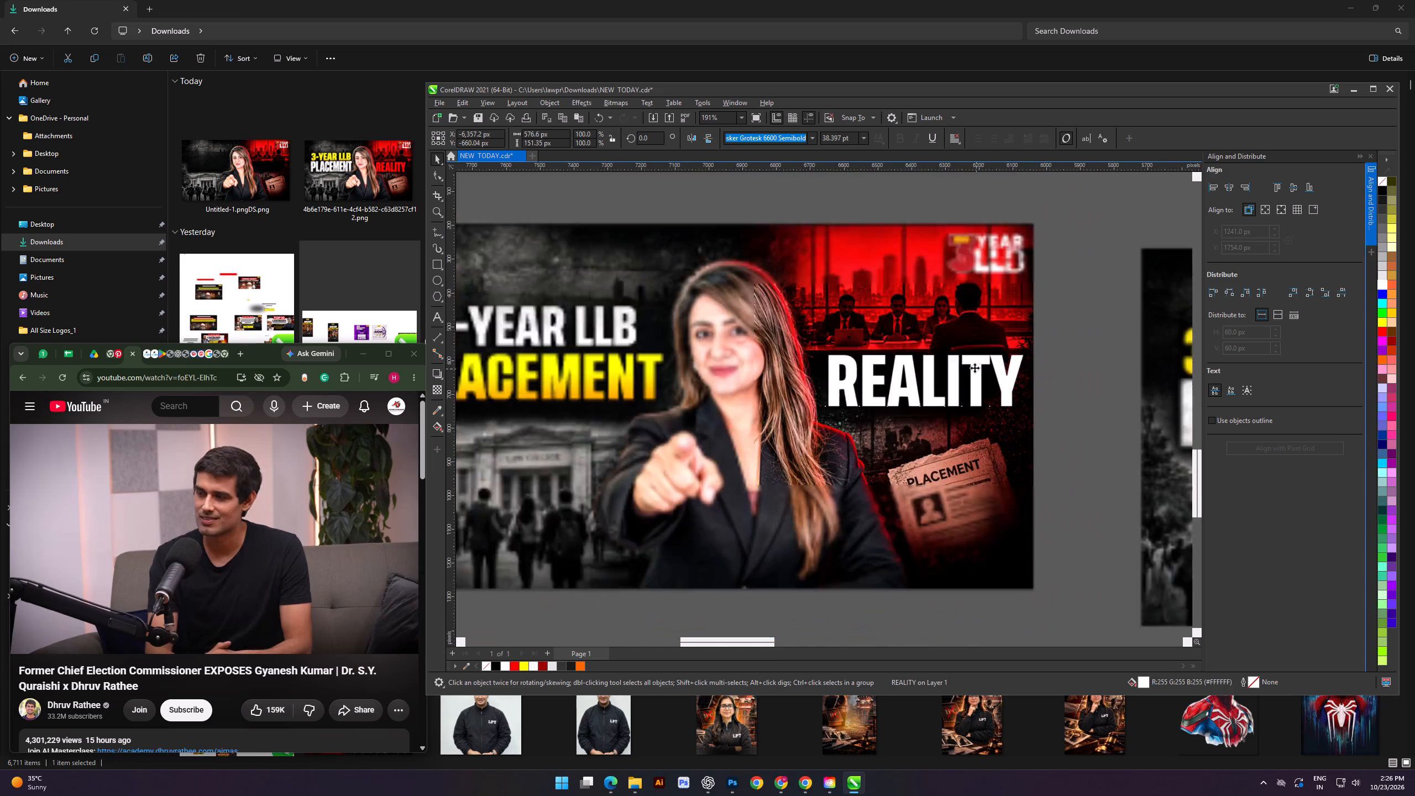
Move REALITY to the dark side of the thumbnail, directly beneath PLACEMENT, as the heading's third line.
{"action": "scroll", "coordinate": [974, 368], "scroll_direction": "down", "scroll_amount": 5}
{"action": "left_click", "coordinate": [630, 533]}
{"action": "scroll", "coordinate": [683, 466], "scroll_direction": "down", "scroll_amount": 3}
{"action": "scroll", "coordinate": [755, 418], "scroll_direction": "up", "scroll_amount": 2, "text": "shift"}
{"action": "scroll", "coordinate": [798, 405], "scroll_direction": "up", "scroll_amount": 2, "text": "shift"}
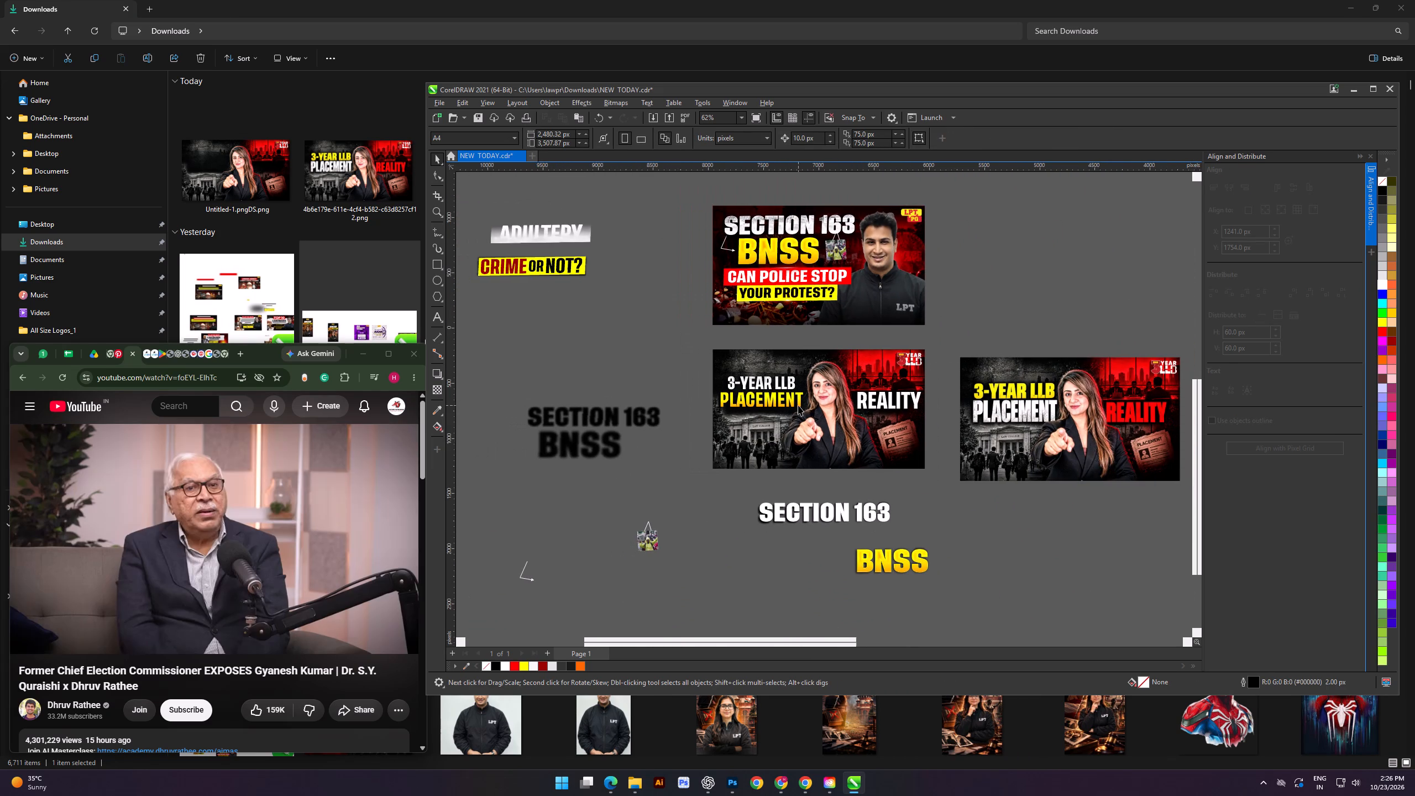
{"action": "scroll", "coordinate": [798, 405], "scroll_direction": "up", "scroll_amount": 6, "text": "shift"}
{"action": "left_click_drag", "start_coordinate": [1000, 405], "coordinate": [743, 442]}
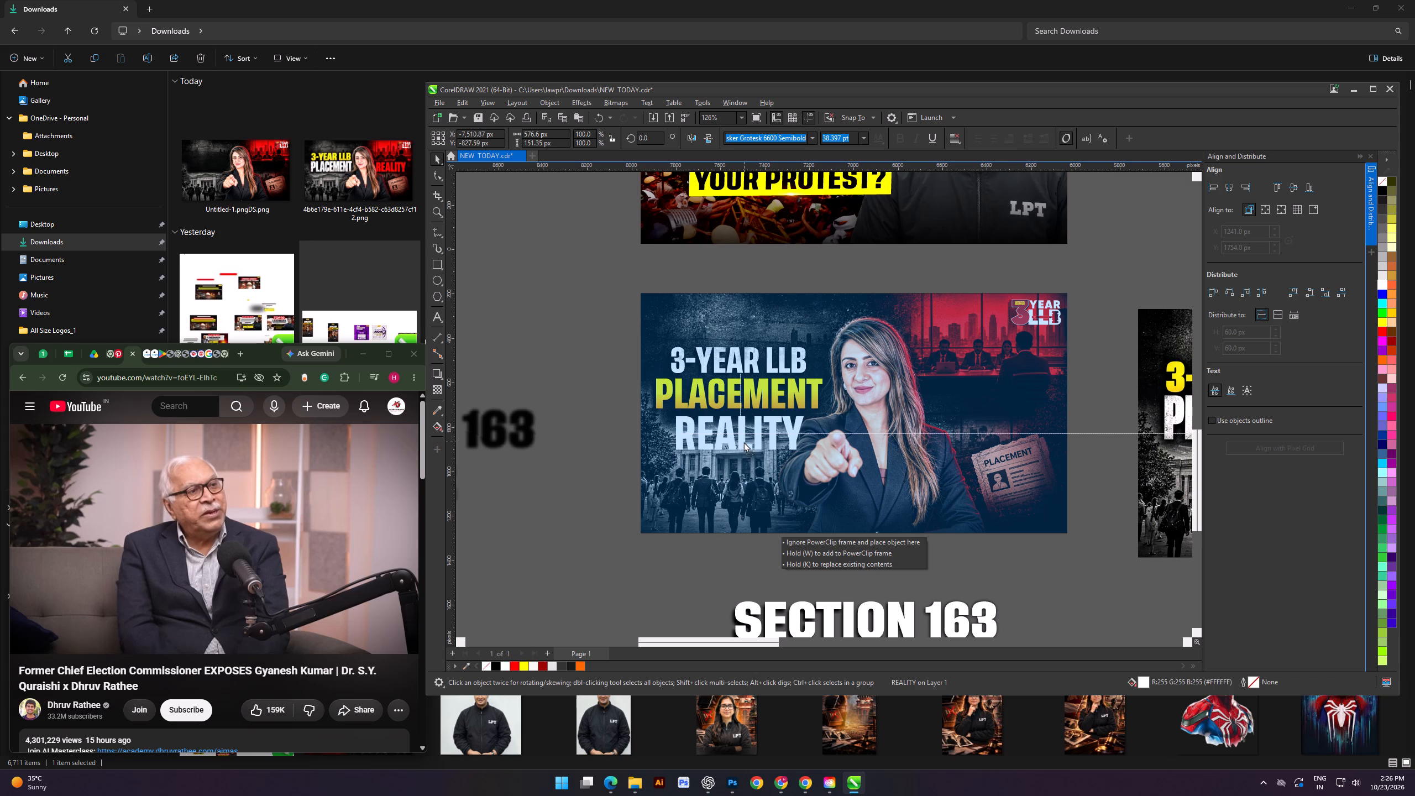
{"action": "left_click_drag", "start_coordinate": [743, 442], "coordinate": [736, 440]}
Move all three heading lines together up to near the thumbnail's upper edge.
{"action": "scroll", "coordinate": [595, 407], "scroll_direction": "up", "scroll_amount": 3, "text": "alt"}
{"action": "left_click", "coordinate": [585, 339]}
{"action": "left_click_drag", "start_coordinate": [589, 326], "coordinate": [654, 357]}
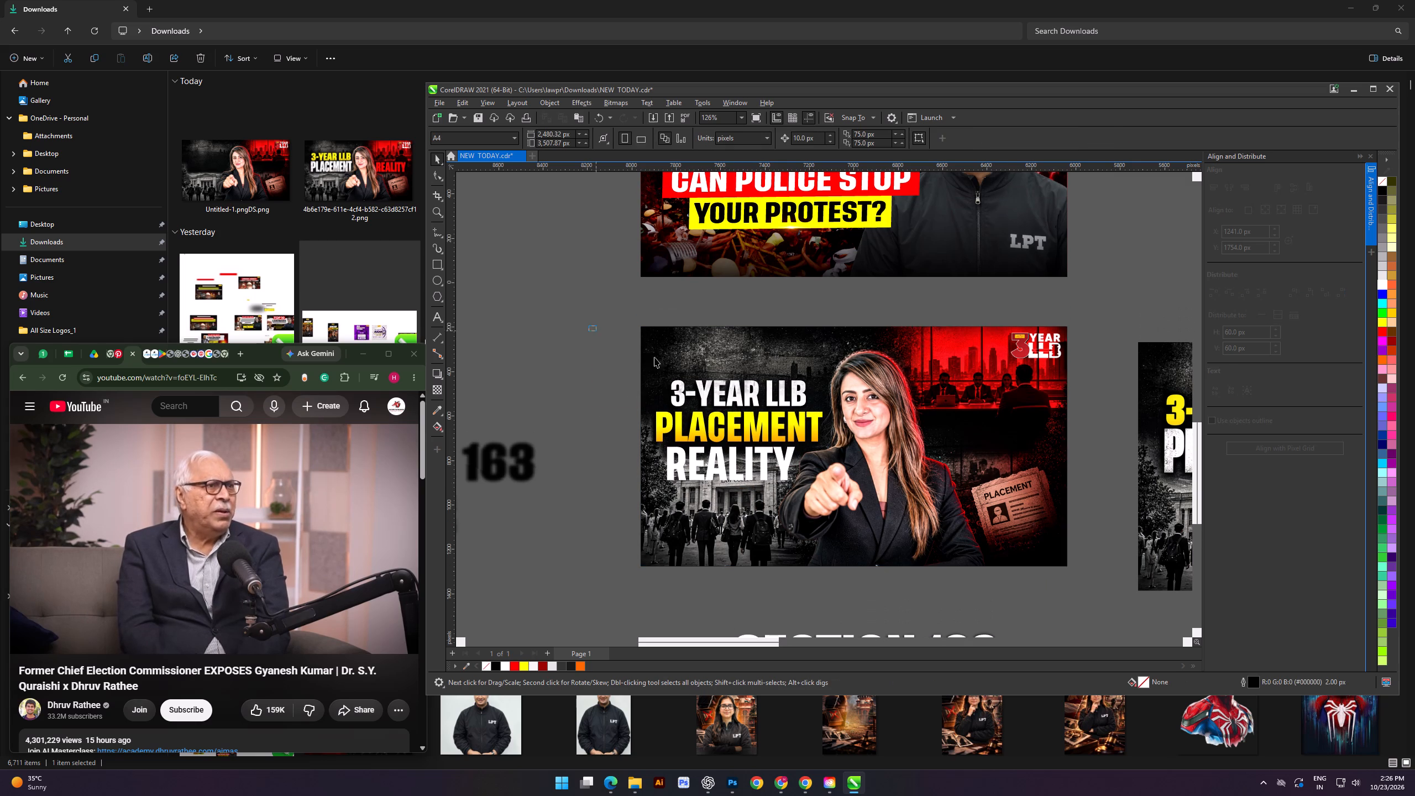
{"action": "left_click_drag", "start_coordinate": [654, 357], "coordinate": [848, 501]}
{"action": "key", "text": "Up"}
{"action": "key", "text": "Up"}
{"action": "key", "text": "Up"}
{"action": "key", "text": "Up"}
{"action": "key", "text": "Up"}
{"action": "key", "text": "Up"}
{"action": "key", "text": "Up"}
{"action": "key", "text": "Up"}
{"action": "key", "text": "Up"}
{"action": "key", "text": "Up"}
{"action": "key", "text": "Up"}
{"action": "key", "text": "Up"}
{"action": "key", "text": "Up"}
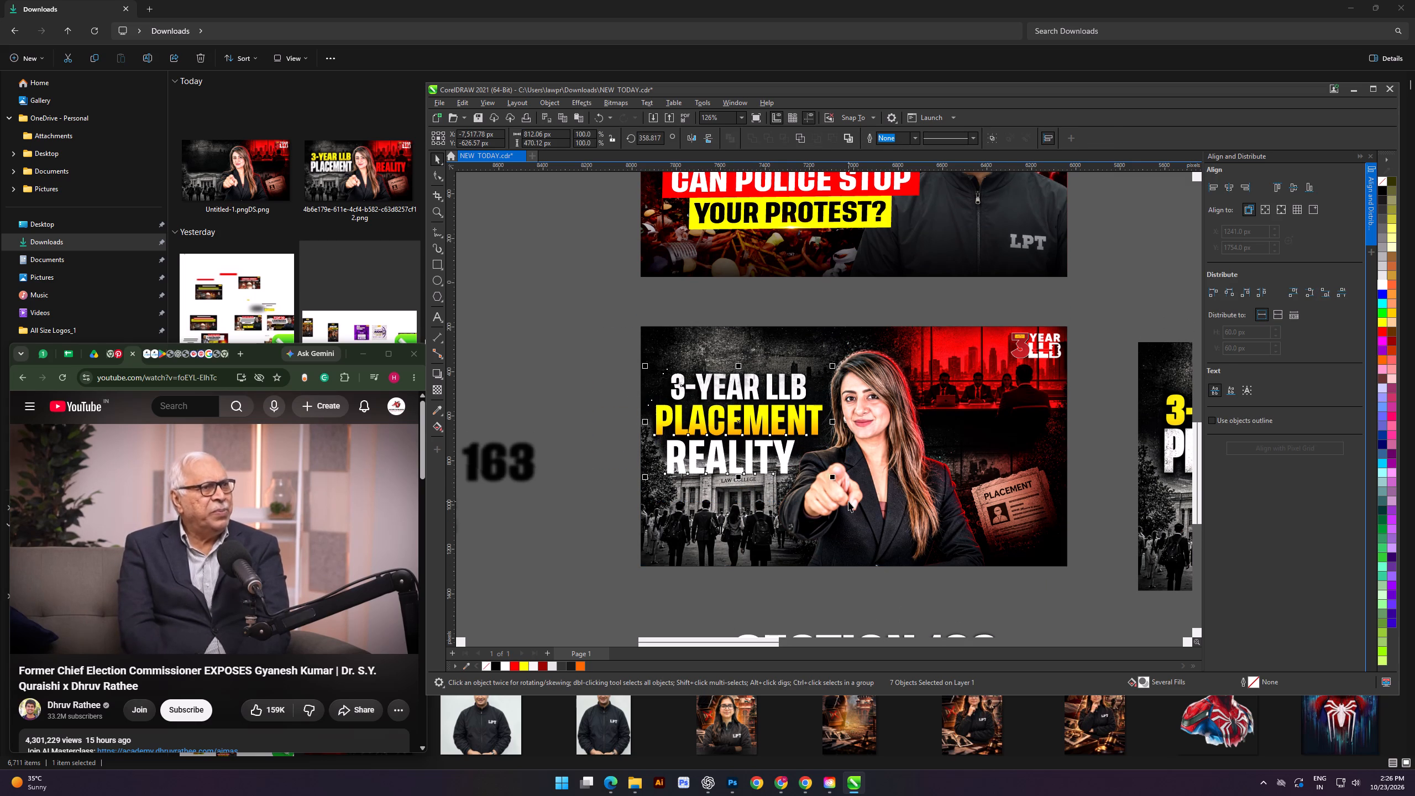
{"action": "key", "text": "Up"}
{"action": "key", "text": "Up"}
{"action": "key", "text": "Up"}
{"action": "key", "text": "Up"}
{"action": "key", "text": "Up"}
{"action": "key", "text": "Up"}
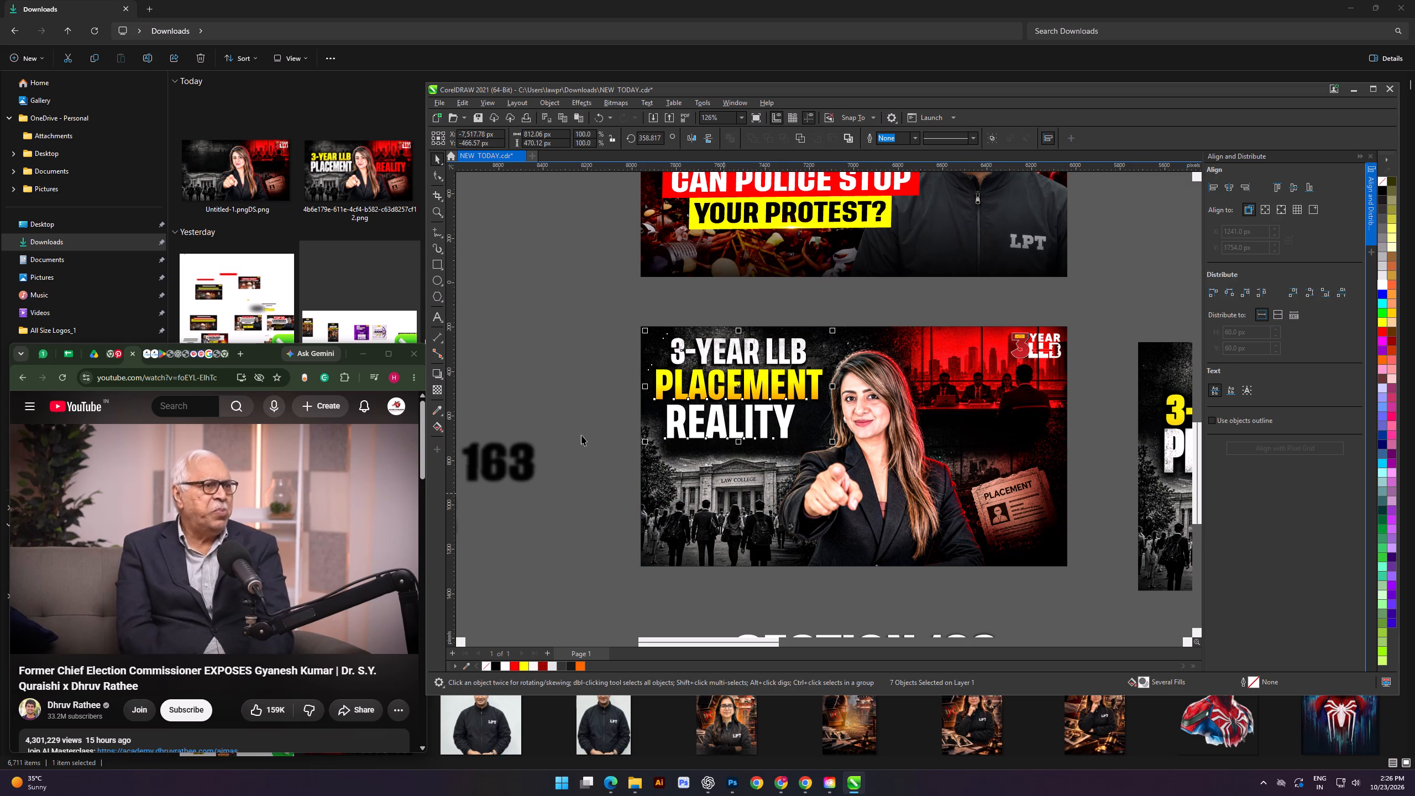
{"action": "left_click", "coordinate": [528, 385]}
Reposition REALITY so it sits centred beneath the PLACEMENT line.
{"action": "scroll", "coordinate": [698, 402], "scroll_direction": "up", "scroll_amount": 8, "text": "alt"}
{"action": "scroll", "coordinate": [799, 482], "scroll_direction": "up", "scroll_amount": 2}
{"action": "left_click_drag", "start_coordinate": [801, 470], "coordinate": [813, 471]}
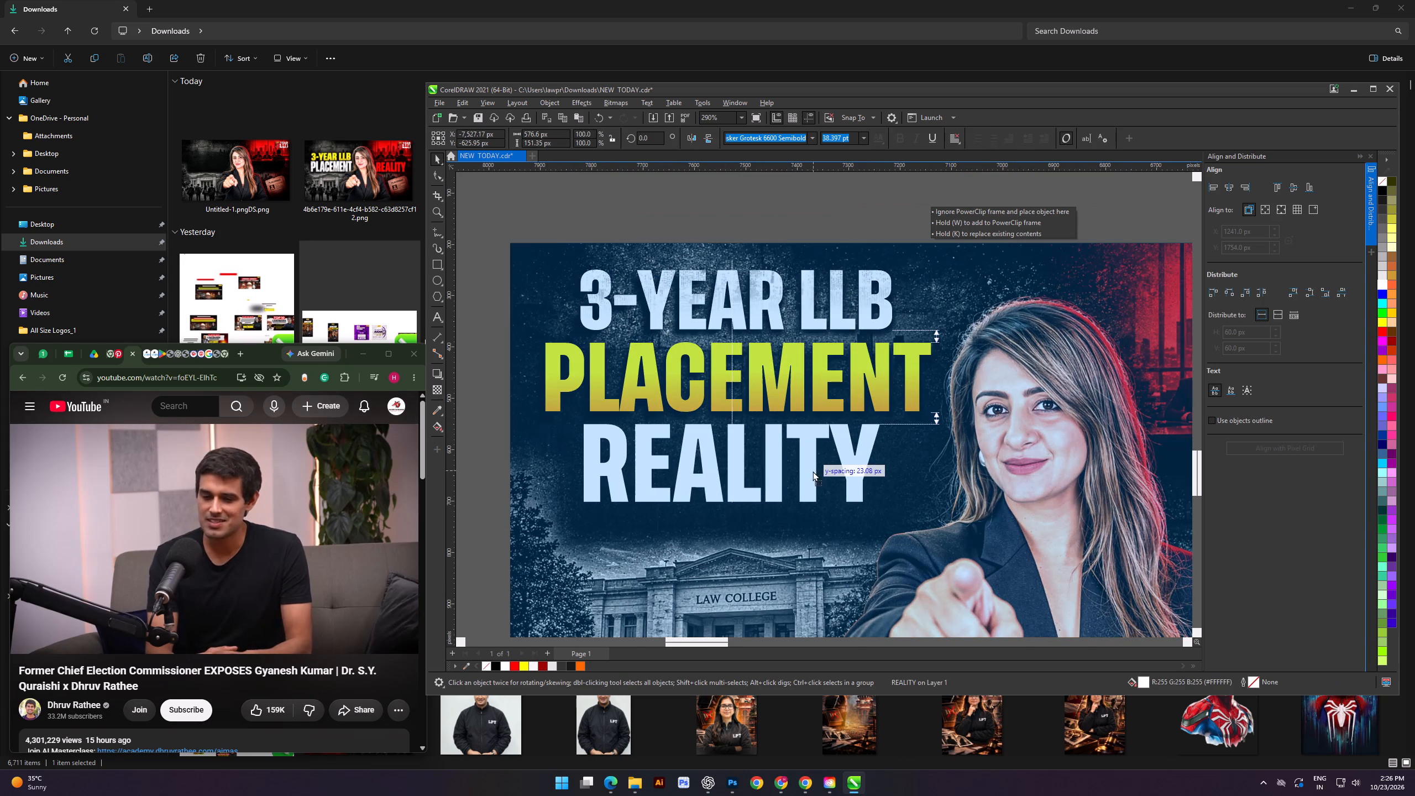
{"action": "left_click_drag", "start_coordinate": [813, 471], "coordinate": [819, 472]}
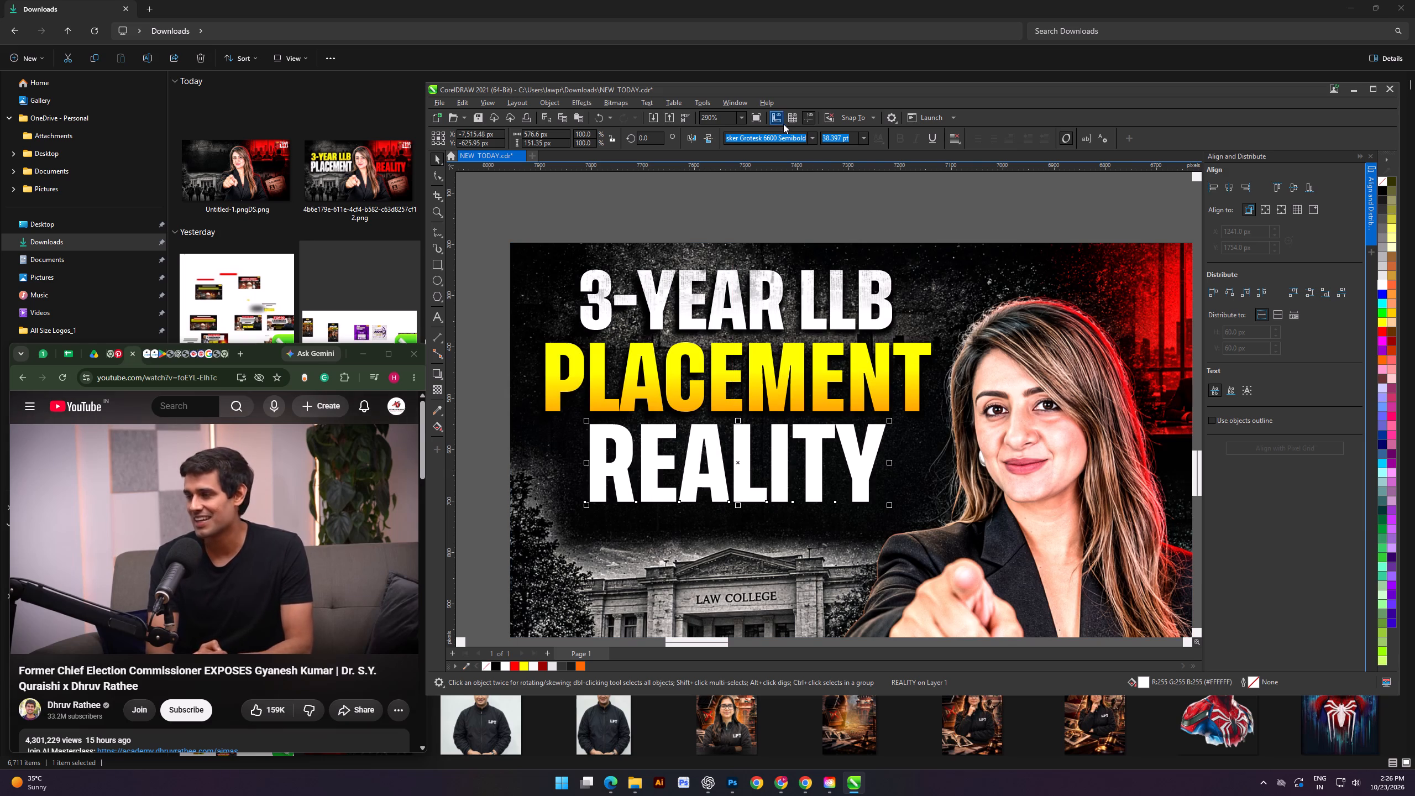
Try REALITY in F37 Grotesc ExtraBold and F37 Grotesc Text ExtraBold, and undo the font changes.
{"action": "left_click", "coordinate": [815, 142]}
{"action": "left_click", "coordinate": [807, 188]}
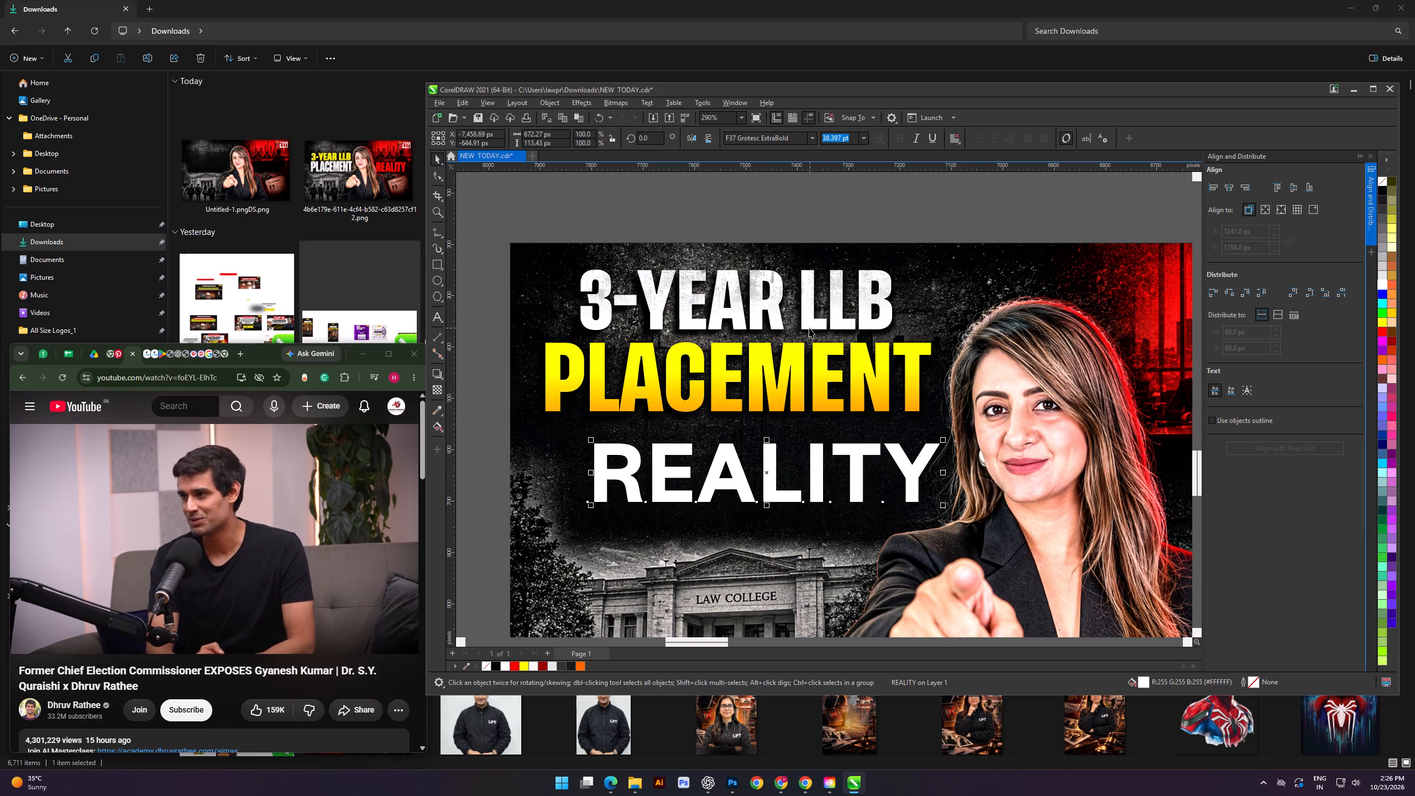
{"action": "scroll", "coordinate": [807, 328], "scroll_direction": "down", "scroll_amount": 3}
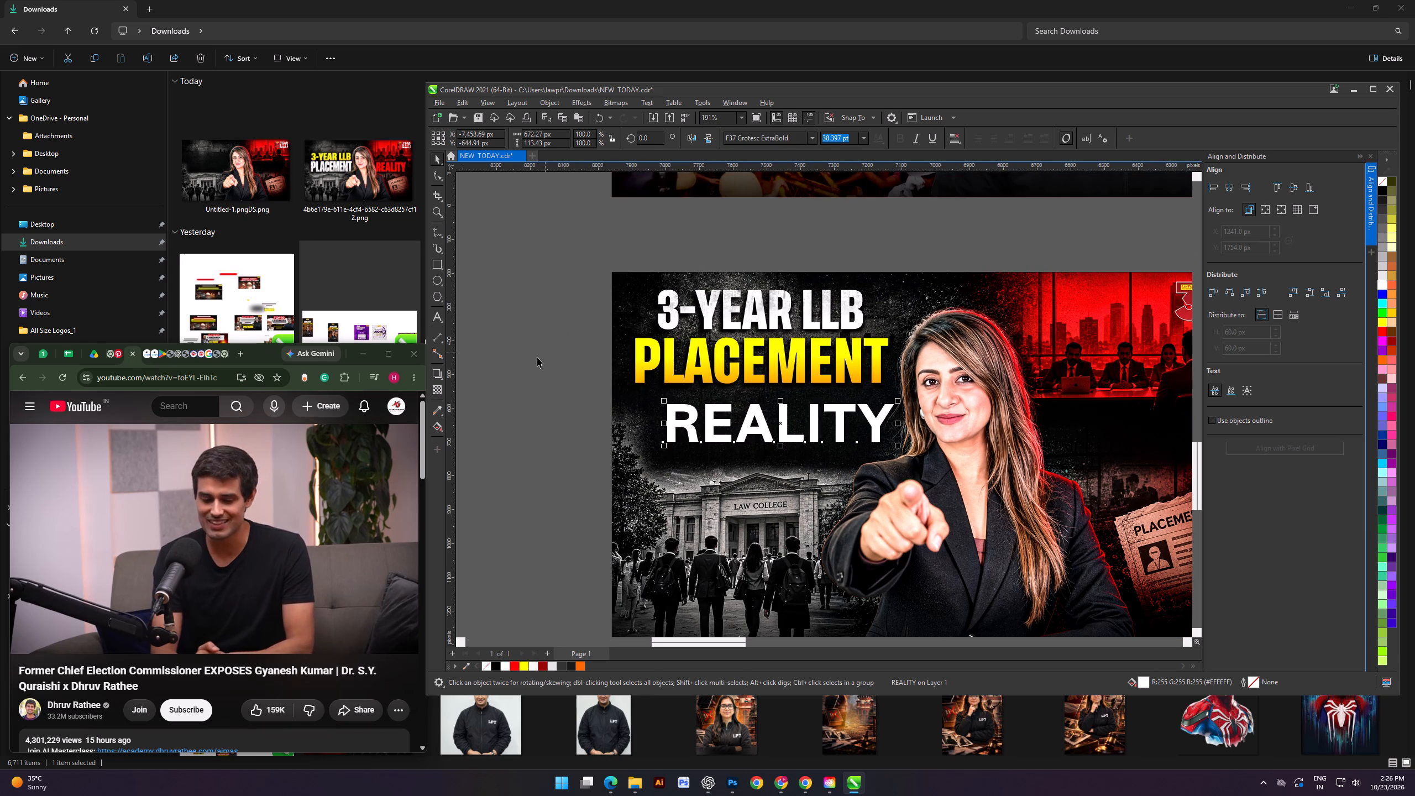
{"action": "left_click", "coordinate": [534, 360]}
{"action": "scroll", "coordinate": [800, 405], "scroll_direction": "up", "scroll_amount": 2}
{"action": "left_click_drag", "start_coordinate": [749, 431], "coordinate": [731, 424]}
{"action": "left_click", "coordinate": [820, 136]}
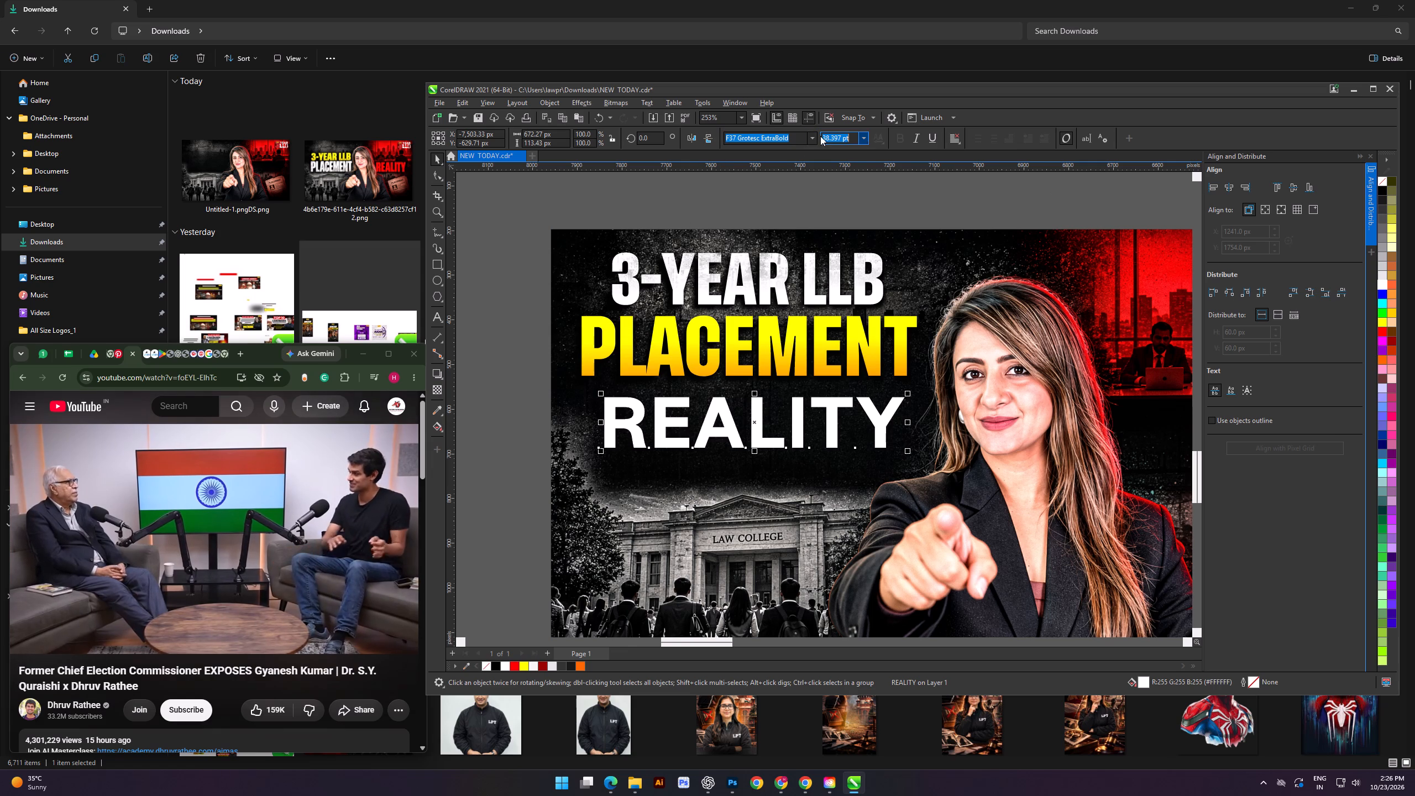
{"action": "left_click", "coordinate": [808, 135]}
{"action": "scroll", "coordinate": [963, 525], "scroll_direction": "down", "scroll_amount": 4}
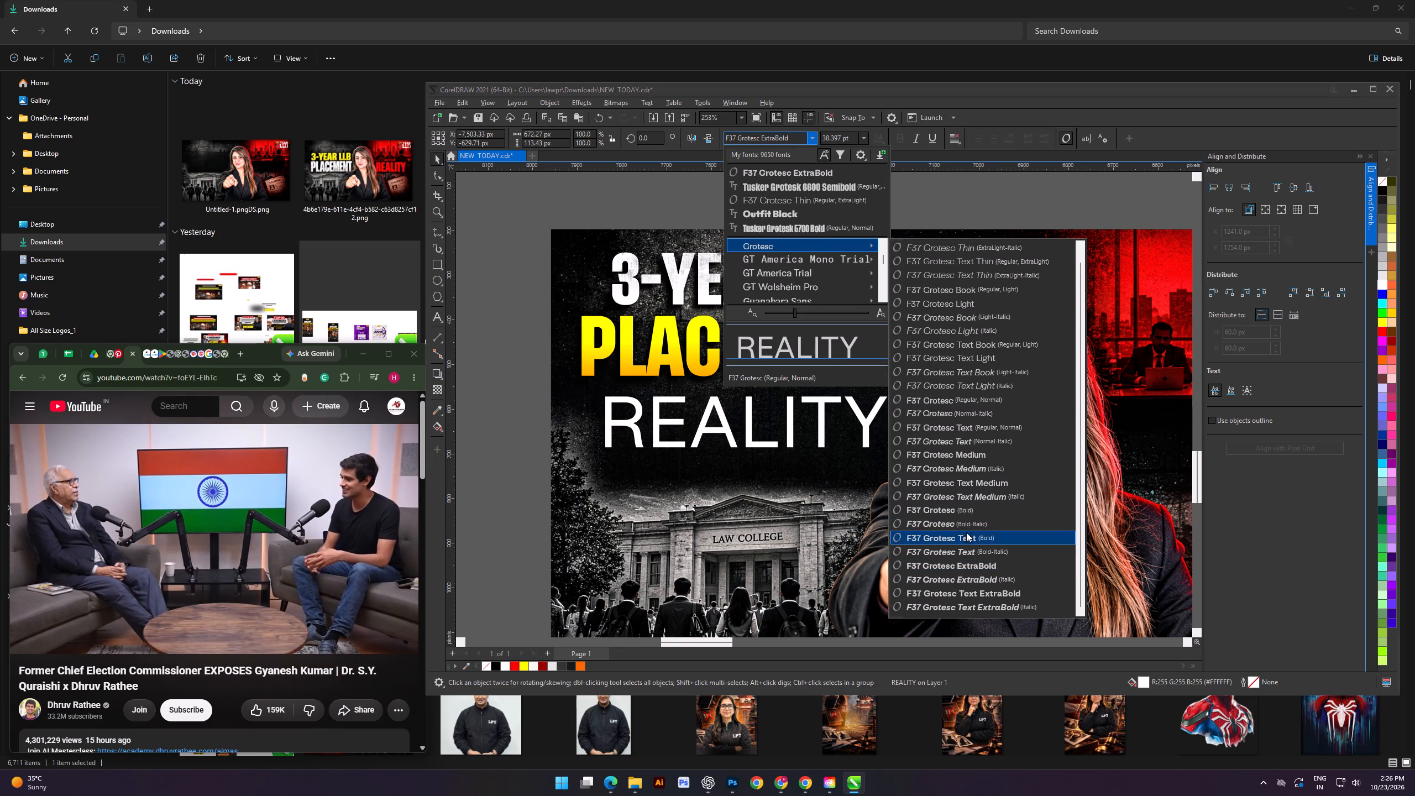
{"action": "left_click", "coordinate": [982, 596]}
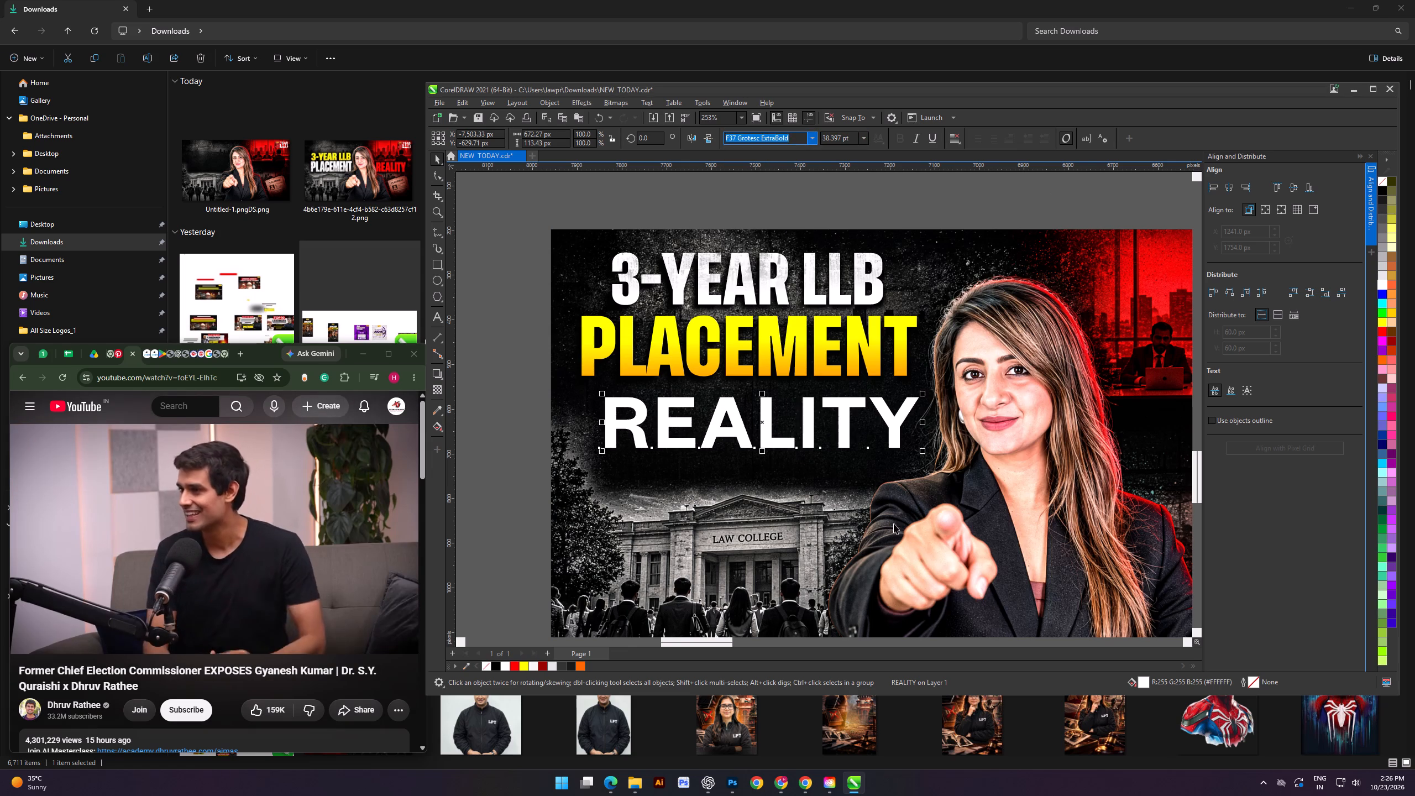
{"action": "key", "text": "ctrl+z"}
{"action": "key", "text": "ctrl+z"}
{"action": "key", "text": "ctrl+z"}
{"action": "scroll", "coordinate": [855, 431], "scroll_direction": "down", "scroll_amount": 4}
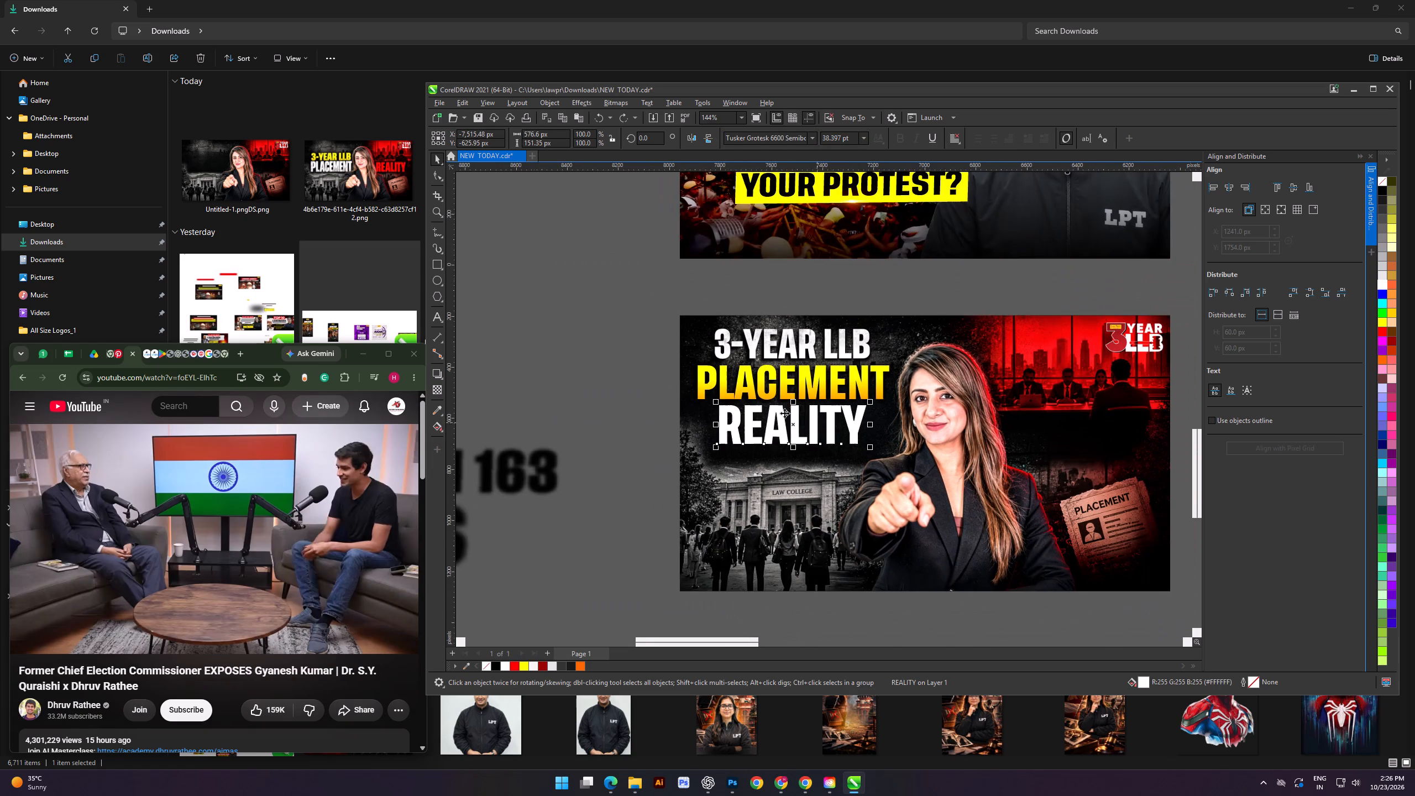
Reduce REALITY to about 526 by 125 px and keep it centred close beneath PLACEMENT.
{"action": "left_click", "coordinate": [602, 363]}
{"action": "scroll", "coordinate": [868, 449], "scroll_direction": "up", "scroll_amount": 5}
{"action": "left_click", "coordinate": [757, 424]}
{"action": "scroll", "coordinate": [715, 427], "scroll_direction": "up", "scroll_amount": 4}
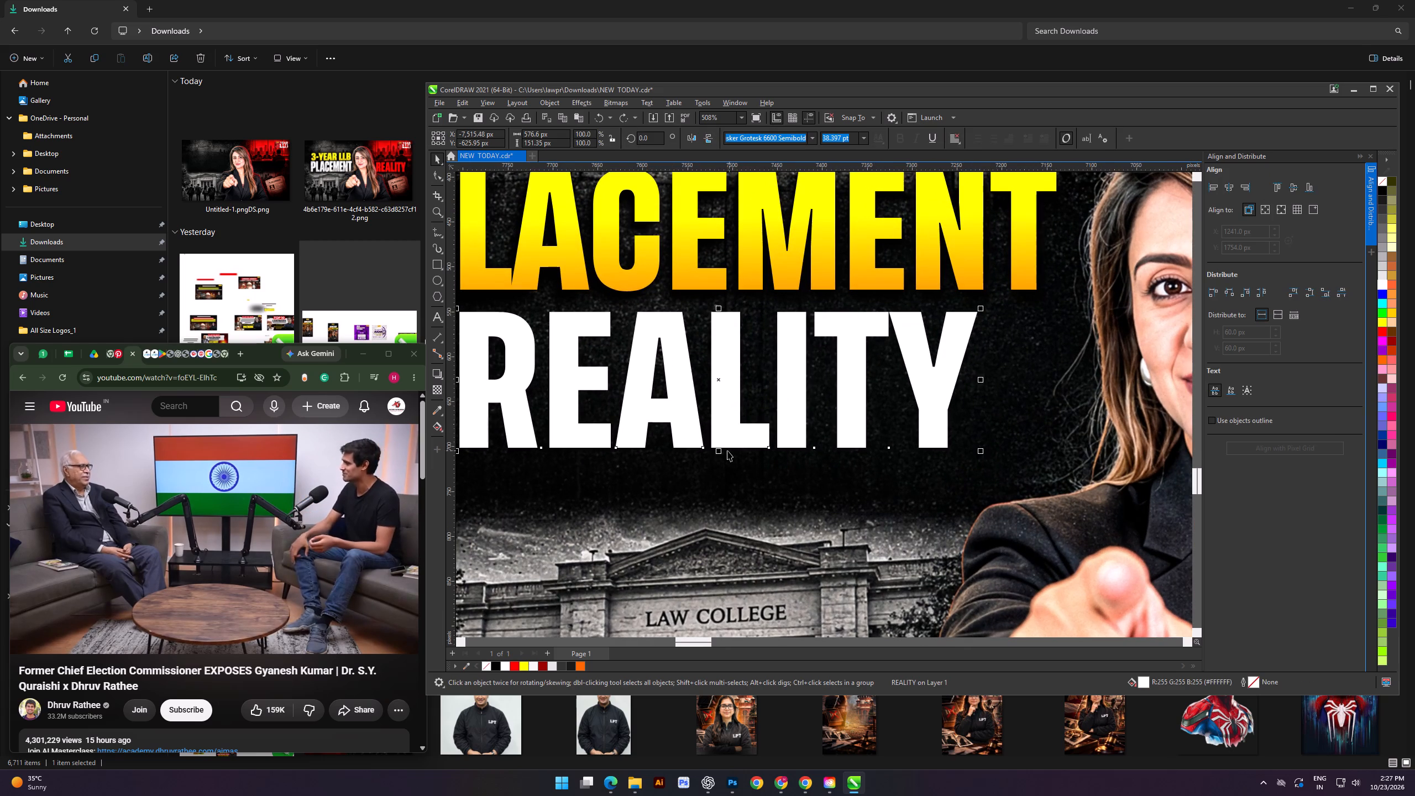
{"action": "left_click_drag", "start_coordinate": [720, 452], "coordinate": [720, 440], "text": "shift"}
{"action": "scroll", "coordinate": [748, 405], "scroll_direction": "down", "scroll_amount": 5}
{"action": "left_click_drag", "start_coordinate": [741, 389], "coordinate": [747, 387]}
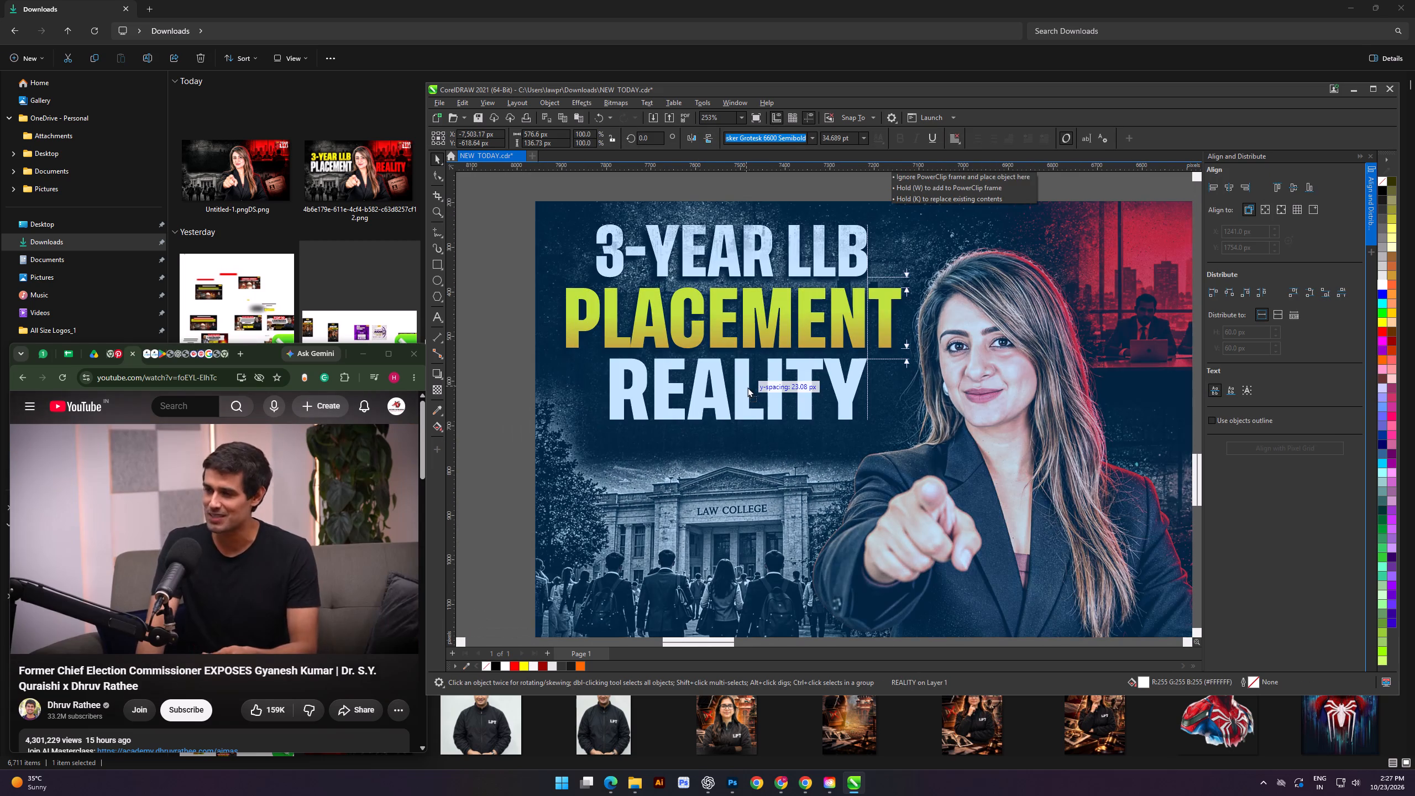
{"action": "left_click_drag", "start_coordinate": [747, 387], "coordinate": [748, 389]}
{"action": "left_click_drag", "start_coordinate": [872, 425], "coordinate": [863, 426], "text": "shift"}
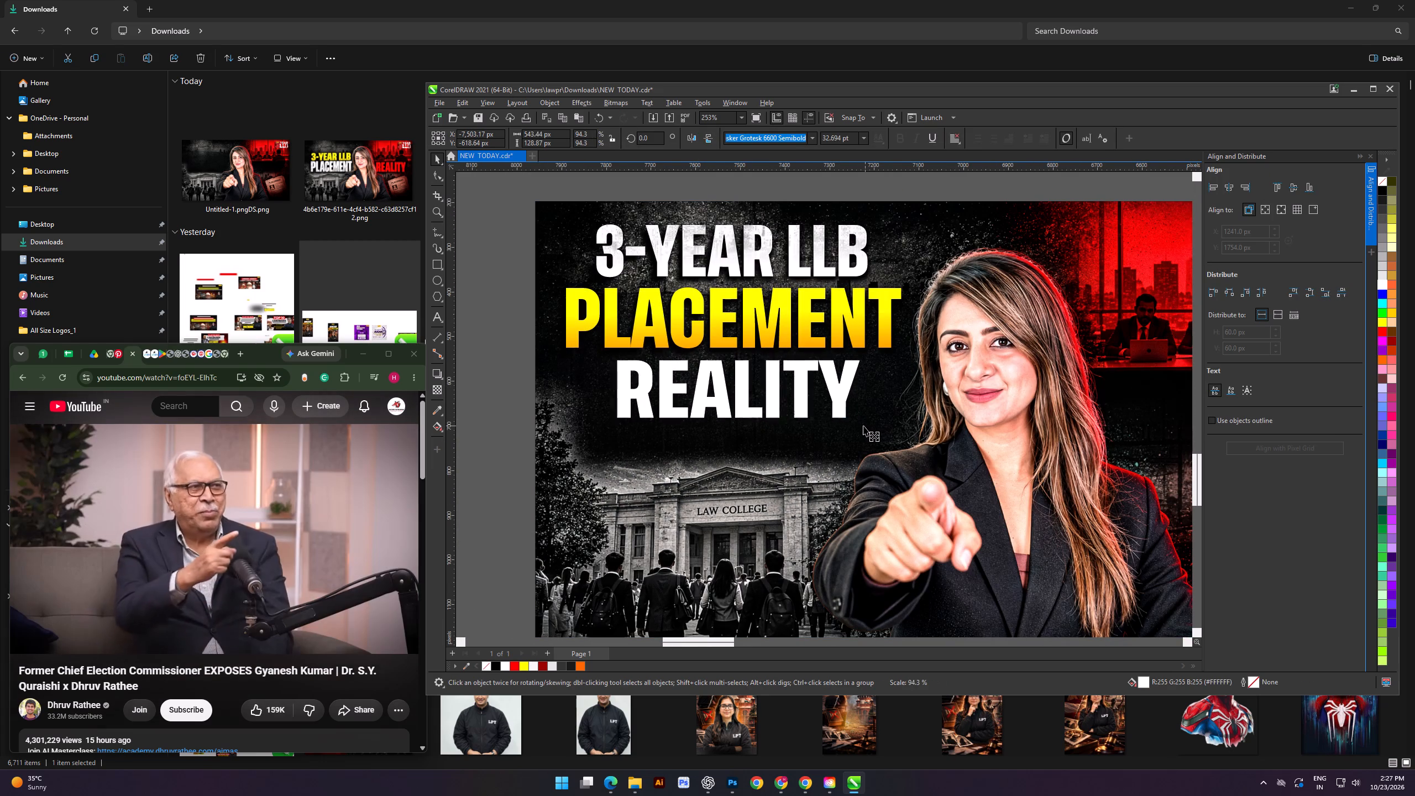
{"action": "left_click_drag", "start_coordinate": [863, 426], "coordinate": [861, 426], "text": "shift"}
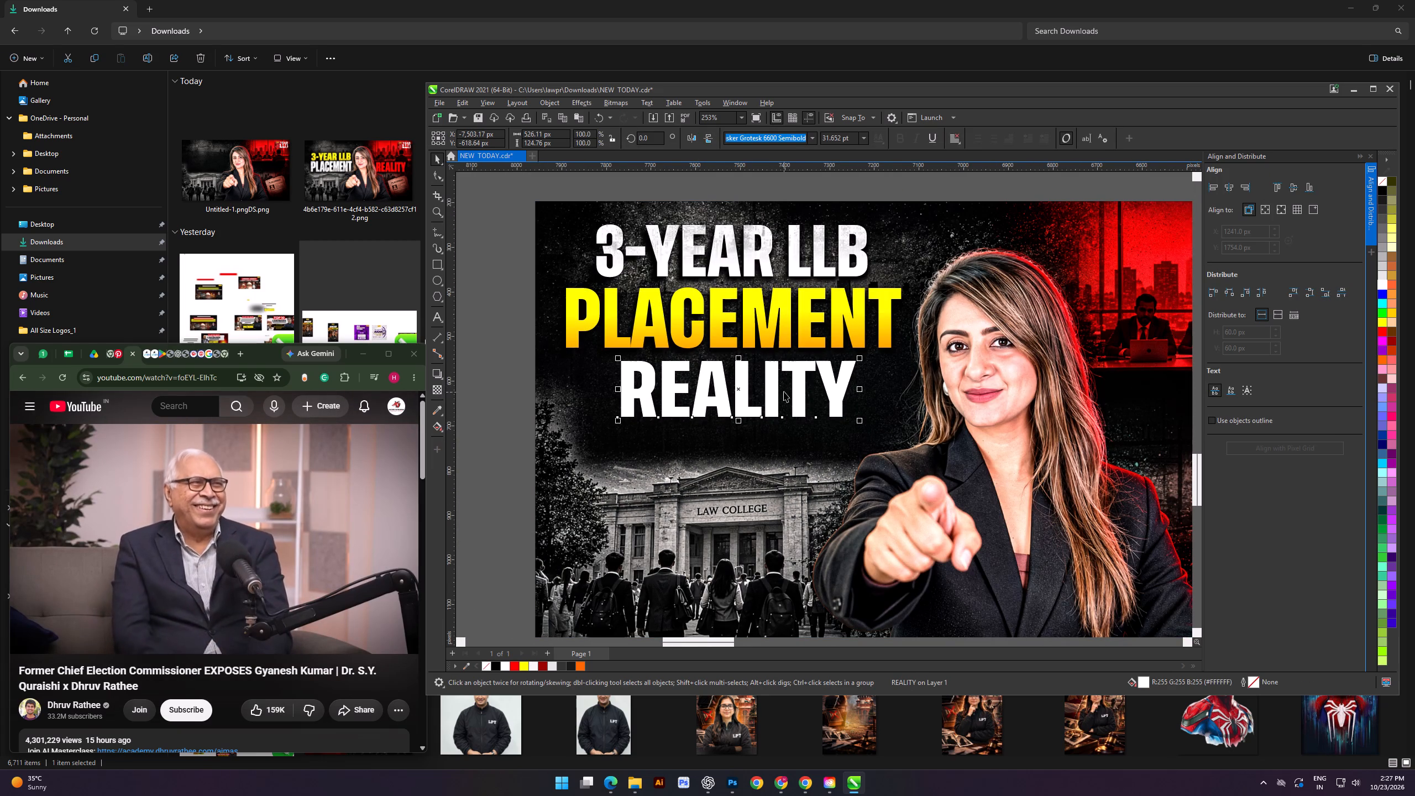
Lower REALITY to leave a wider gap beneath PLACEMENT and enlarge it to about the width of 3-YEAR LLB.
{"action": "left_click", "coordinate": [757, 265]}
{"action": "left_click", "coordinate": [743, 316]}
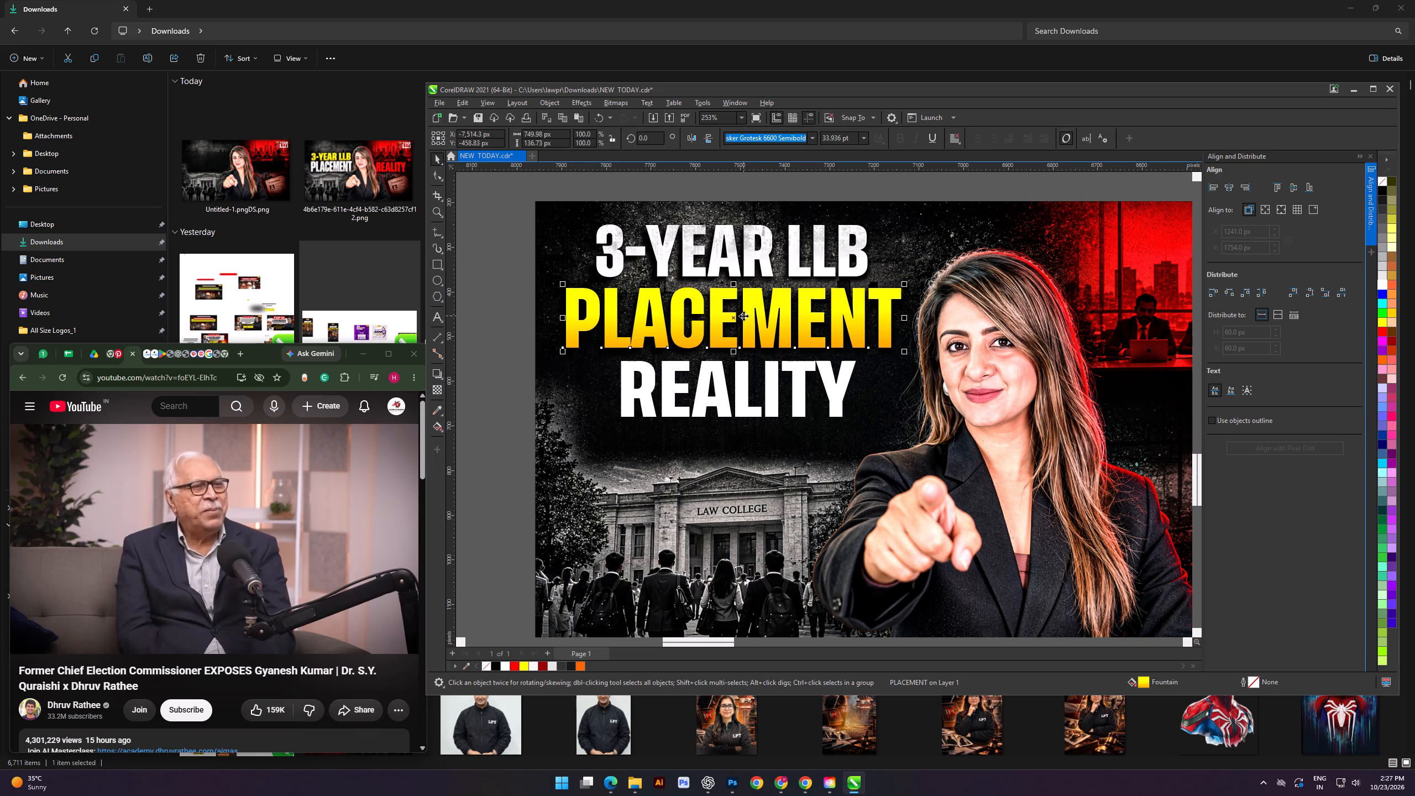
{"action": "left_click", "coordinate": [741, 391]}
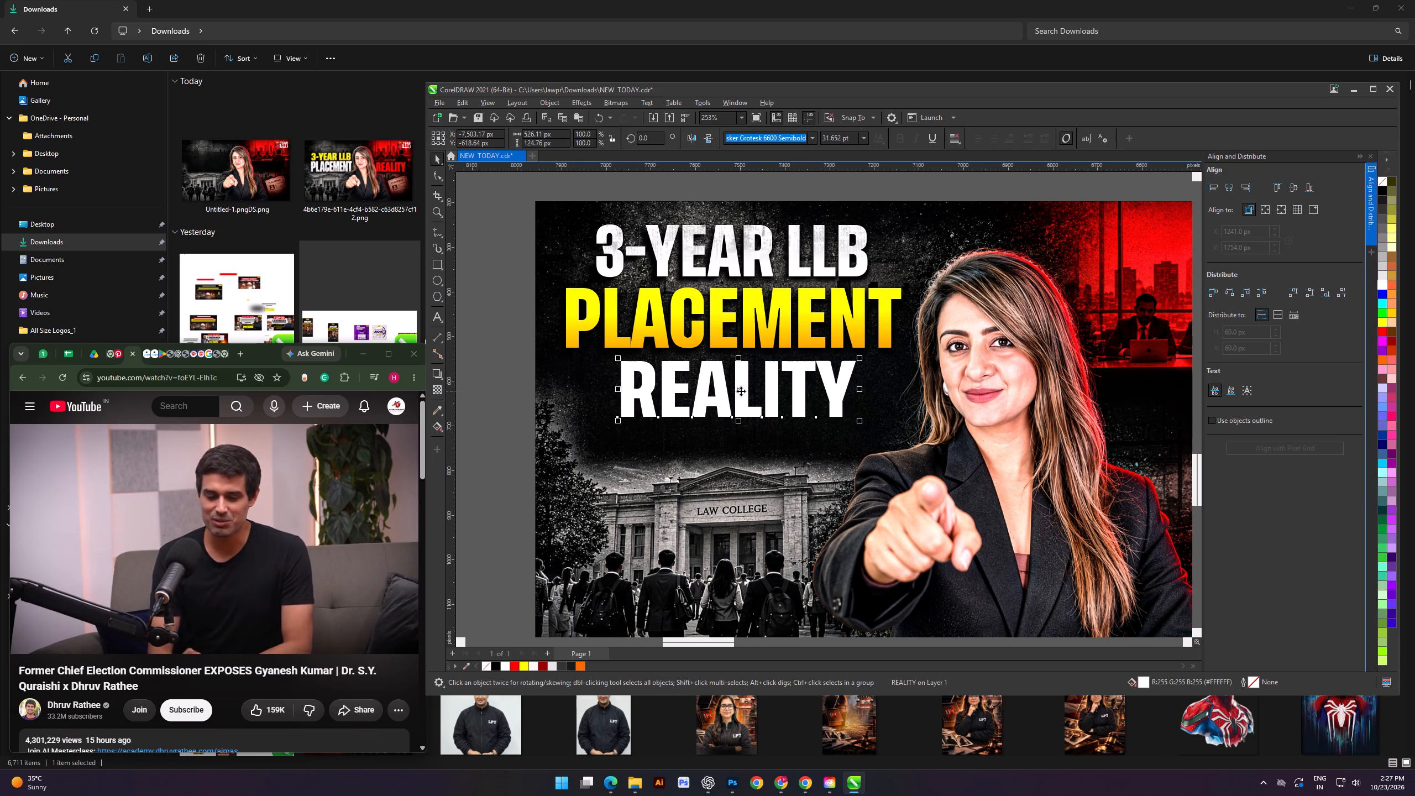
{"action": "left_click_drag", "start_coordinate": [741, 391], "coordinate": [741, 413]}
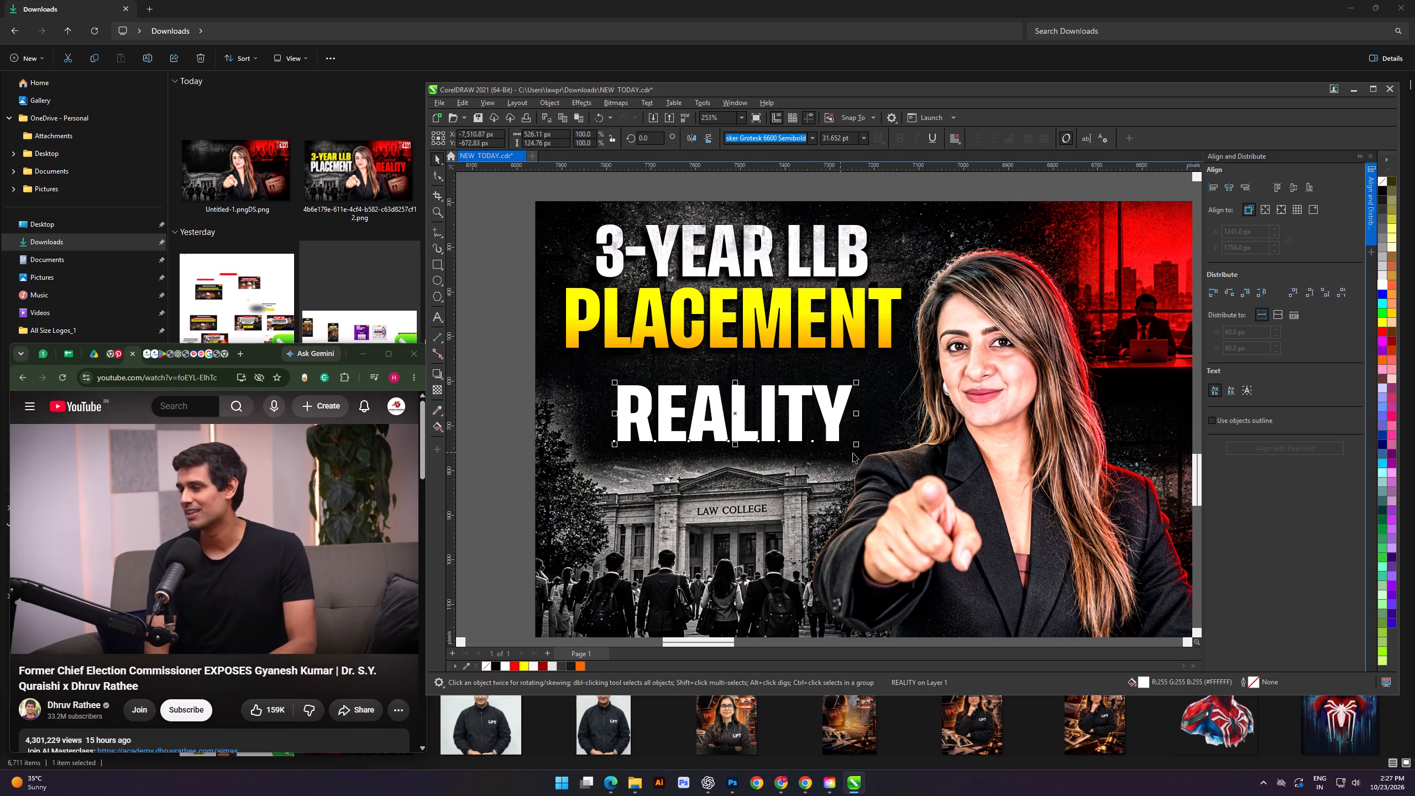
{"action": "left_click_drag", "start_coordinate": [859, 446], "coordinate": [878, 454], "text": "shift"}
{"action": "left_click_drag", "start_coordinate": [810, 409], "coordinate": [810, 400]}
{"action": "scroll", "coordinate": [810, 400], "scroll_direction": "down", "scroll_amount": 3}
Nudge the 3-YEAR LLB and PLACEMENT lines together about 10 px down, closer to REALITY.
{"action": "left_click", "coordinate": [570, 288]}
{"action": "left_click_drag", "start_coordinate": [568, 256], "coordinate": [901, 381]}
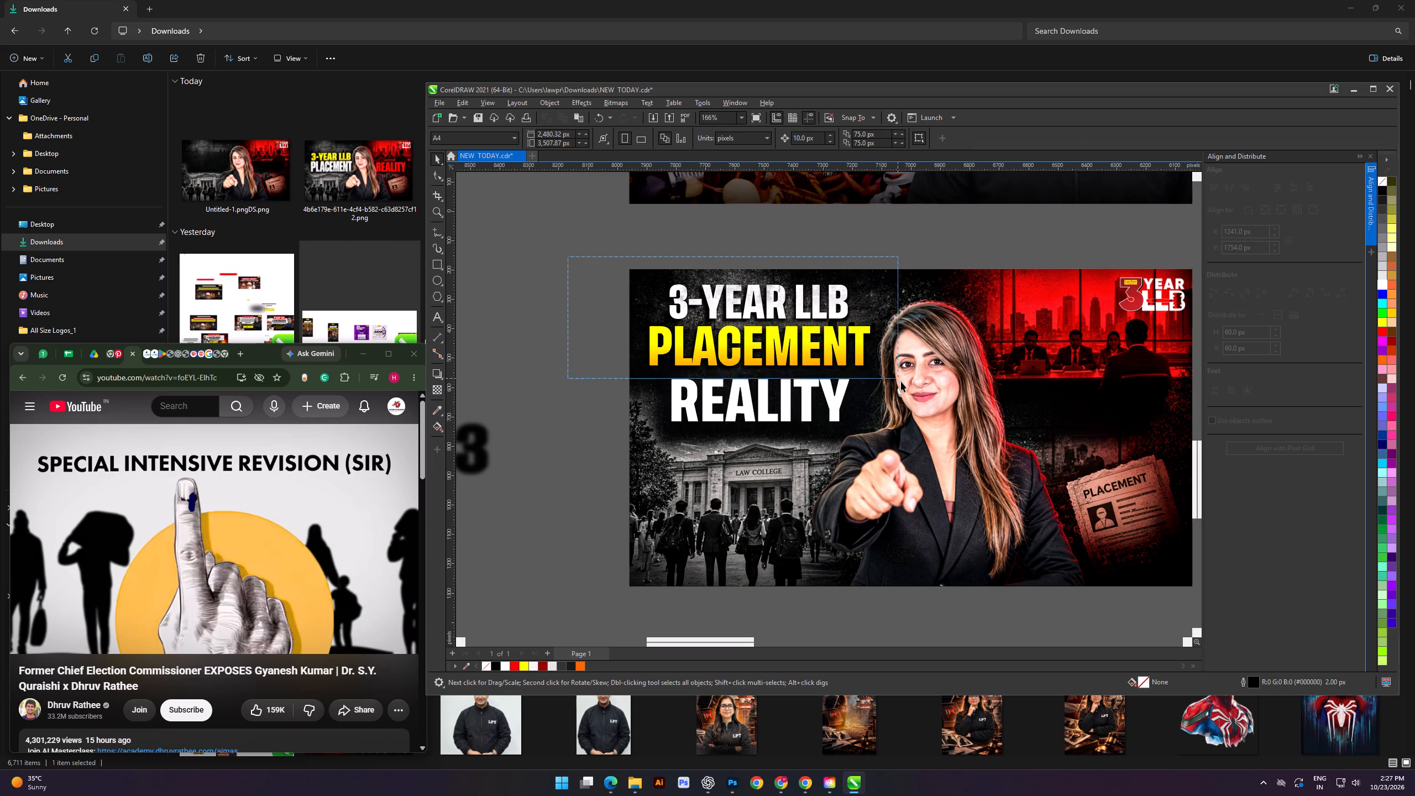
{"action": "left_click_drag", "start_coordinate": [901, 381], "coordinate": [901, 383]}
{"action": "key", "text": "Right"}
{"action": "key", "text": "Right"}
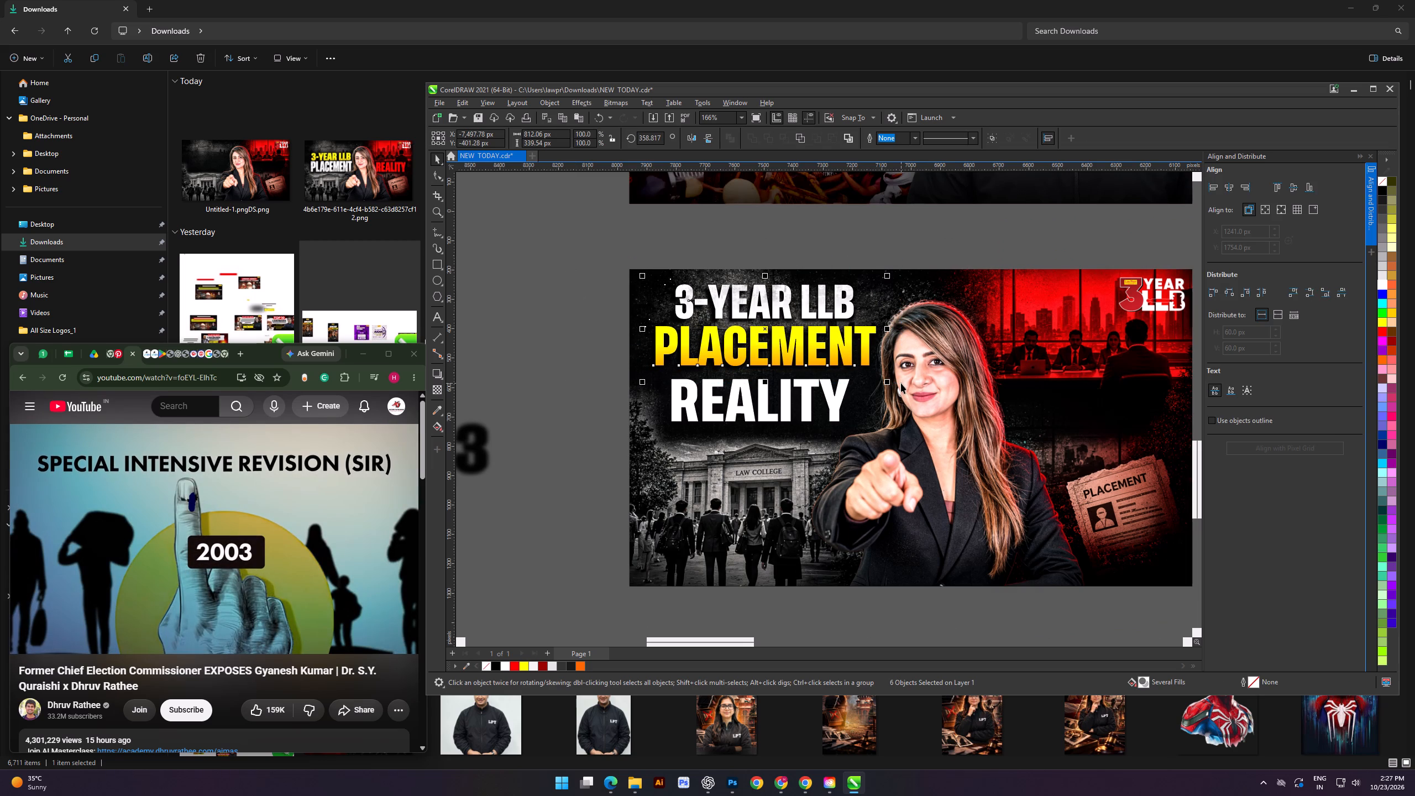
{"action": "key", "text": "Left"}
{"action": "key", "text": "Down"}
{"action": "key", "text": "Down"}
{"action": "key", "text": "Left"}
{"action": "key", "text": "Up"}
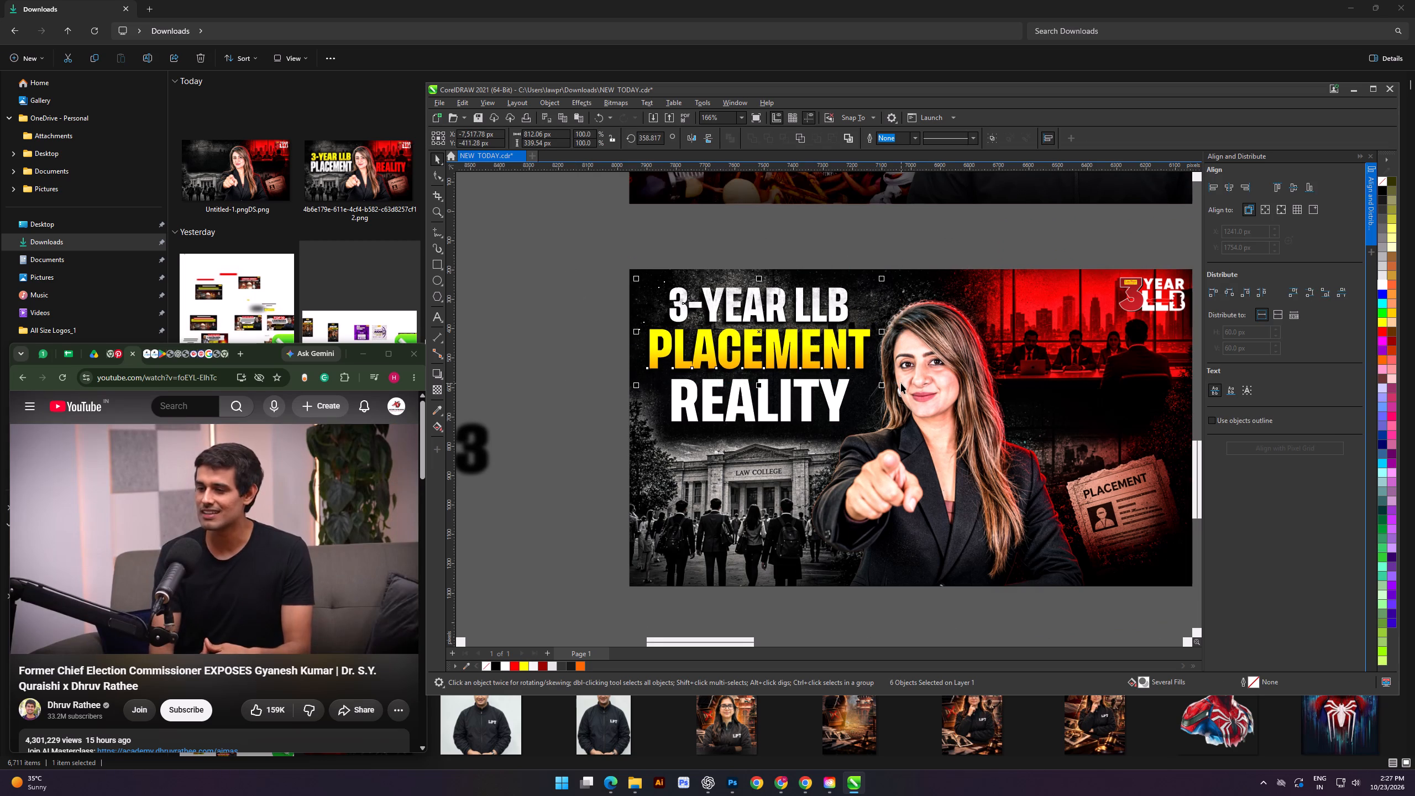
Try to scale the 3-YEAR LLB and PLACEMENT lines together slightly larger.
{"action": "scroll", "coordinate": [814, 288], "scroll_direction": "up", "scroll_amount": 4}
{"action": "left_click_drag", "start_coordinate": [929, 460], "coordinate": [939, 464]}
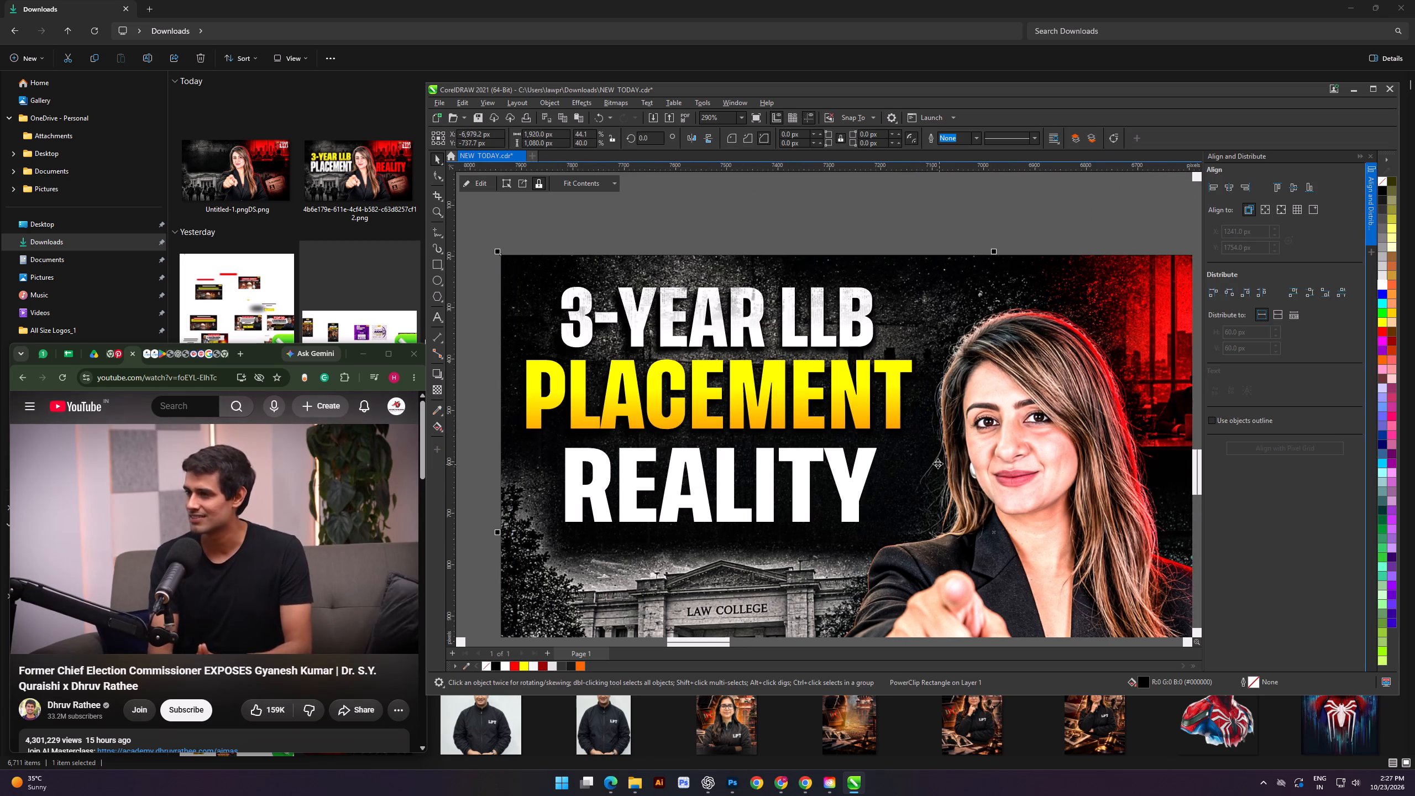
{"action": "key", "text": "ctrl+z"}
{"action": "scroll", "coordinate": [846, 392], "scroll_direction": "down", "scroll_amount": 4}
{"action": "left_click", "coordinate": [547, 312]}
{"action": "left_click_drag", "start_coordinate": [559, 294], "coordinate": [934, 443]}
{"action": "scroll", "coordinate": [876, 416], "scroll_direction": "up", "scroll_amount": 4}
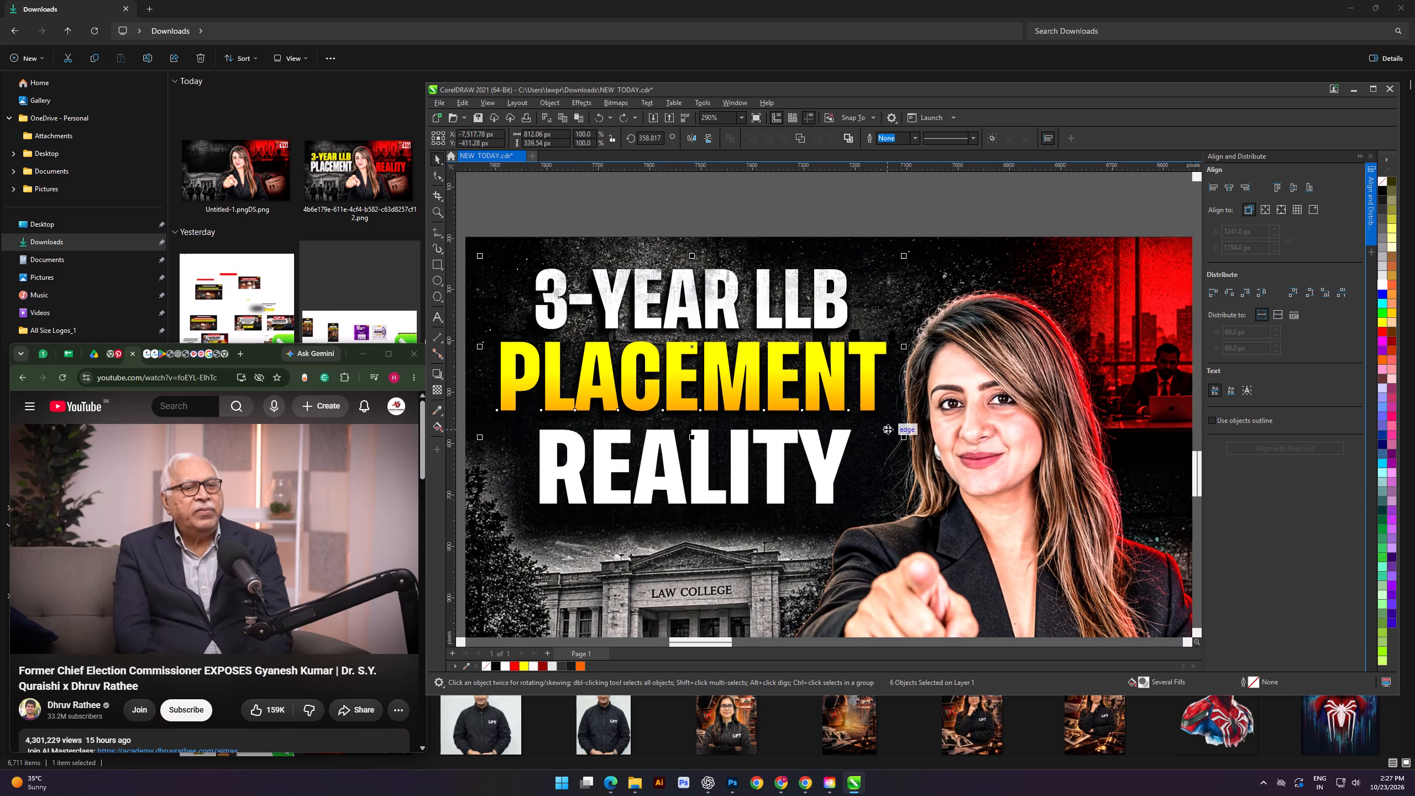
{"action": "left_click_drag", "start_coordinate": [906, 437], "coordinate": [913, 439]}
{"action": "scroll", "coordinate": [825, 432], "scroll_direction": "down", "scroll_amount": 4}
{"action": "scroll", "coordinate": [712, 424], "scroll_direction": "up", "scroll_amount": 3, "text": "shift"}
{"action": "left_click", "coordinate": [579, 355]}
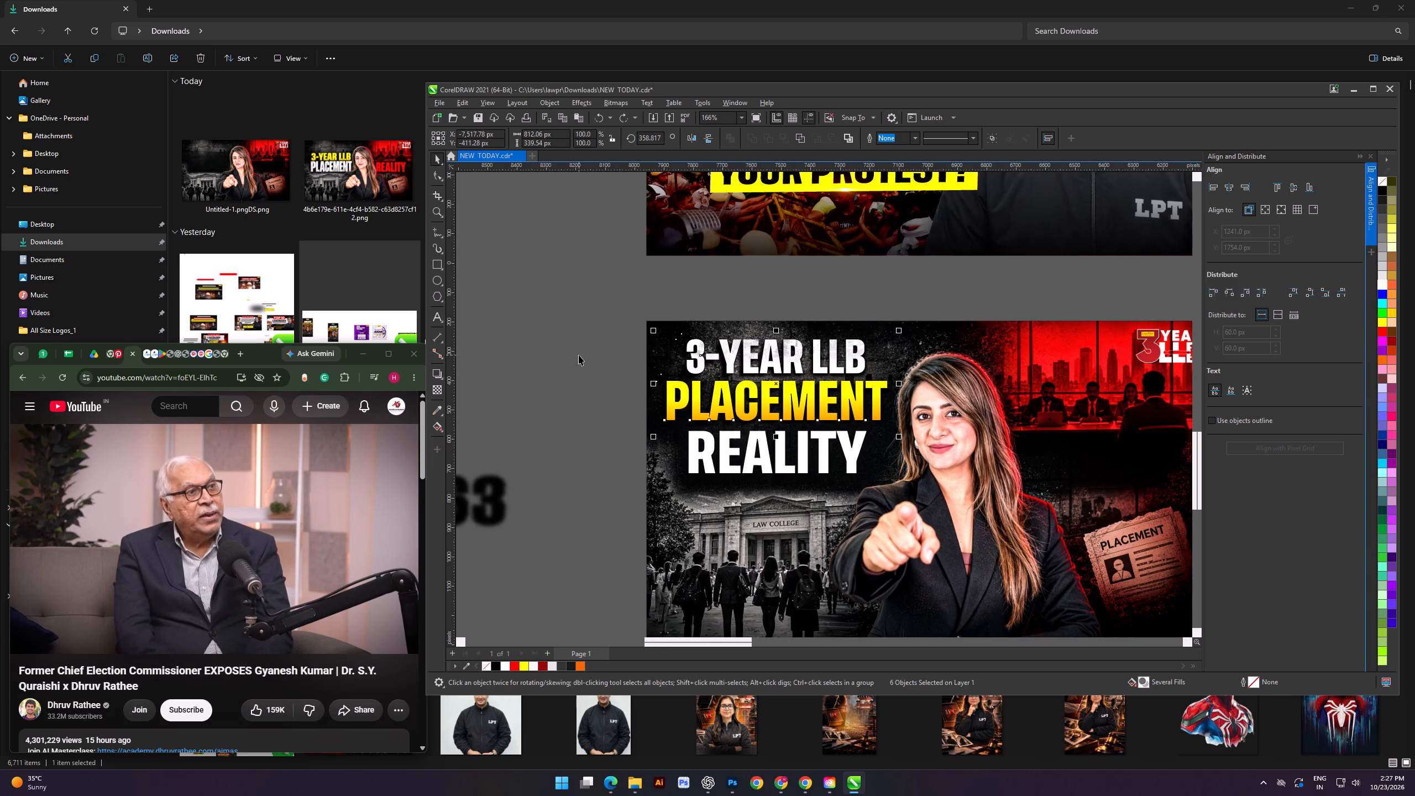
Scale REALITY down to about 546 by 130 px and raise it slightly towards PLACEMENT.
{"action": "scroll", "coordinate": [787, 441], "scroll_direction": "up", "scroll_amount": 4}
{"action": "left_click", "coordinate": [778, 447]}
{"action": "left_click_drag", "start_coordinate": [934, 501], "coordinate": [920, 504], "text": "shift"}
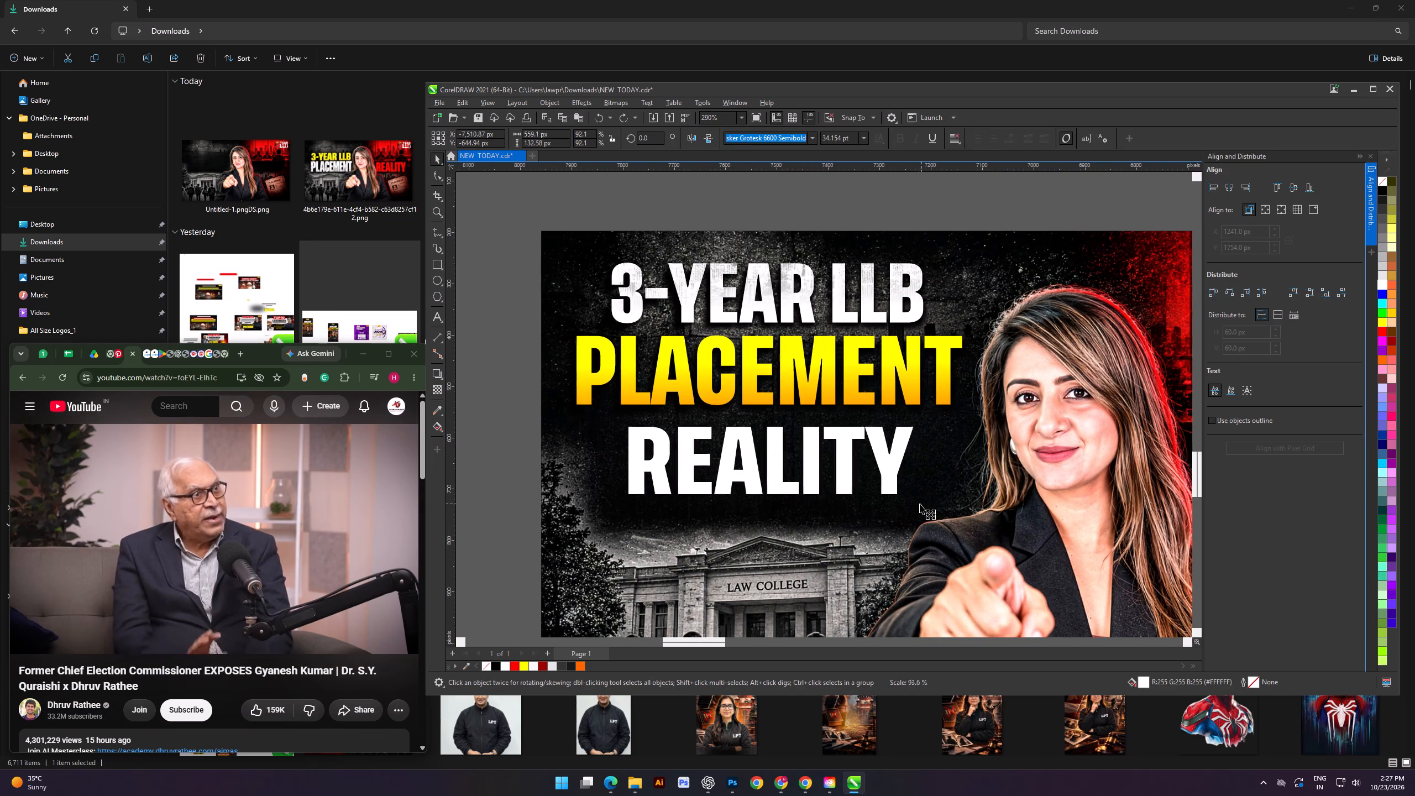
{"action": "left_click_drag", "start_coordinate": [920, 504], "coordinate": [918, 504], "text": "shift"}
{"action": "left_click", "coordinate": [817, 472]}
{"action": "scroll", "coordinate": [813, 456], "scroll_direction": "down", "scroll_amount": 4}
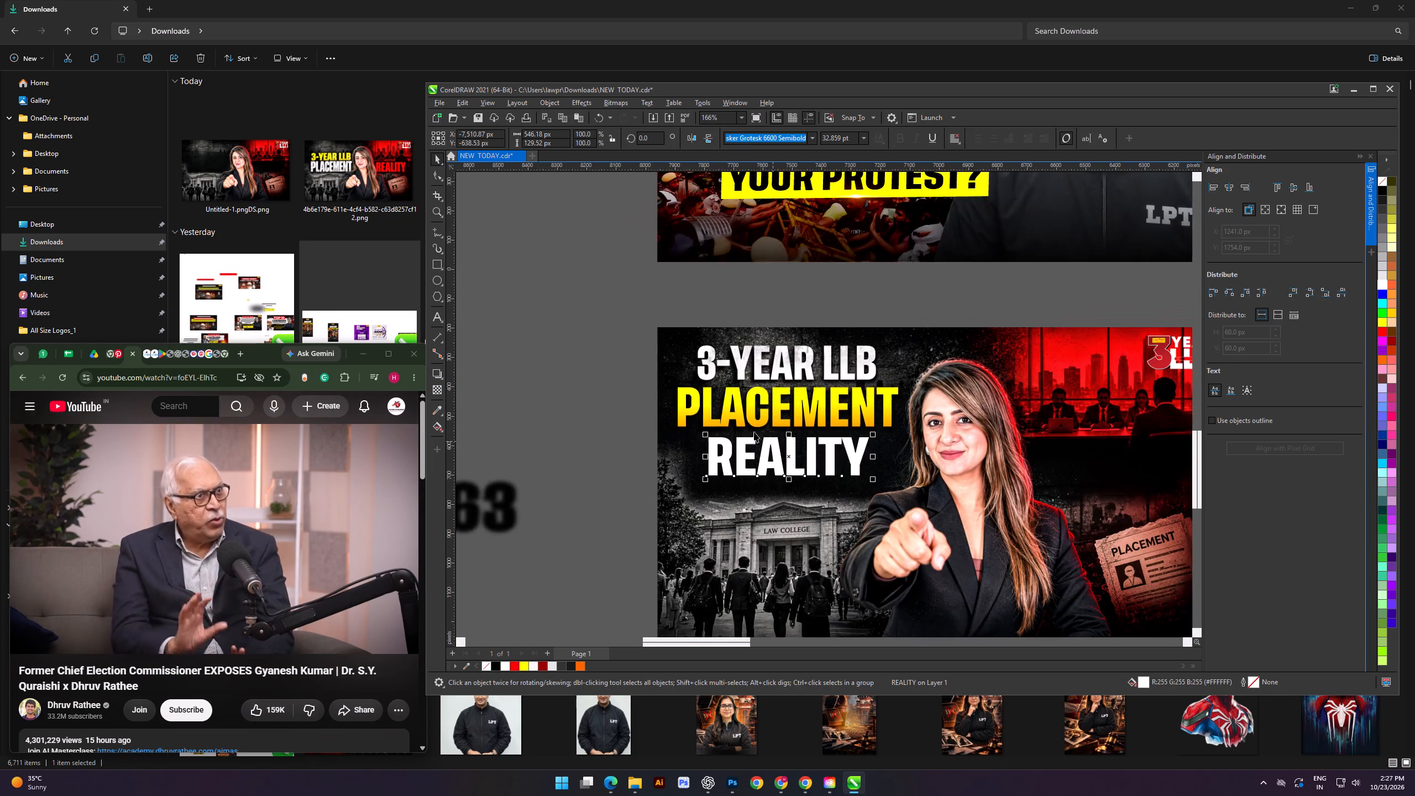
{"action": "left_click", "coordinate": [588, 376]}
Move the red flare and the red rectangle from the spare CAN POLICE STOP banner to beside the 3-Year LLB thumbnail.
{"action": "scroll", "coordinate": [588, 376], "scroll_direction": "down", "scroll_amount": 7}
{"action": "scroll", "coordinate": [699, 451], "scroll_direction": "down", "scroll_amount": 1}
{"action": "scroll", "coordinate": [725, 402], "scroll_direction": "up", "scroll_amount": 1, "text": "alt"}
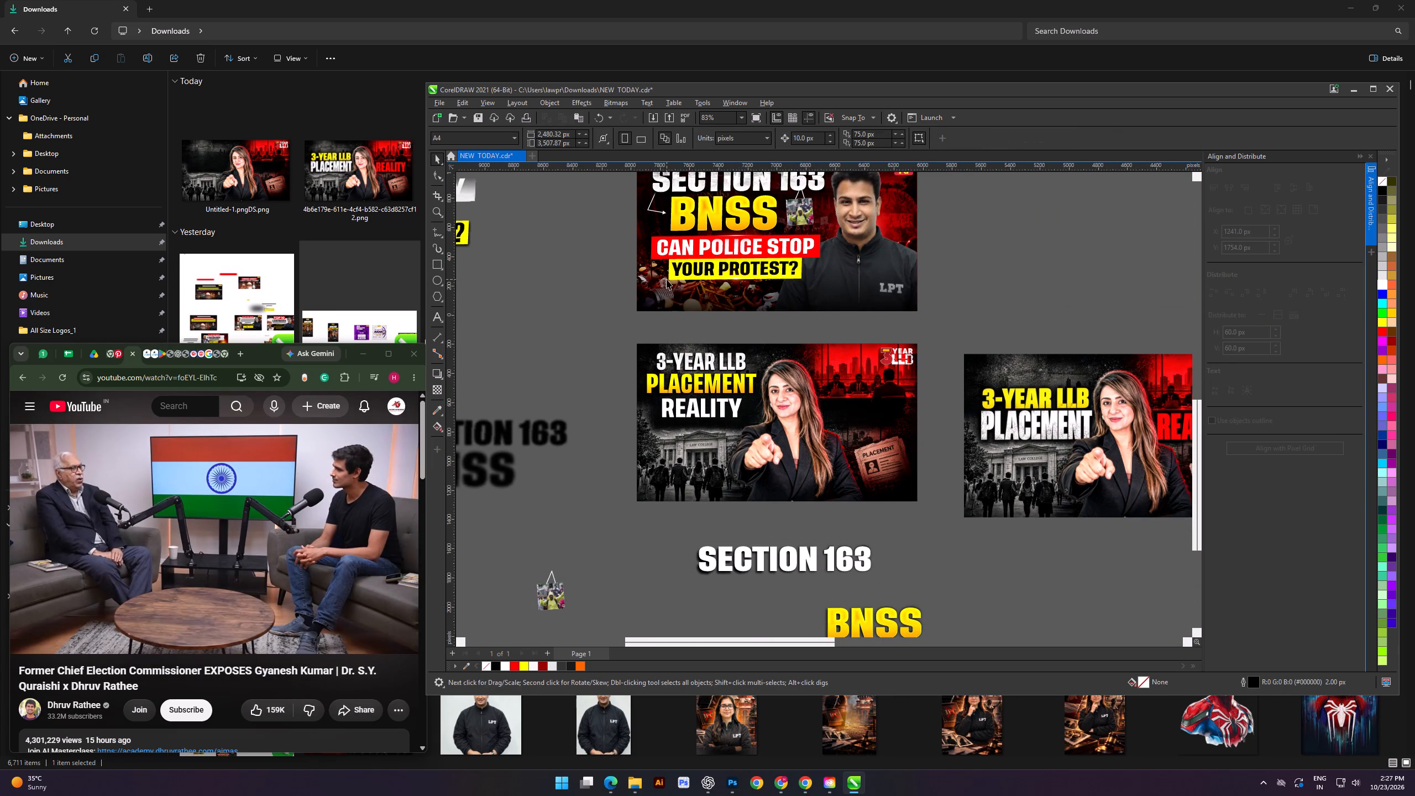
{"action": "scroll", "coordinate": [676, 298], "scroll_direction": "down", "scroll_amount": 3}
{"action": "scroll", "coordinate": [697, 483], "scroll_direction": "down", "scroll_amount": 7, "text": "alt"}
{"action": "scroll", "coordinate": [599, 543], "scroll_direction": "up", "scroll_amount": 3}
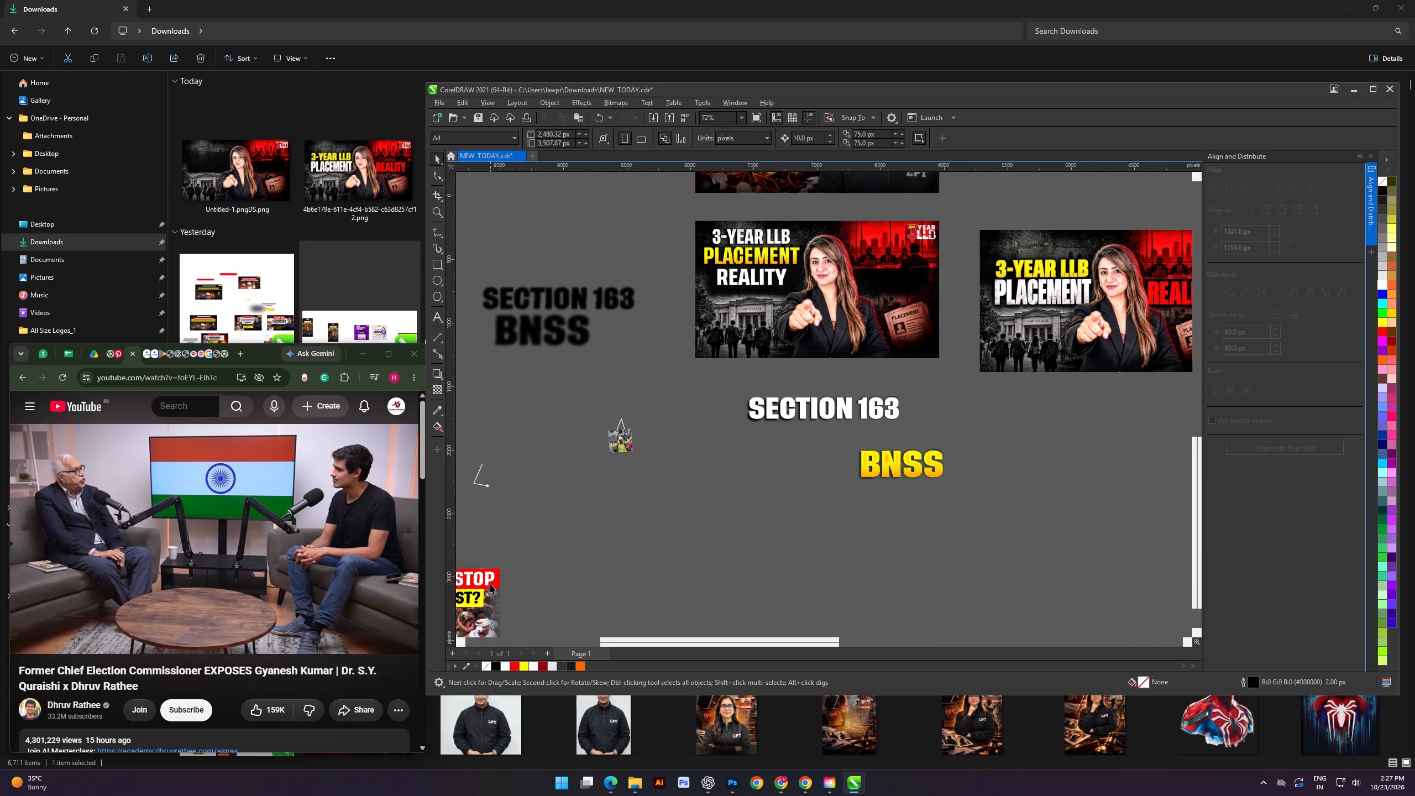
{"action": "left_click_drag", "start_coordinate": [495, 585], "coordinate": [659, 261]}
{"action": "scroll", "coordinate": [664, 257], "scroll_direction": "up", "scroll_amount": 5, "text": "alt"}
{"action": "scroll", "coordinate": [654, 276], "scroll_direction": "down", "scroll_amount": 3}
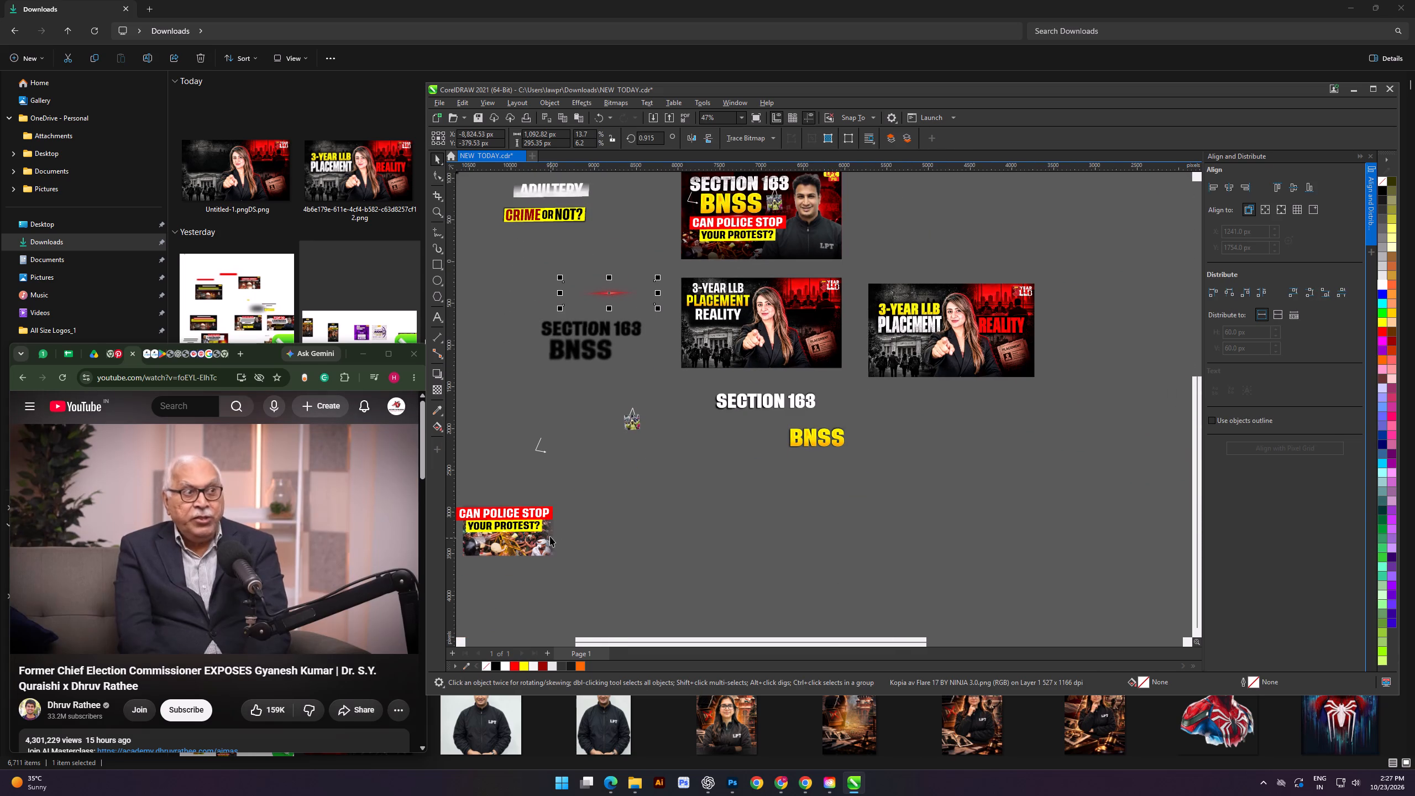
{"action": "left_click_drag", "start_coordinate": [549, 521], "coordinate": [666, 565]}
{"action": "left_click_drag", "start_coordinate": [550, 519], "coordinate": [689, 280]}
{"action": "scroll", "coordinate": [685, 238], "scroll_direction": "up", "scroll_amount": 6}
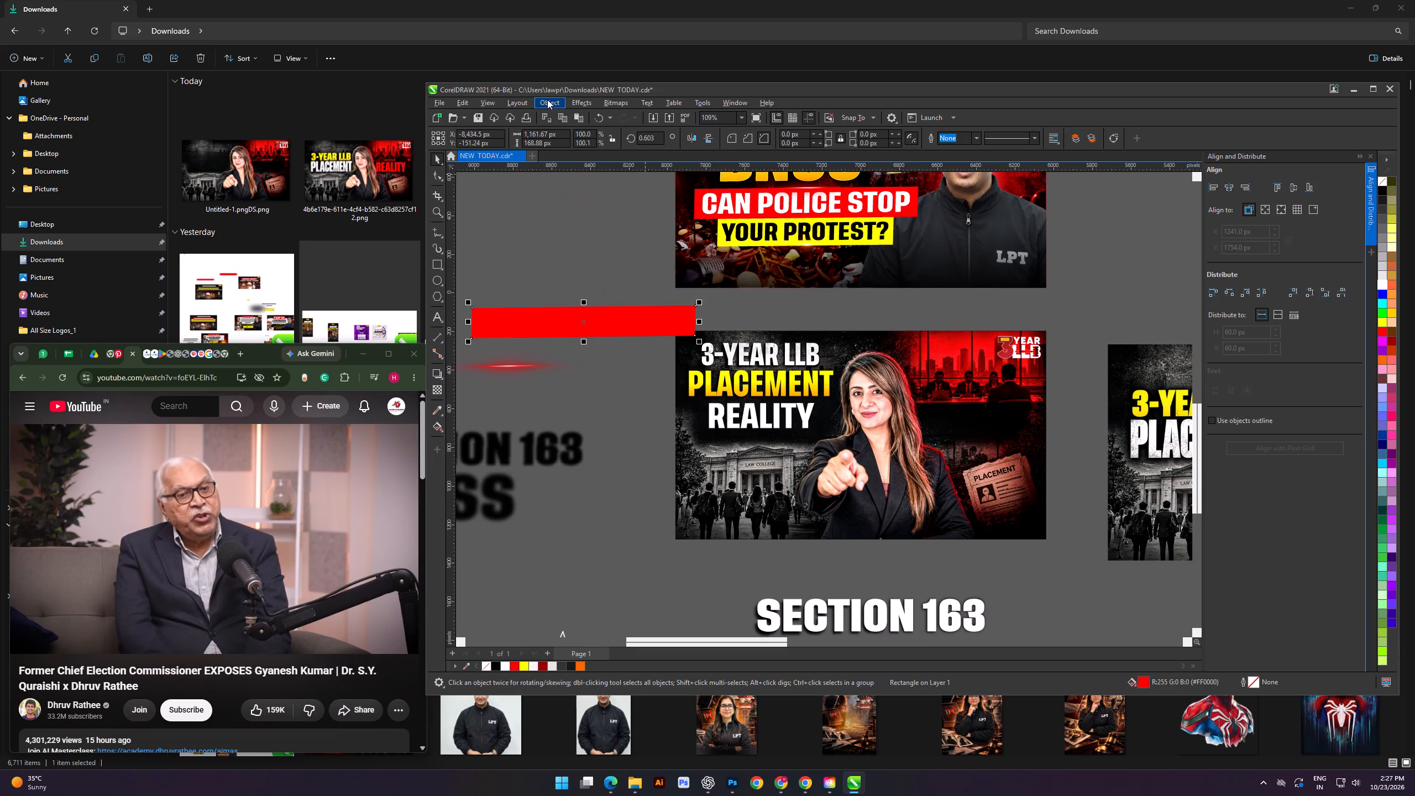
Clear the transformations of the red rectangle beside the 3-Year LLB thumbnail to straighten it.
{"action": "left_click", "coordinate": [547, 99]}
{"action": "left_click", "coordinate": [583, 195]}
{"action": "left_click", "coordinate": [569, 258]}
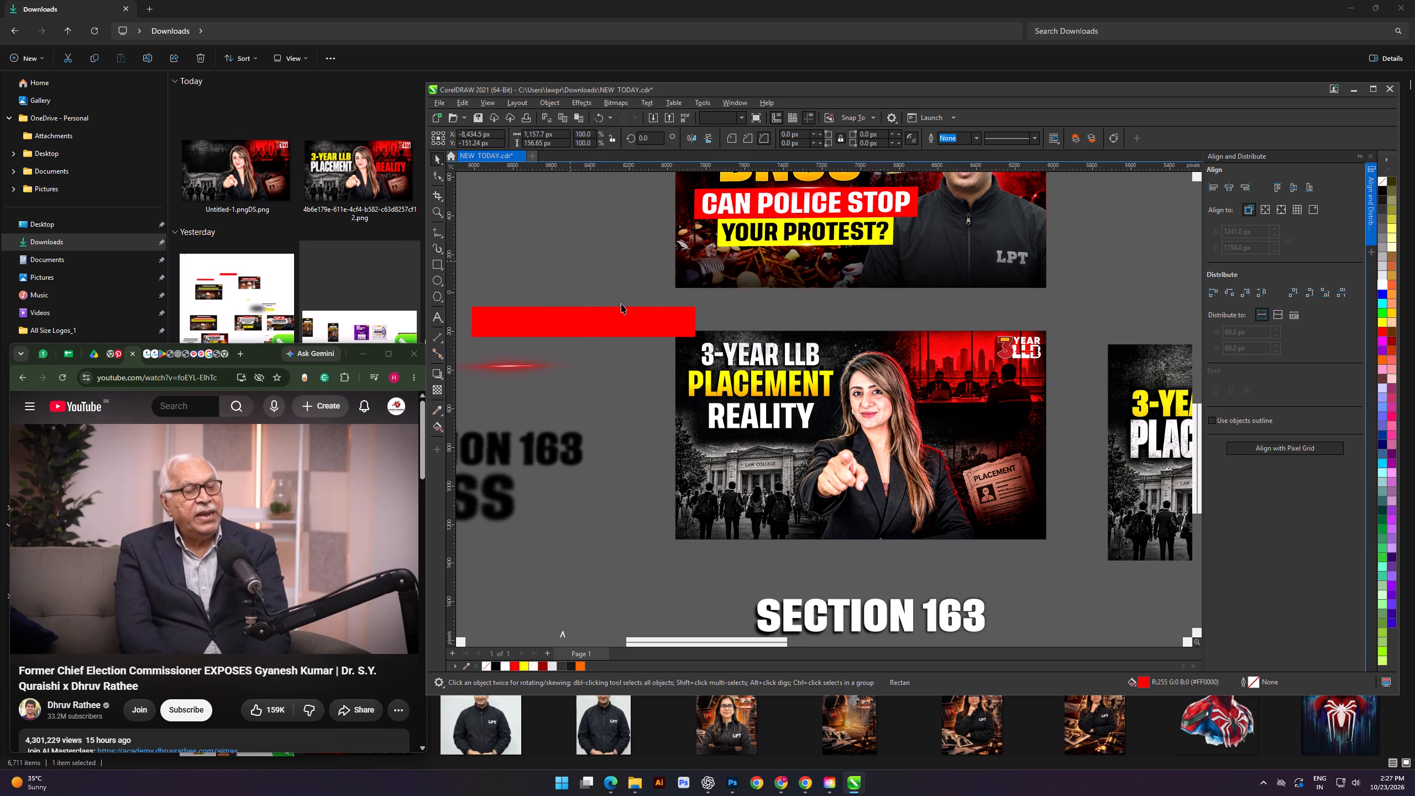
Move the straightened red rectangle onto the thumbnail behind the 3-YEAR LLB line.
{"action": "left_click_drag", "start_coordinate": [625, 315], "coordinate": [757, 343]}
{"action": "scroll", "coordinate": [773, 344], "scroll_direction": "up", "scroll_amount": 6}
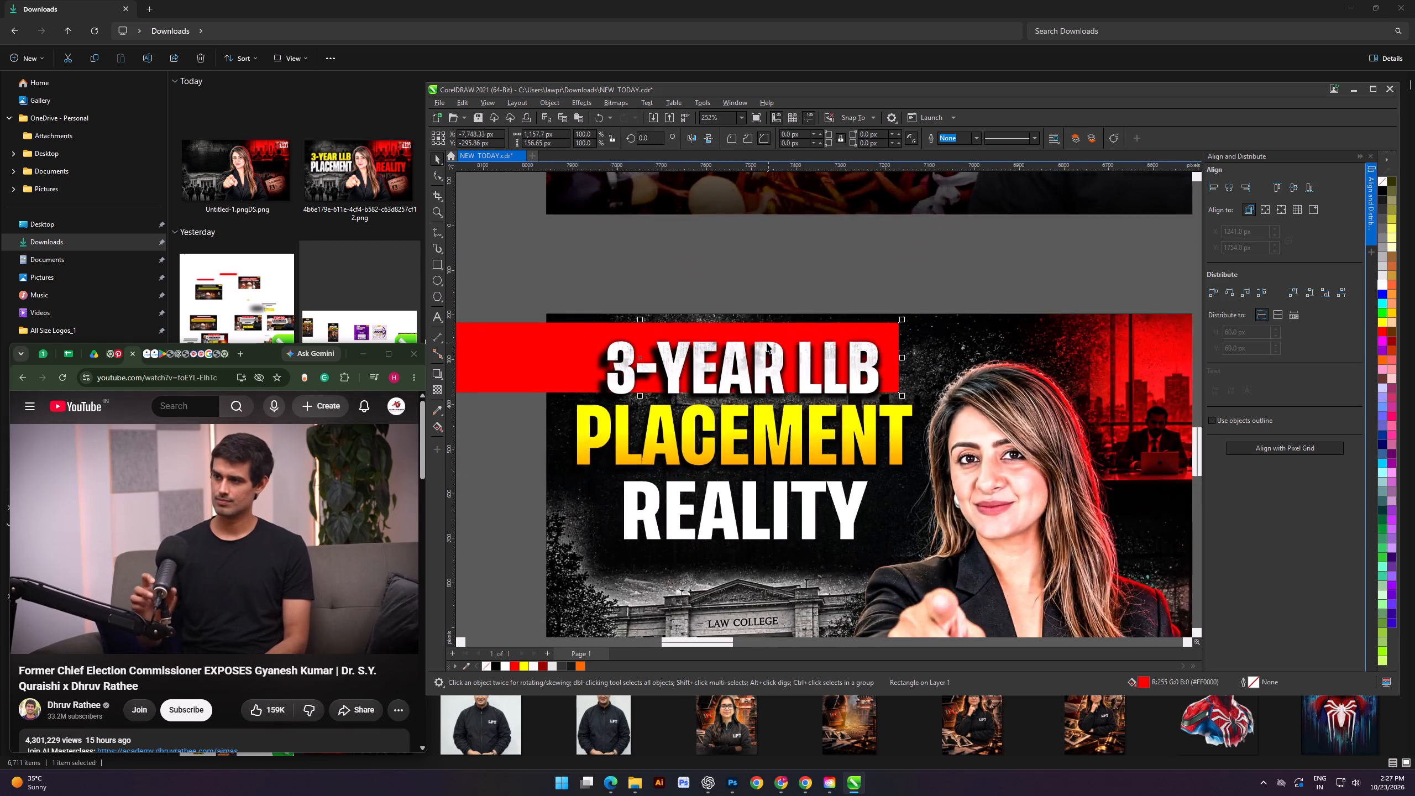
{"action": "scroll", "coordinate": [767, 343], "scroll_direction": "up", "scroll_amount": 2}
{"action": "scroll", "coordinate": [726, 343], "scroll_direction": "down", "scroll_amount": 4}
Break the drop shadow apart from the 3-YEAR LLB text.
{"action": "left_click", "coordinate": [593, 286]}
{"action": "scroll", "coordinate": [611, 331], "scroll_direction": "up", "scroll_amount": 4}
{"action": "left_click", "coordinate": [633, 376]}
{"action": "right_click", "coordinate": [633, 376]}
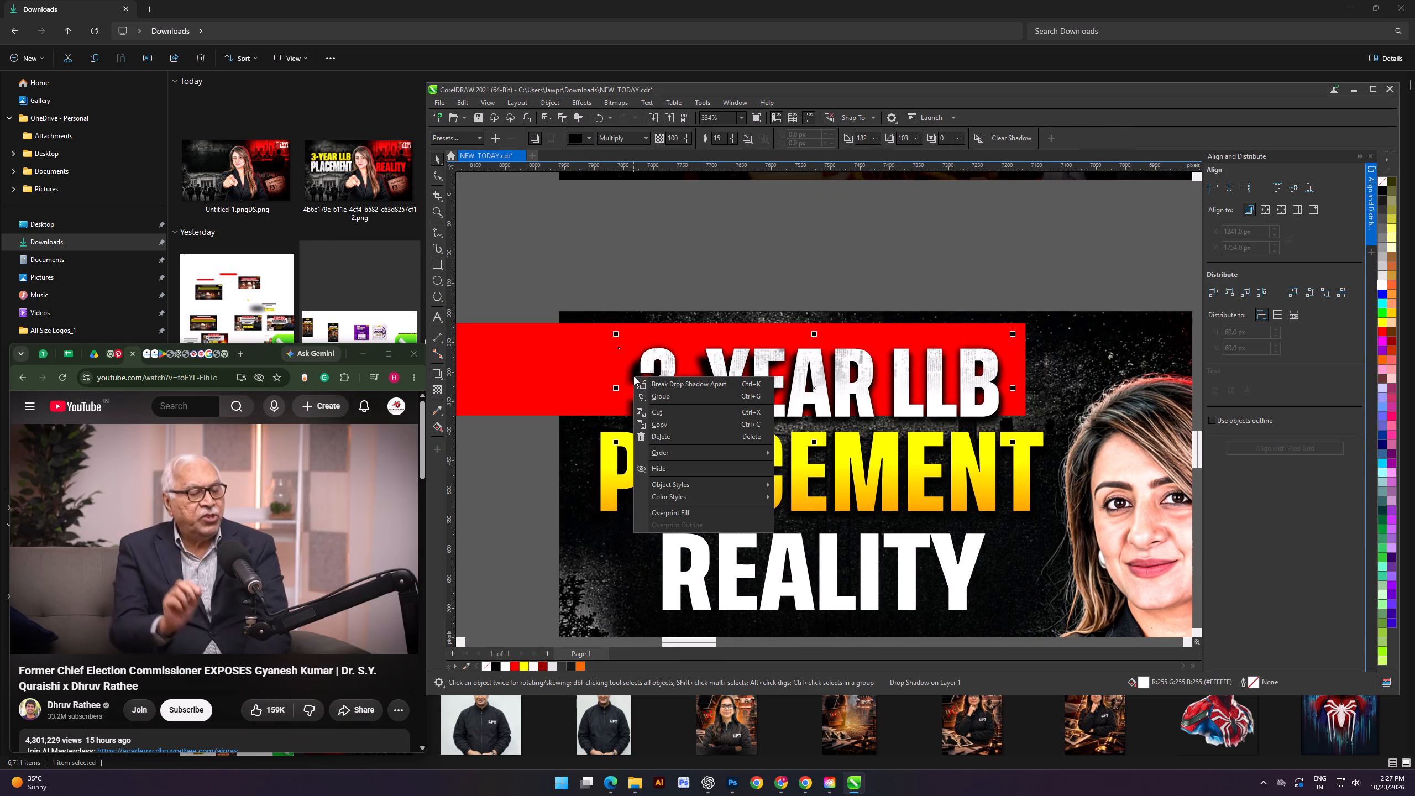
{"action": "left_click", "coordinate": [659, 384]}
{"action": "left_click_drag", "start_coordinate": [590, 264], "coordinate": [591, 271]}
Fit the red rectangle around the 3-YEAR LLB line, shortening it to about 666 by 144 px.
{"action": "left_click", "coordinate": [563, 362]}
{"action": "left_click_drag", "start_coordinate": [548, 352], "coordinate": [558, 360]}
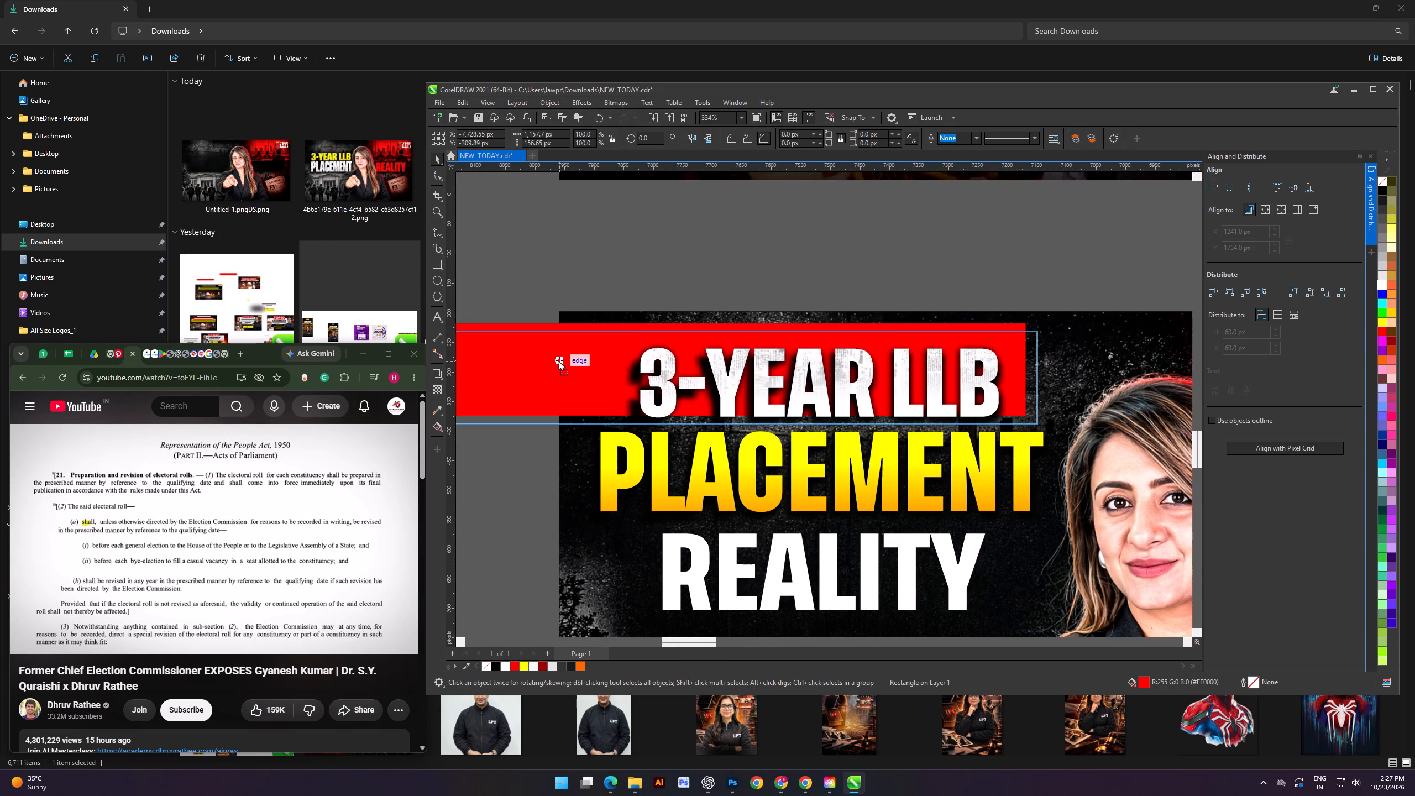
{"action": "left_click_drag", "start_coordinate": [558, 360], "coordinate": [558, 362]}
{"action": "scroll", "coordinate": [558, 362], "scroll_direction": "down", "scroll_amount": 3}
{"action": "scroll", "coordinate": [510, 363], "scroll_direction": "up", "scroll_amount": 7, "text": "shift"}
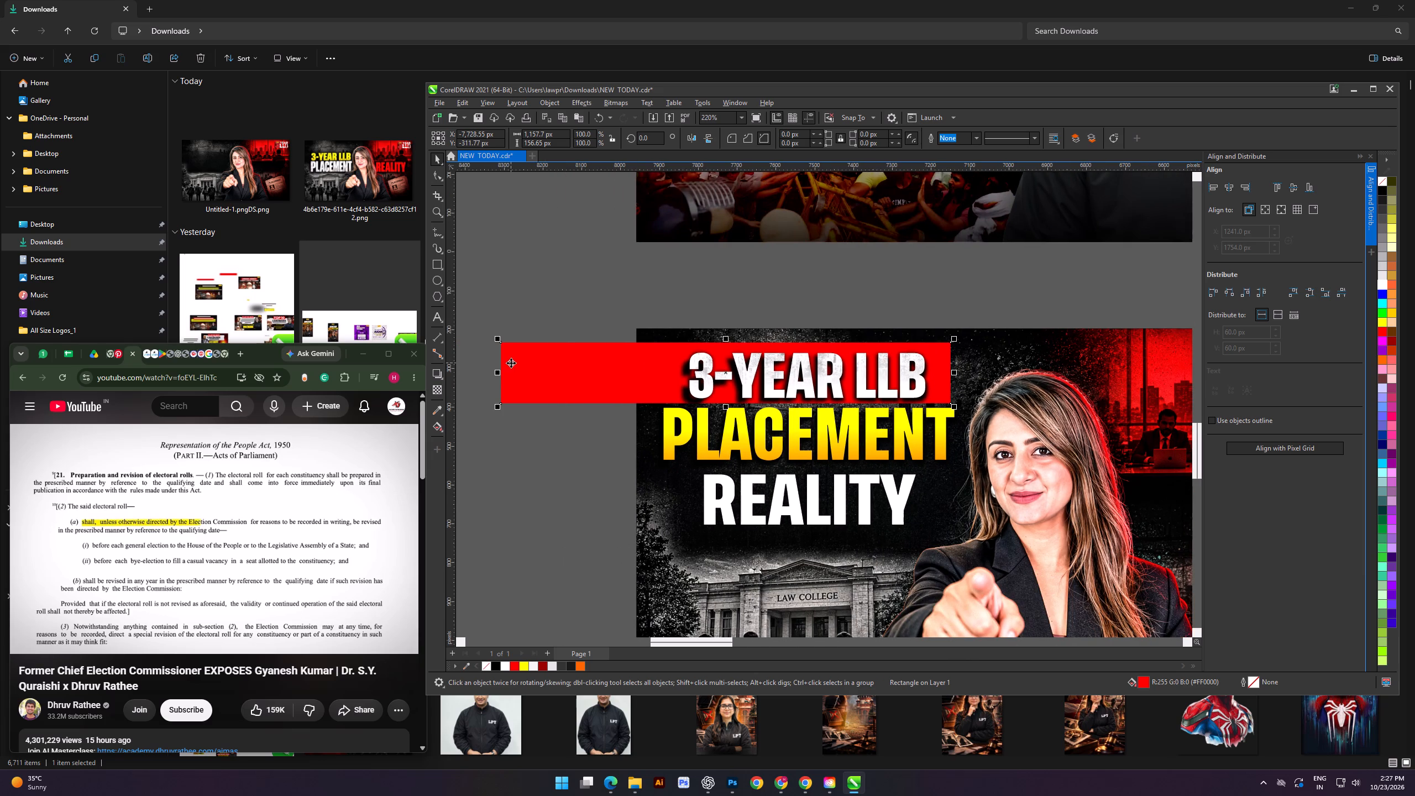
{"action": "left_click_drag", "start_coordinate": [497, 373], "coordinate": [673, 370]}
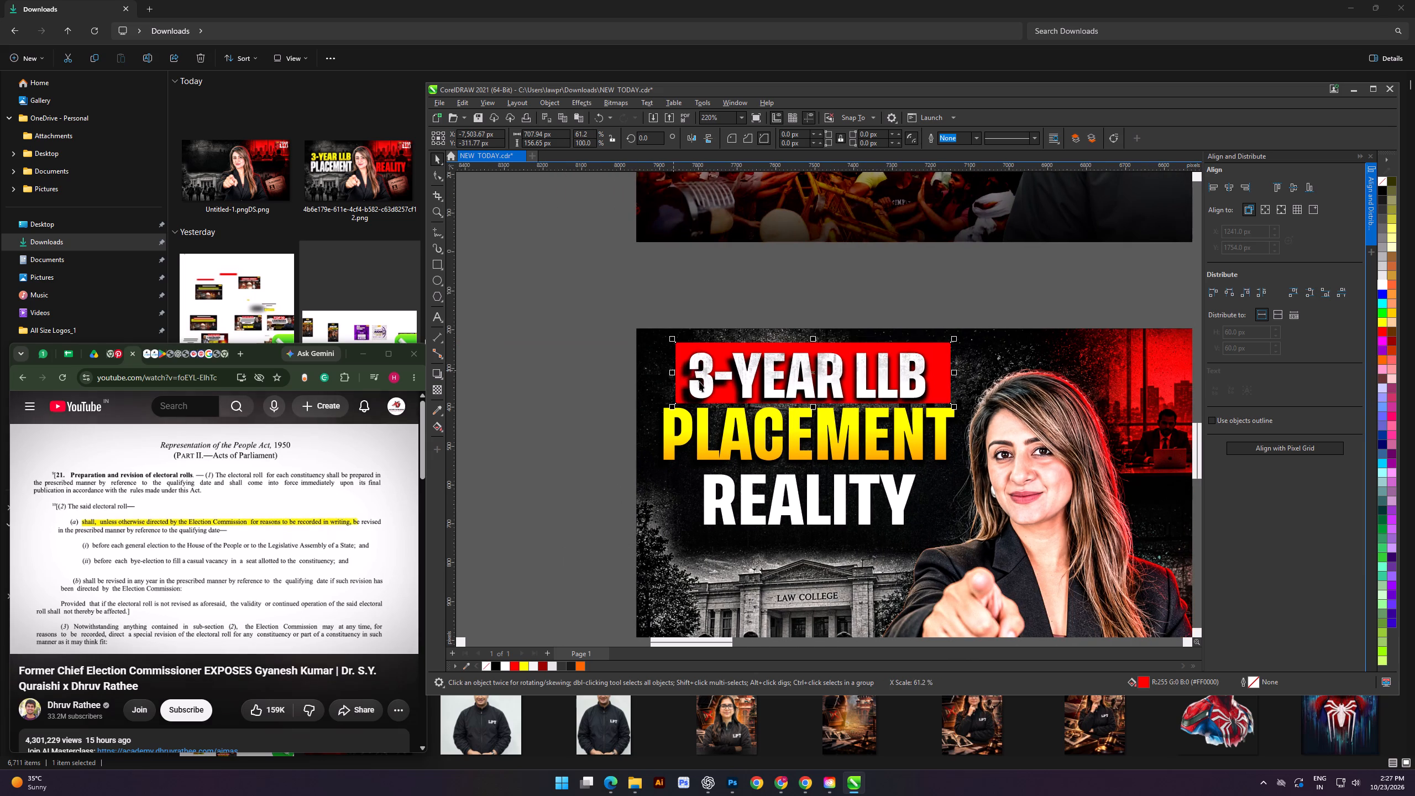
{"action": "scroll", "coordinate": [964, 396], "scroll_direction": "up", "scroll_amount": 5}
{"action": "left_click_drag", "start_coordinate": [934, 350], "coordinate": [909, 348]}
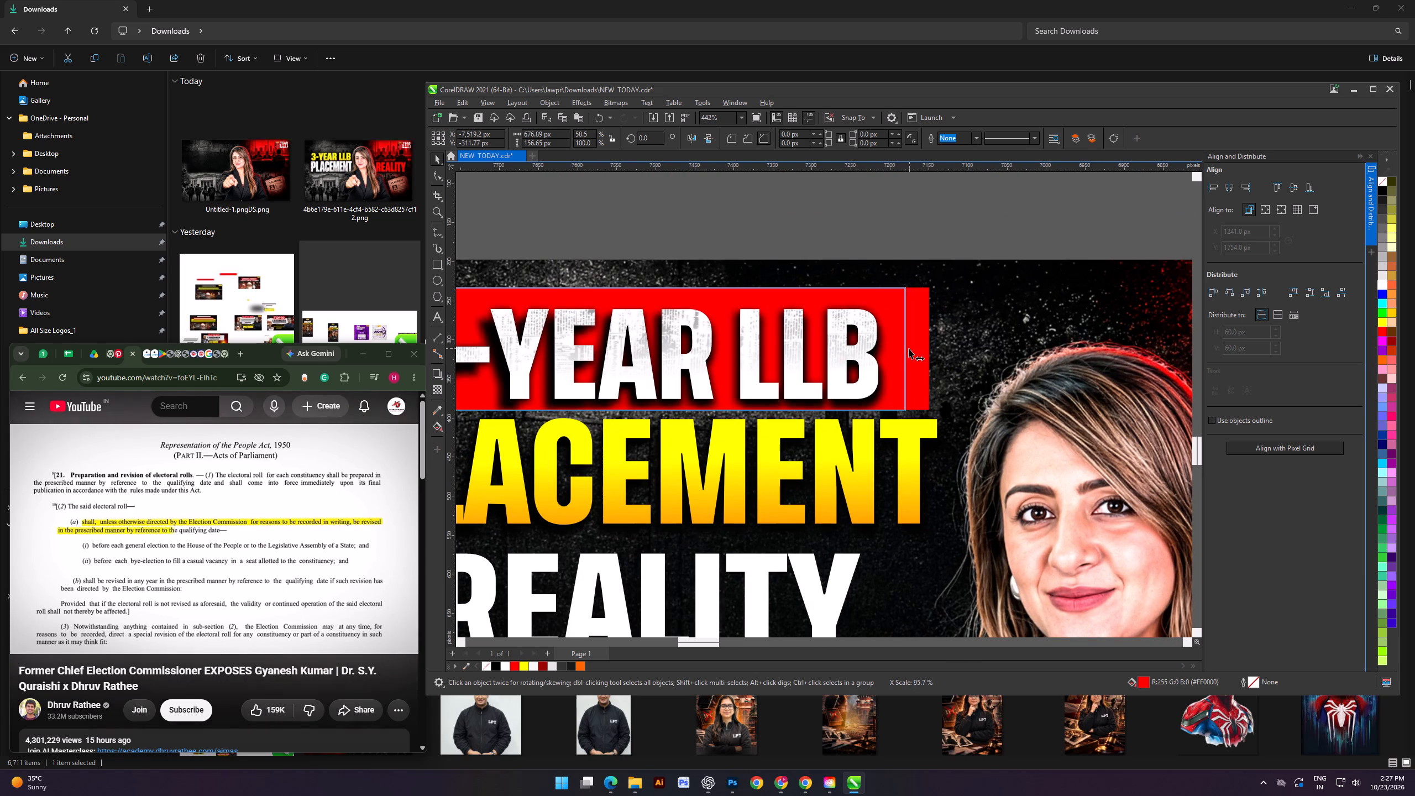
{"action": "left_click_drag", "start_coordinate": [909, 348], "coordinate": [905, 349]}
{"action": "scroll", "coordinate": [902, 350], "scroll_direction": "down", "scroll_amount": 5}
{"action": "scroll", "coordinate": [774, 307], "scroll_direction": "up", "scroll_amount": 17, "text": "shift"}
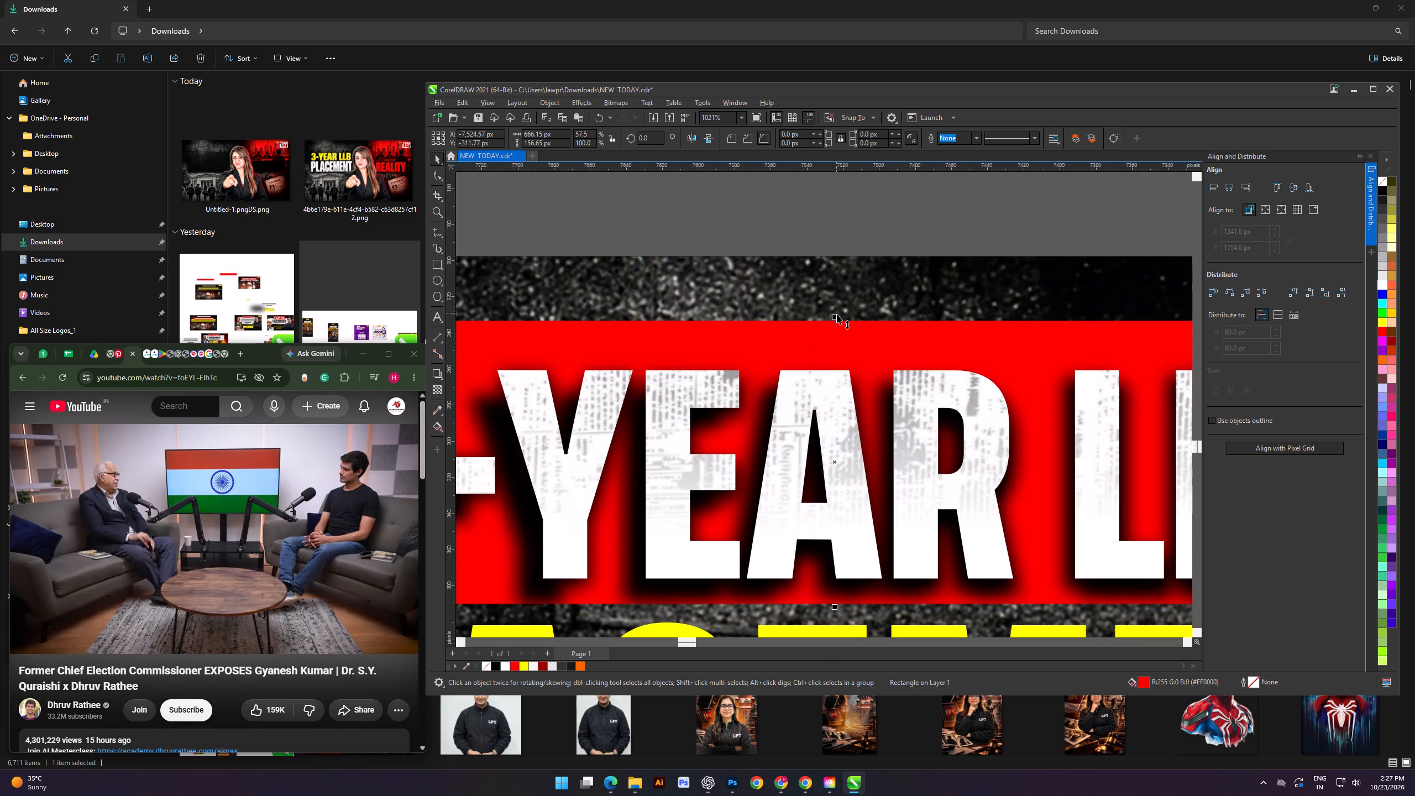
{"action": "left_click_drag", "start_coordinate": [833, 316], "coordinate": [835, 339]}
{"action": "scroll", "coordinate": [833, 339], "scroll_direction": "down", "scroll_amount": 3}
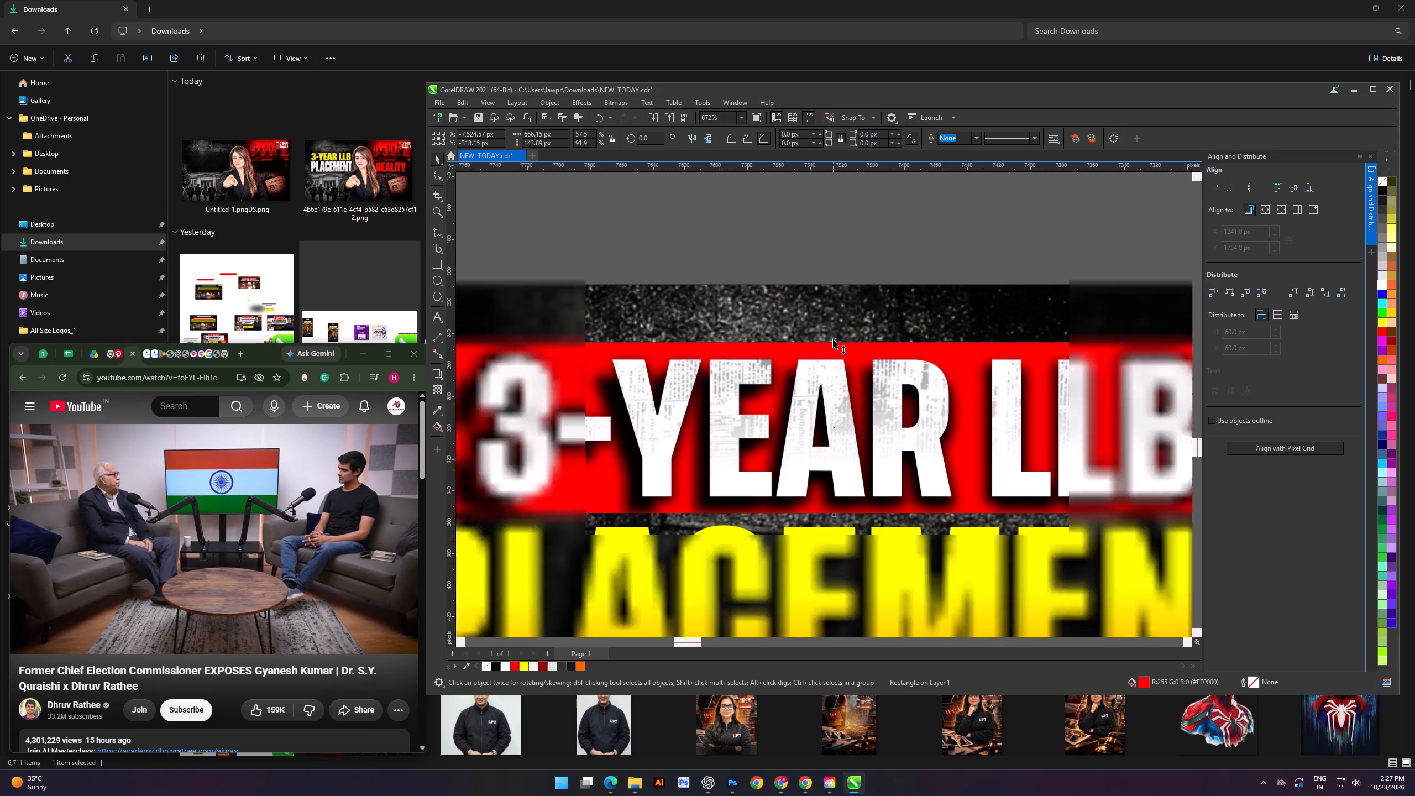
Bring the red rectangle forward step by step, above the detached shadow but behind the 3-YEAR LLB text.
{"action": "key", "text": "ctrl+Page_Up"}
{"action": "key", "text": "ctrl+Page_Up"}
{"action": "key", "text": "ctrl+Page_Up"}
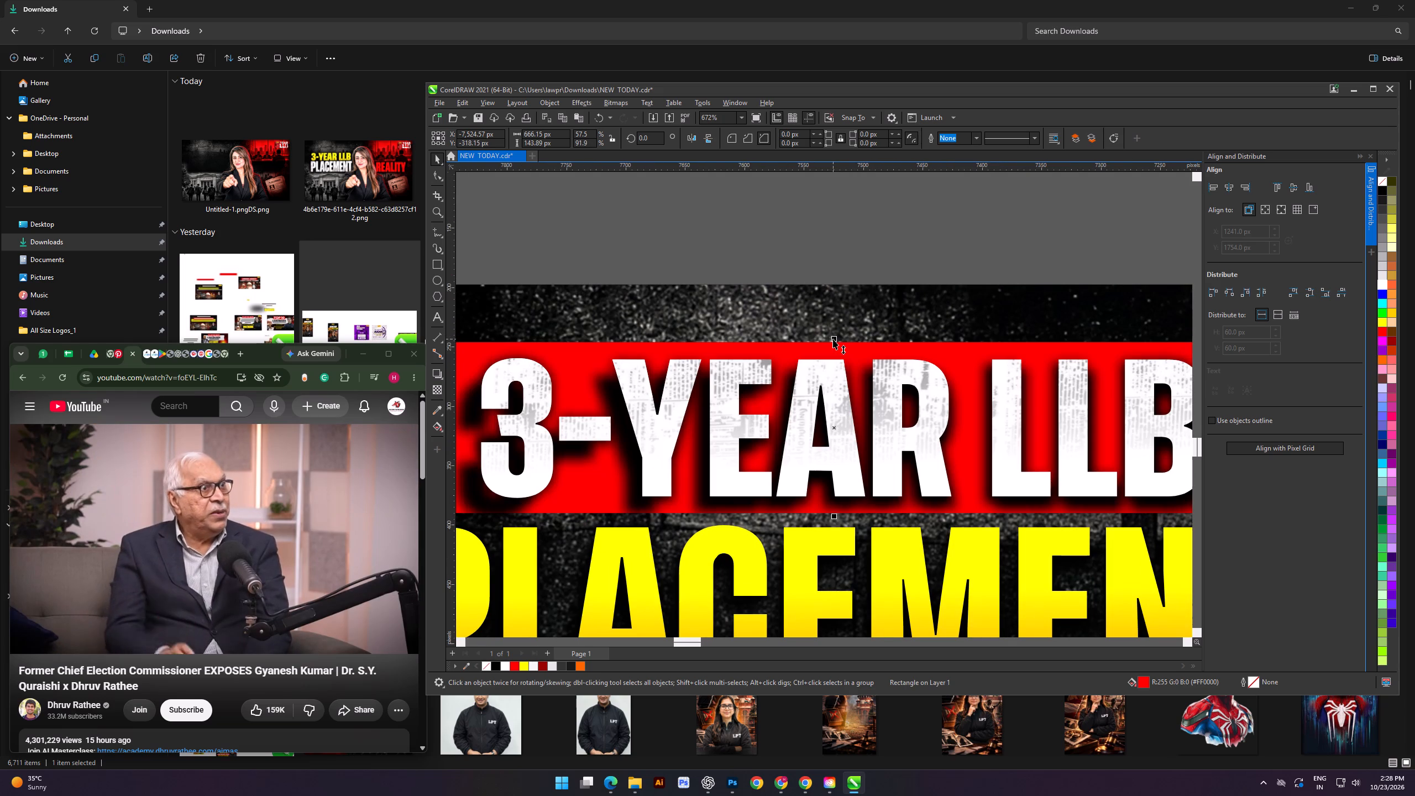
{"action": "key", "text": "ctrl+Page_Up"}
{"action": "key", "text": "ctrl+Page_Up"}
{"action": "key", "text": "ctrl+Page_Up"}
{"action": "scroll", "coordinate": [879, 230], "scroll_direction": "down", "scroll_amount": 6}
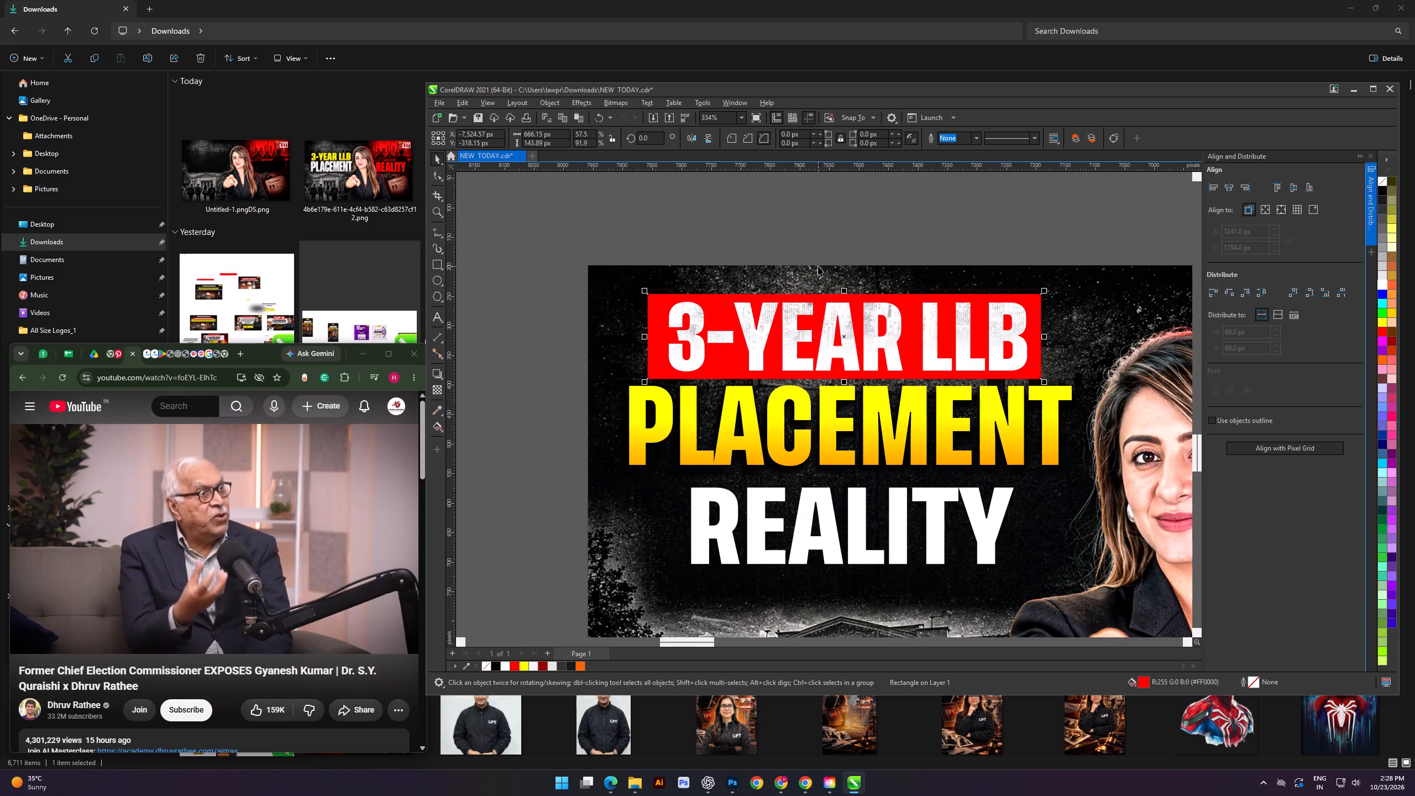
{"action": "left_click", "coordinate": [505, 307]}
Align the 3-YEAR LLB text and the red rectangle on a common centre horizontally.
{"action": "scroll", "coordinate": [764, 360], "scroll_direction": "down", "scroll_amount": 4}
{"action": "scroll", "coordinate": [871, 323], "scroll_direction": "up", "scroll_amount": 6}
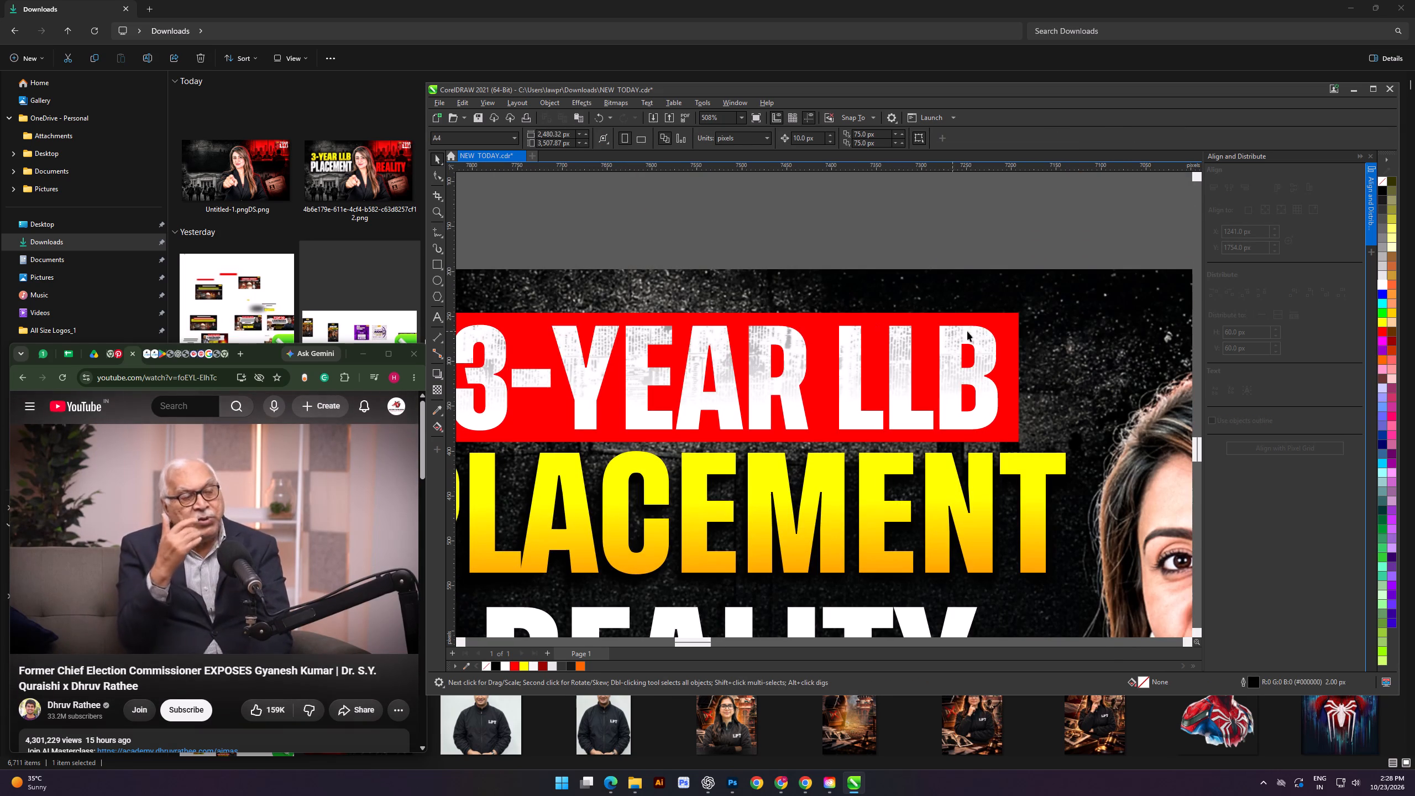
{"action": "left_click", "coordinate": [984, 338]}
{"action": "left_click", "coordinate": [1016, 344], "text": "shift"}
{"action": "left_click", "coordinate": [1227, 184]}
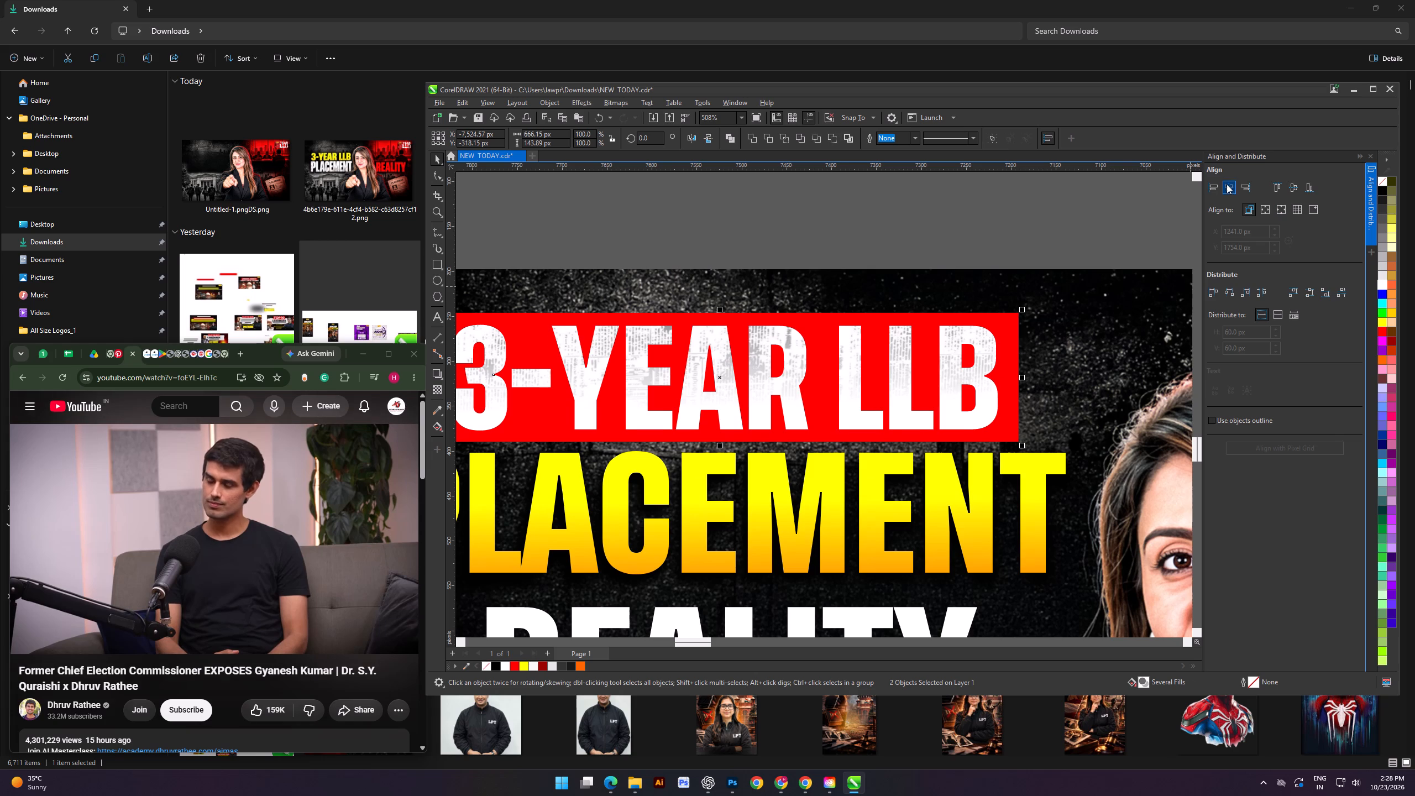
{"action": "left_click", "coordinate": [923, 188]}
{"action": "scroll", "coordinate": [926, 240], "scroll_direction": "down", "scroll_amount": 4}
{"action": "left_click", "coordinate": [505, 297]}
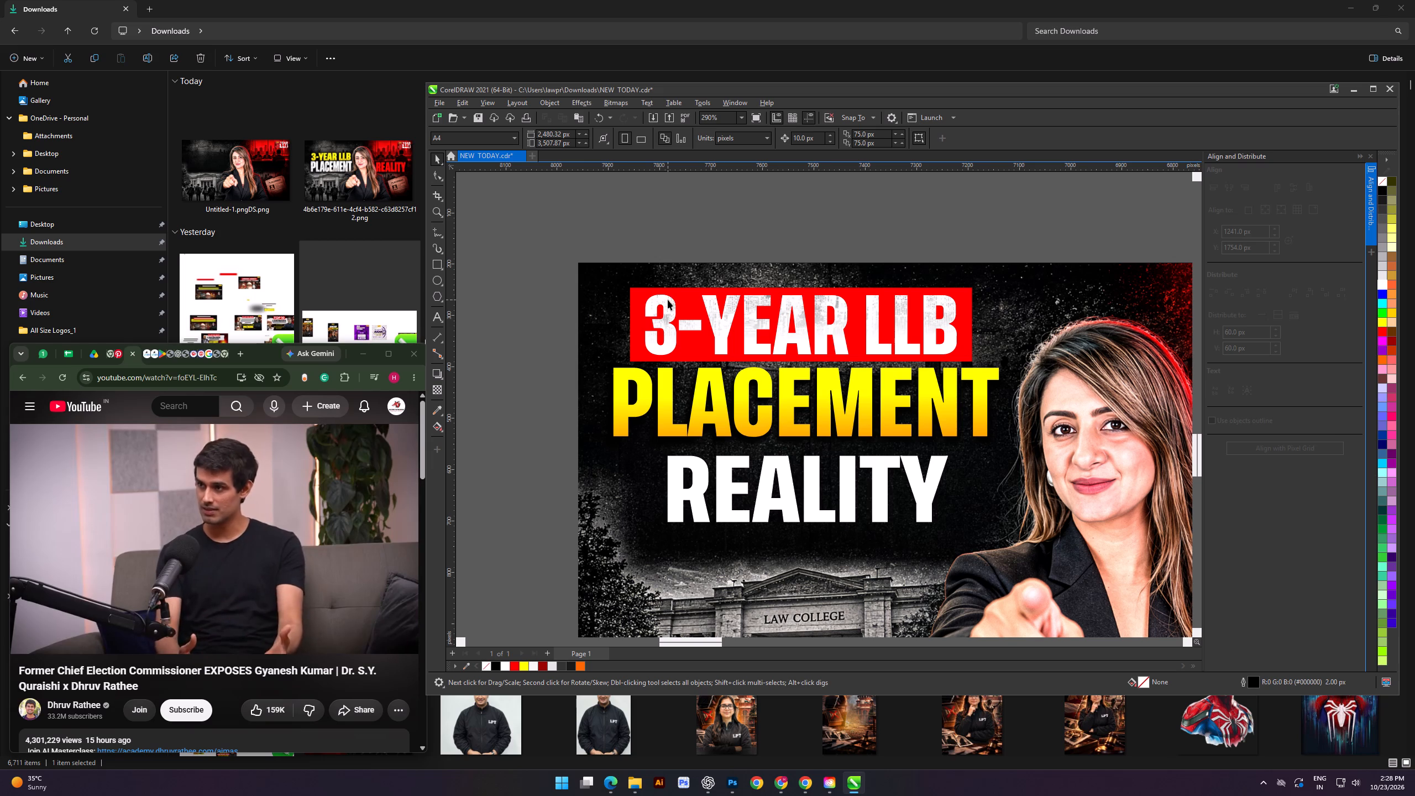
Scale the 3-YEAR LLB text down from its centre to about 496 by 96 px.
{"action": "scroll", "coordinate": [1021, 348], "scroll_direction": "down", "scroll_amount": 1}
{"action": "scroll", "coordinate": [873, 308], "scroll_direction": "down", "scroll_amount": 6, "text": "shift"}
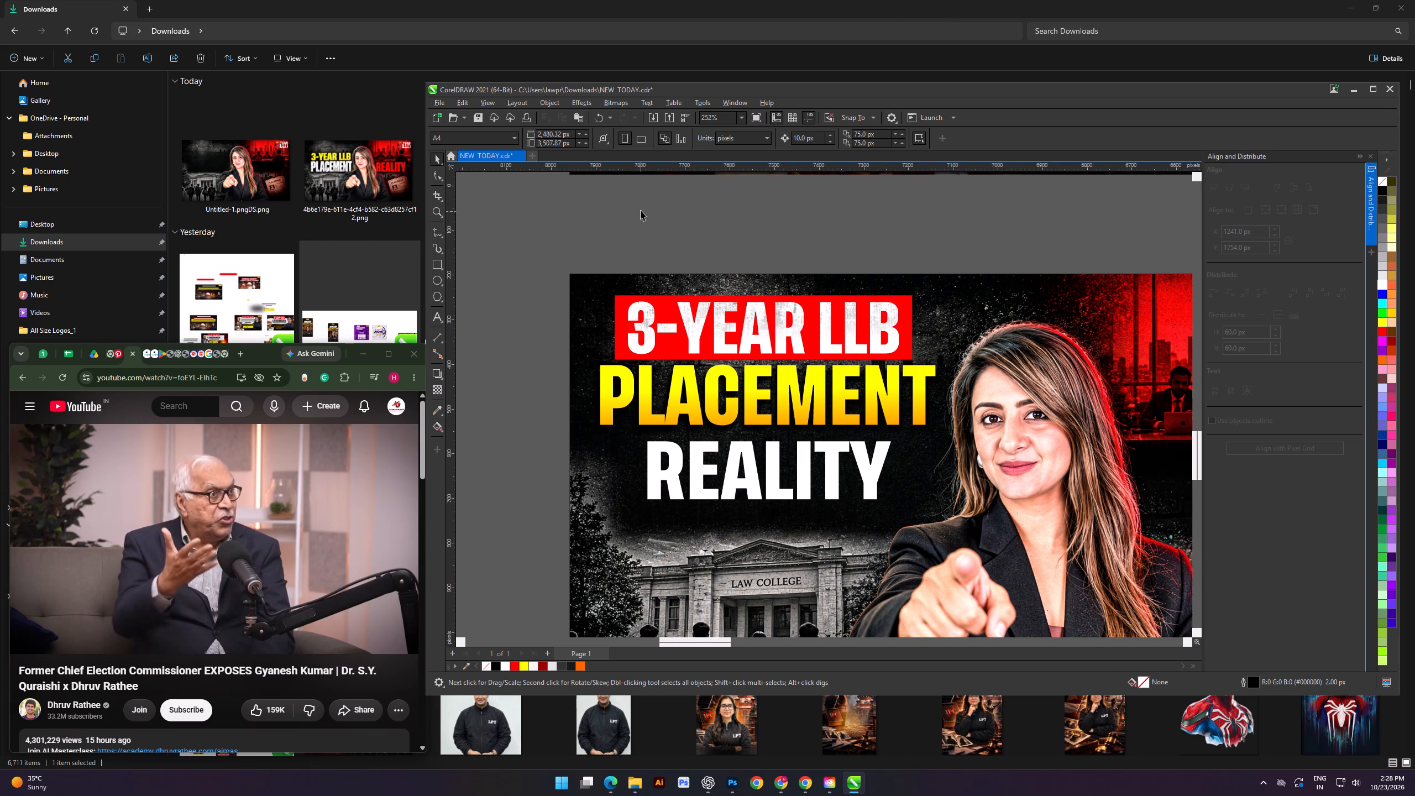
{"action": "left_click", "coordinate": [641, 210]}
{"action": "scroll", "coordinate": [737, 306], "scroll_direction": "down", "scroll_amount": 3, "text": "shift"}
{"action": "scroll", "coordinate": [734, 319], "scroll_direction": "down", "scroll_amount": 4, "text": "alt"}
{"action": "scroll", "coordinate": [697, 305], "scroll_direction": "up", "scroll_amount": 6, "text": "shift"}
{"action": "left_click", "coordinate": [551, 283]}
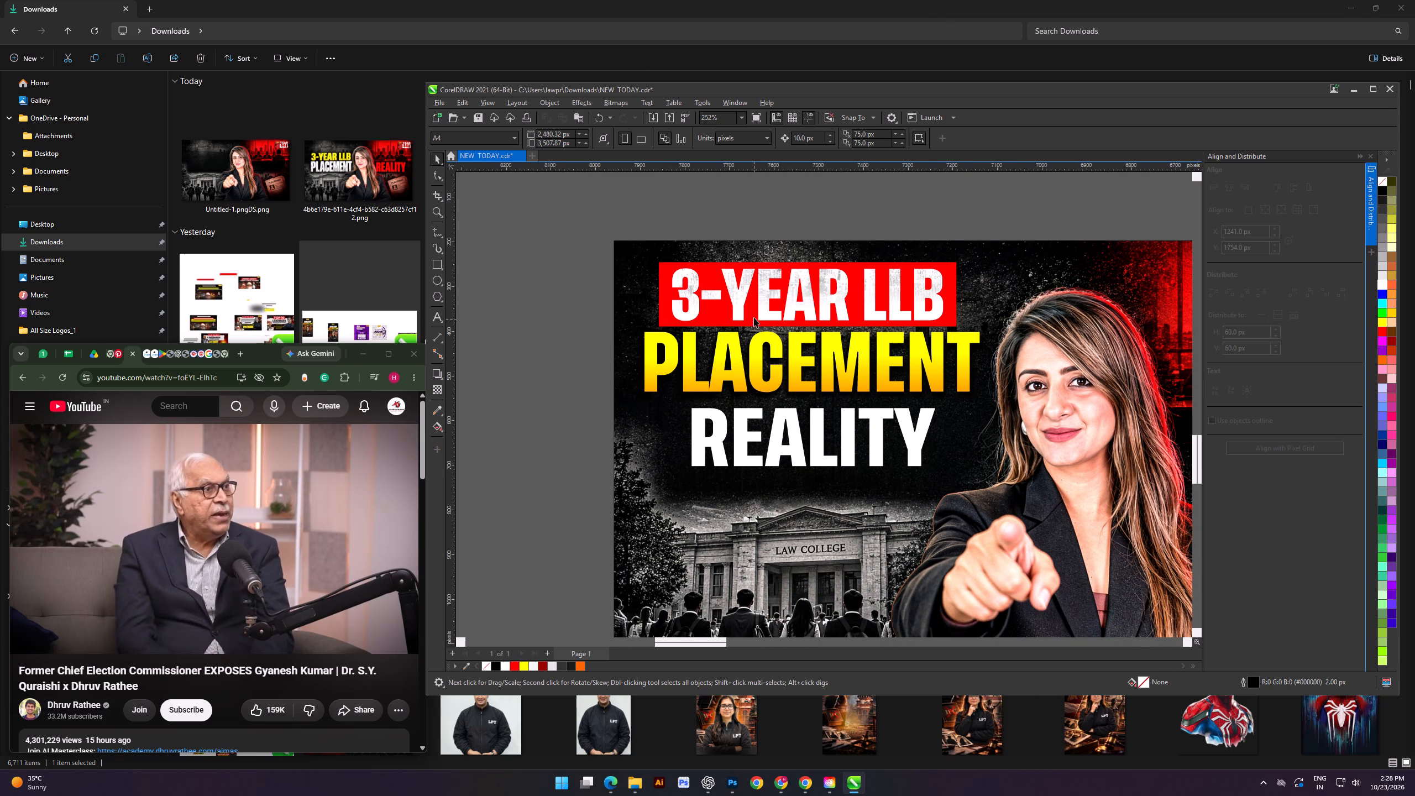
{"action": "scroll", "coordinate": [918, 300], "scroll_direction": "up", "scroll_amount": 2}
{"action": "left_click", "coordinate": [941, 311]}
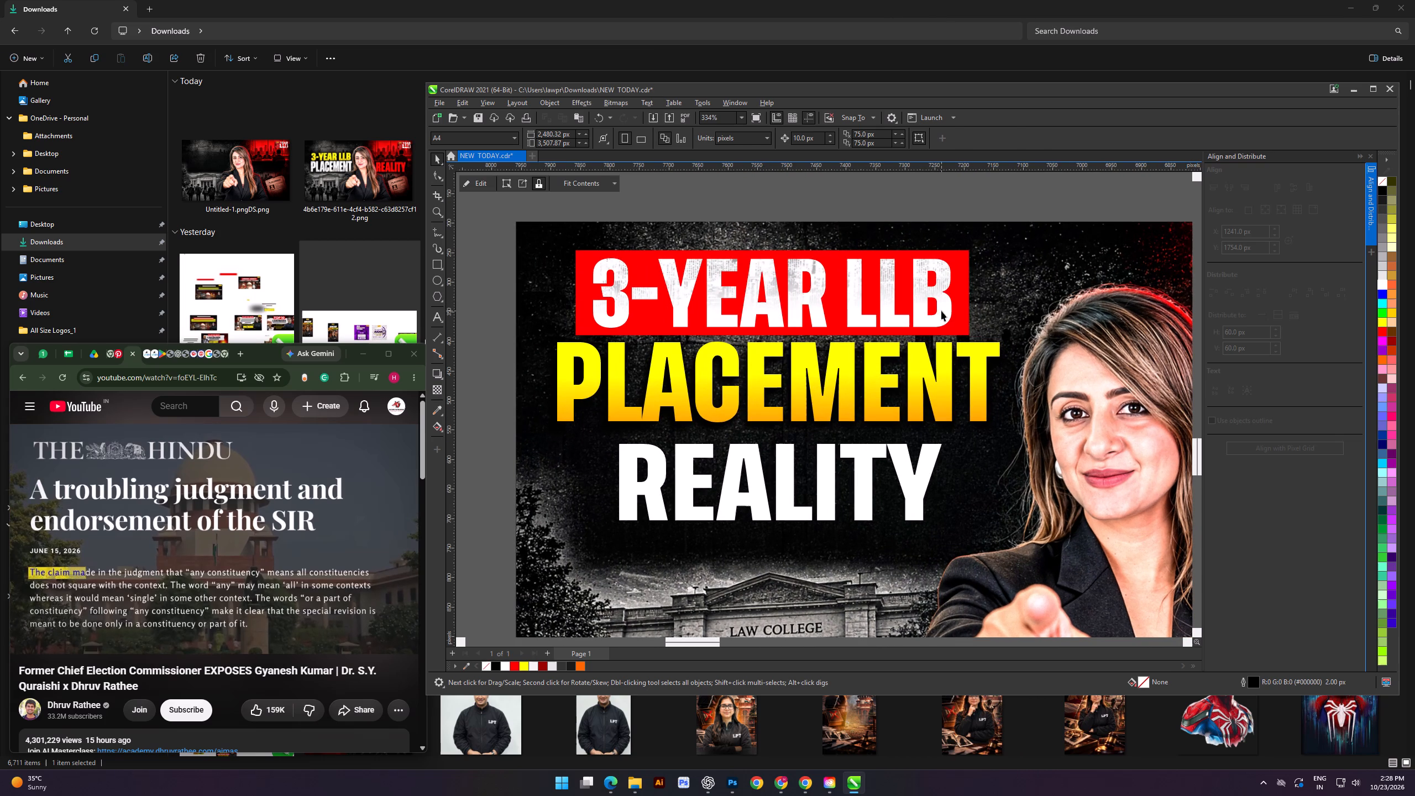
{"action": "left_click_drag", "start_coordinate": [955, 332], "coordinate": [923, 341], "text": "shift"}
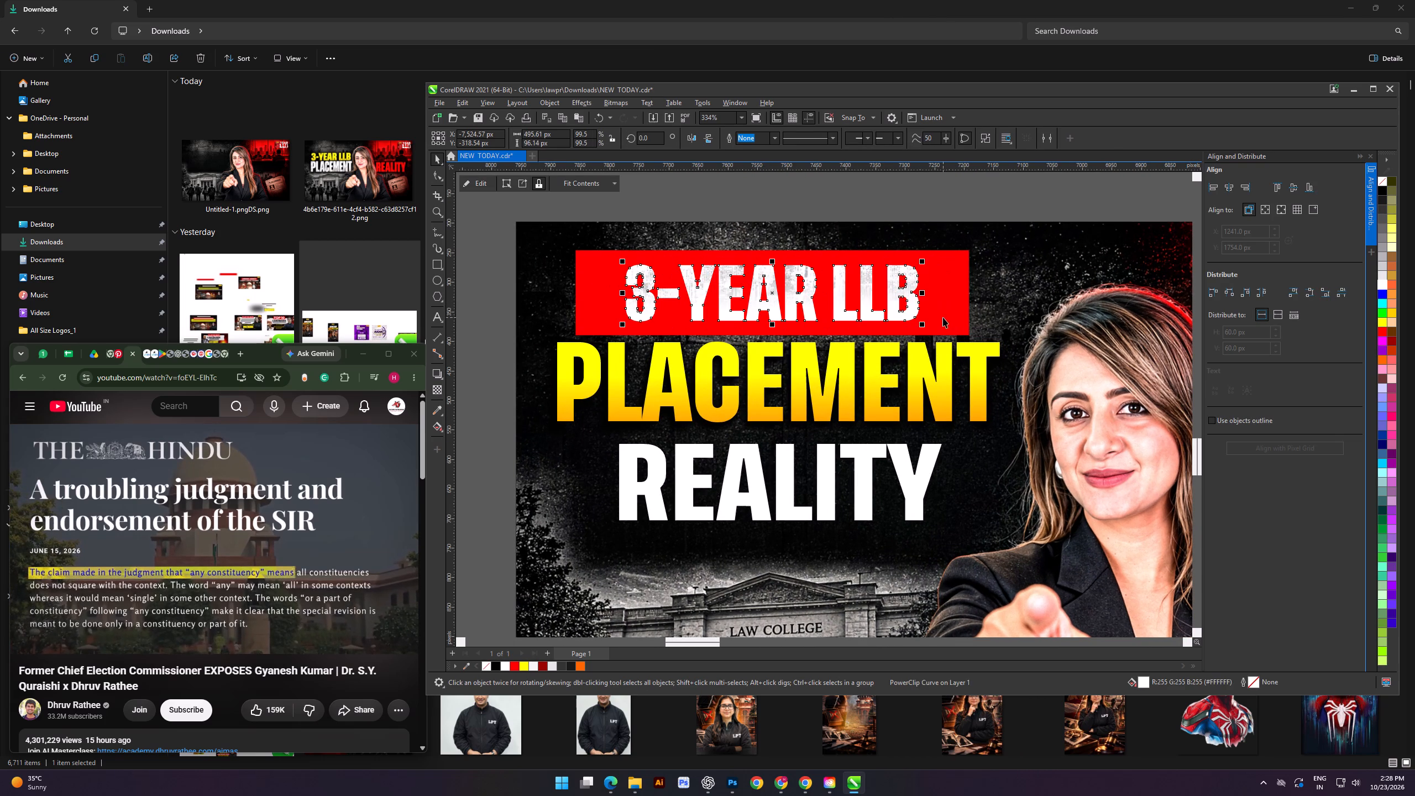
Scale the red rectangle behind 3-YEAR LLB down from its centre to about 546 by 118 px.
{"action": "left_click", "coordinate": [943, 317]}
{"action": "left_click_drag", "start_coordinate": [973, 340], "coordinate": [941, 333], "text": "shift"}
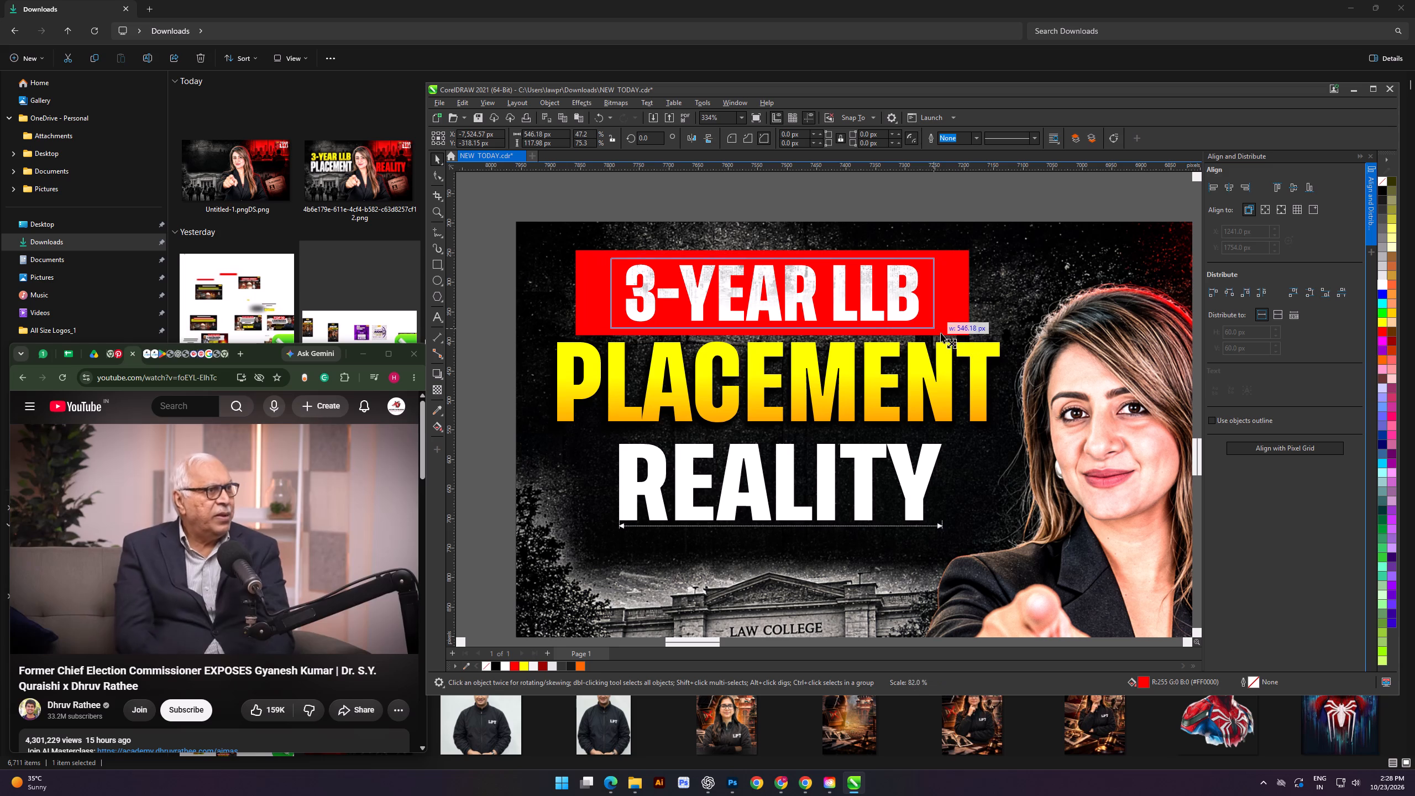
{"action": "left_click_drag", "start_coordinate": [941, 333], "coordinate": [940, 333], "text": "shift"}
{"action": "scroll", "coordinate": [922, 302], "scroll_direction": "down", "scroll_amount": 3}
{"action": "left_click", "coordinate": [612, 258]}
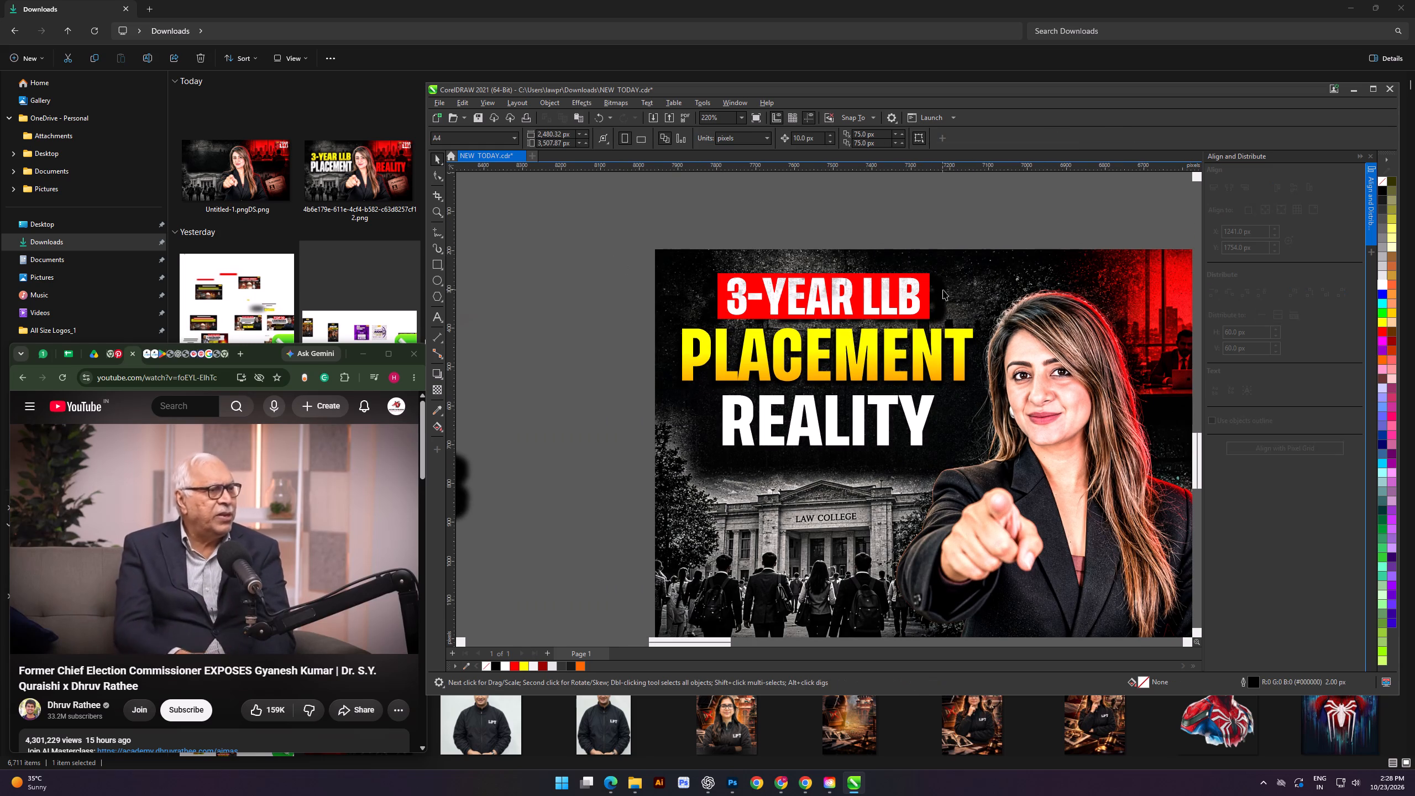
Delete the detached drop shadow left around the 3-YEAR LLB banner.
{"action": "left_click", "coordinate": [943, 291]}
{"action": "key", "text": "Delete"}
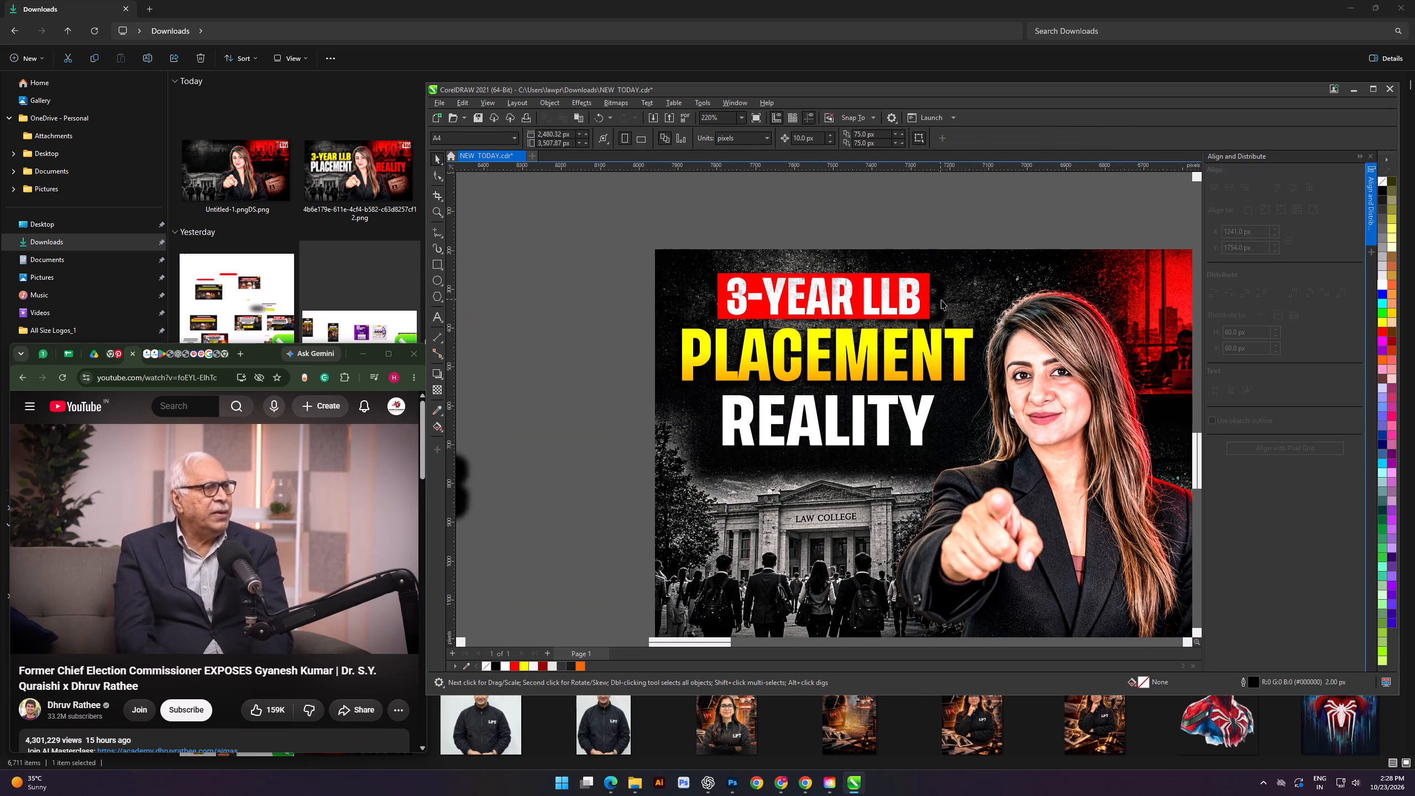
{"action": "left_click", "coordinate": [944, 300]}
{"action": "key", "text": "Delete"}
{"action": "left_click", "coordinate": [557, 218]}
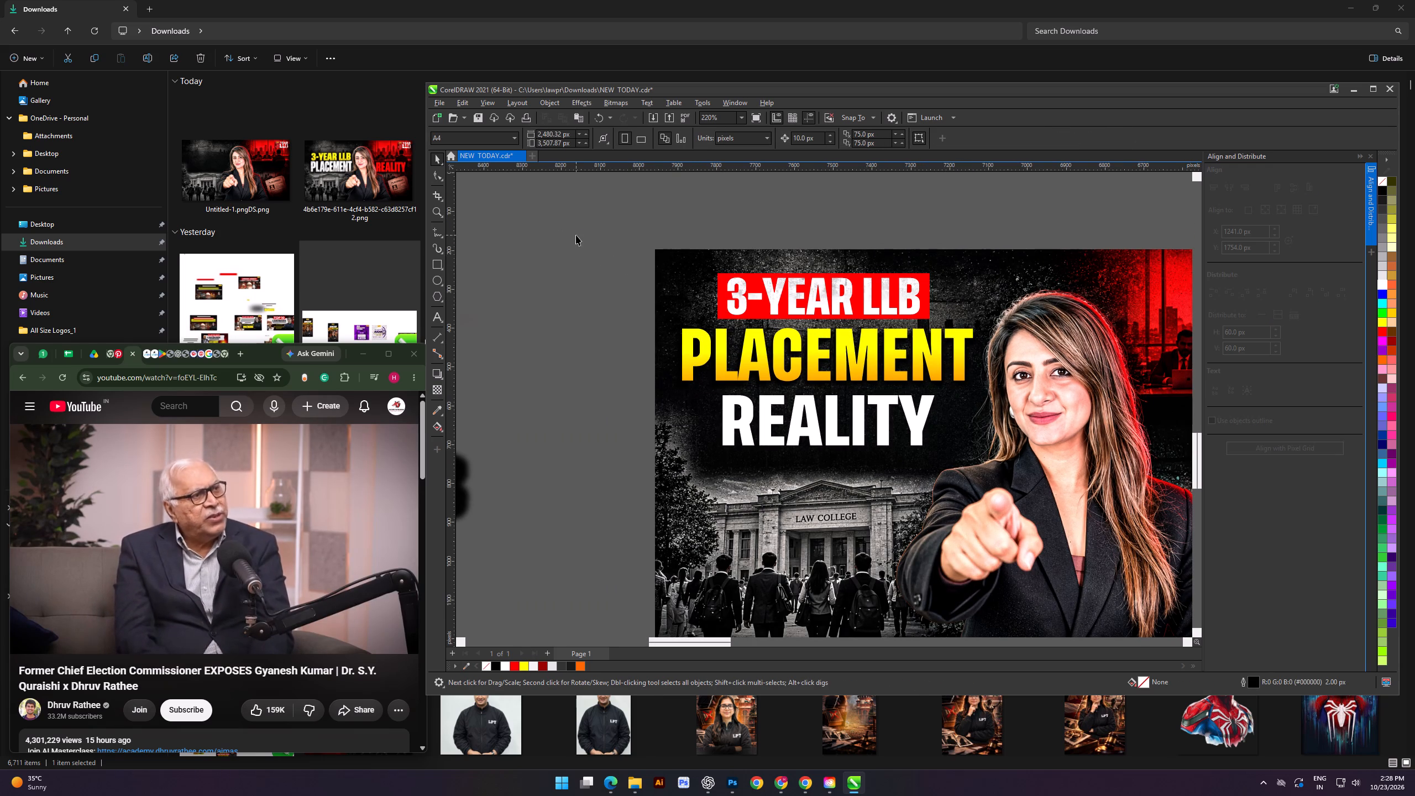
Scale the 3-YEAR LLB text and its red rectangle together to about 569 by 123 px and lower them slightly.
{"action": "left_click_drag", "start_coordinate": [575, 234], "coordinate": [966, 334]}
{"action": "scroll", "coordinate": [909, 328], "scroll_direction": "up", "scroll_amount": 3}
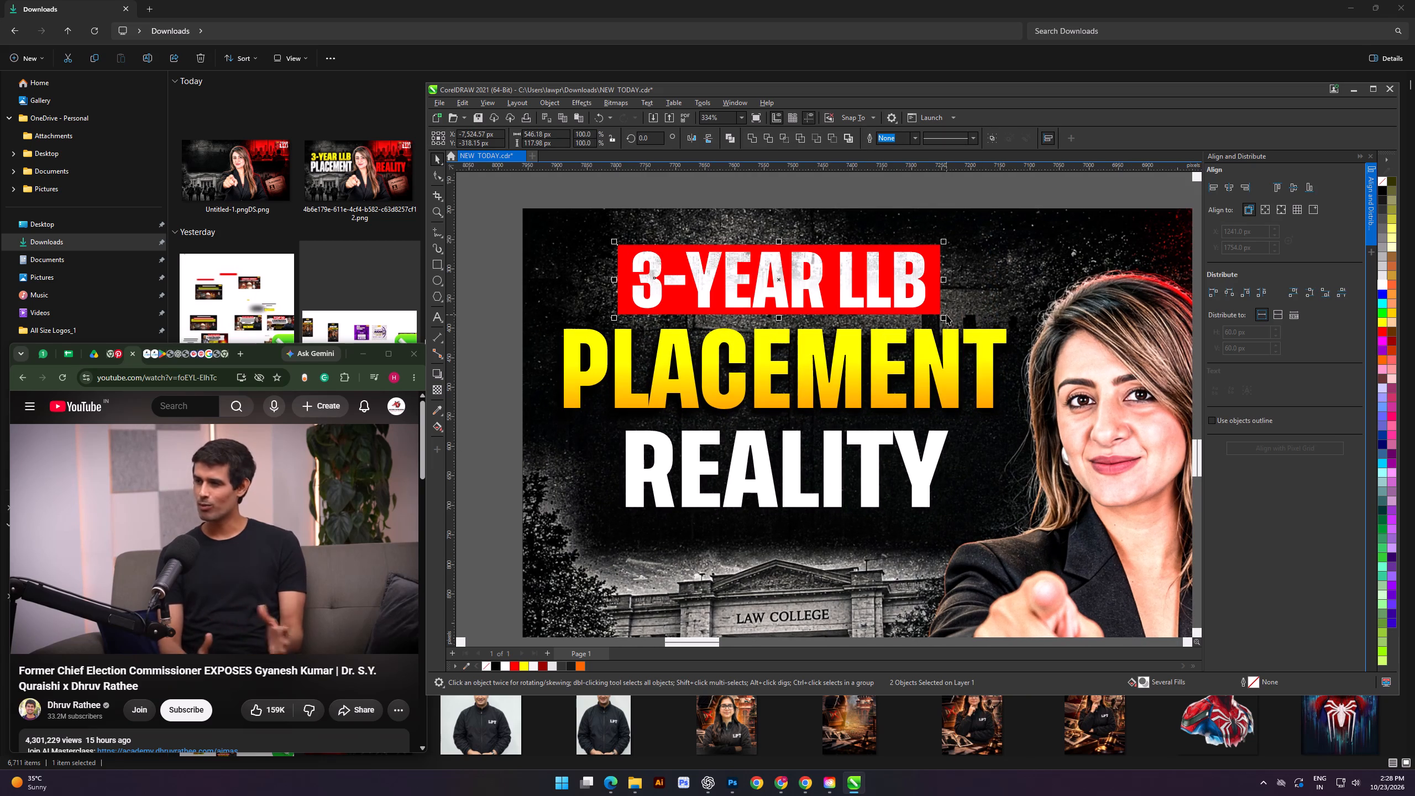
{"action": "left_click_drag", "start_coordinate": [944, 320], "coordinate": [951, 327], "text": "shift"}
{"action": "left_click", "coordinate": [900, 292]}
{"action": "scroll", "coordinate": [900, 295], "scroll_direction": "down", "scroll_amount": 4}
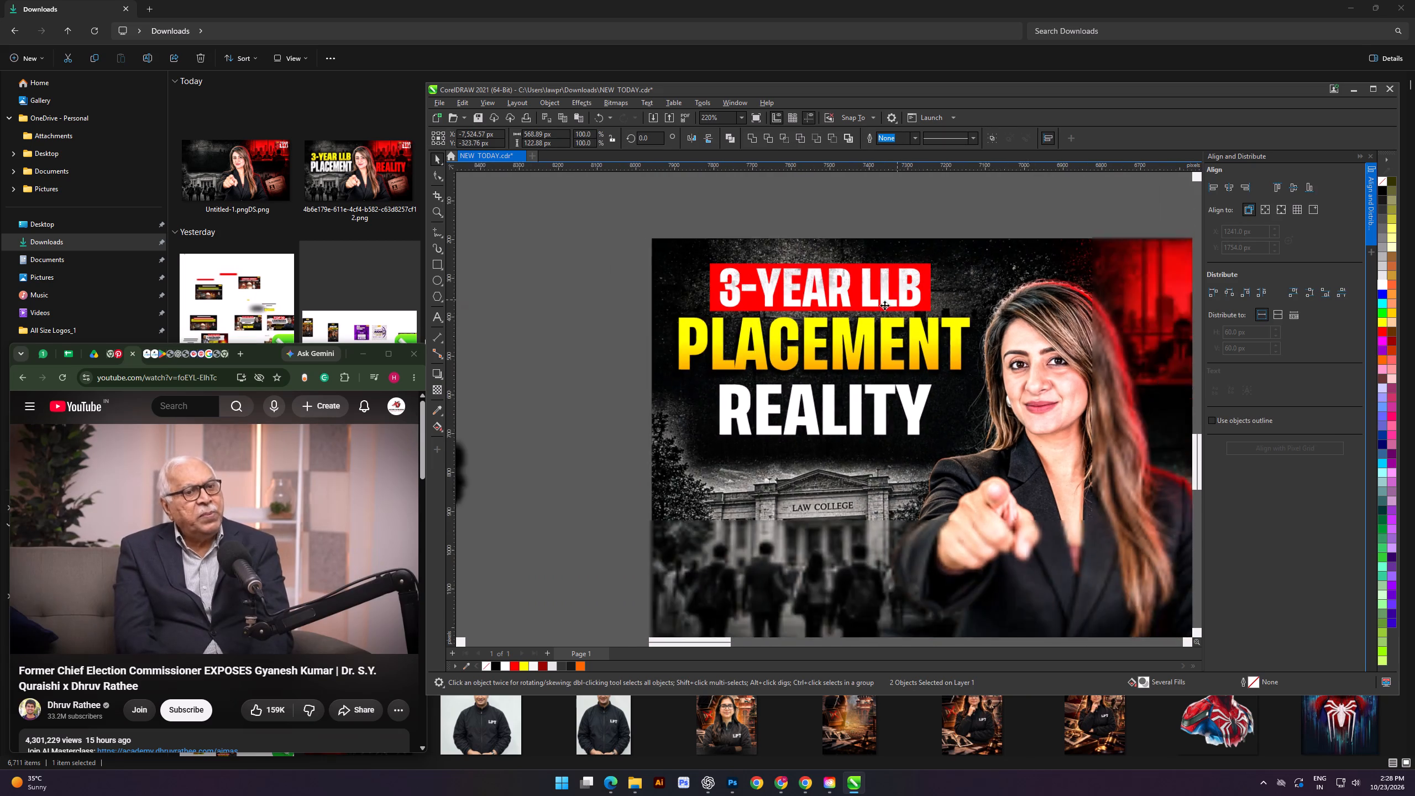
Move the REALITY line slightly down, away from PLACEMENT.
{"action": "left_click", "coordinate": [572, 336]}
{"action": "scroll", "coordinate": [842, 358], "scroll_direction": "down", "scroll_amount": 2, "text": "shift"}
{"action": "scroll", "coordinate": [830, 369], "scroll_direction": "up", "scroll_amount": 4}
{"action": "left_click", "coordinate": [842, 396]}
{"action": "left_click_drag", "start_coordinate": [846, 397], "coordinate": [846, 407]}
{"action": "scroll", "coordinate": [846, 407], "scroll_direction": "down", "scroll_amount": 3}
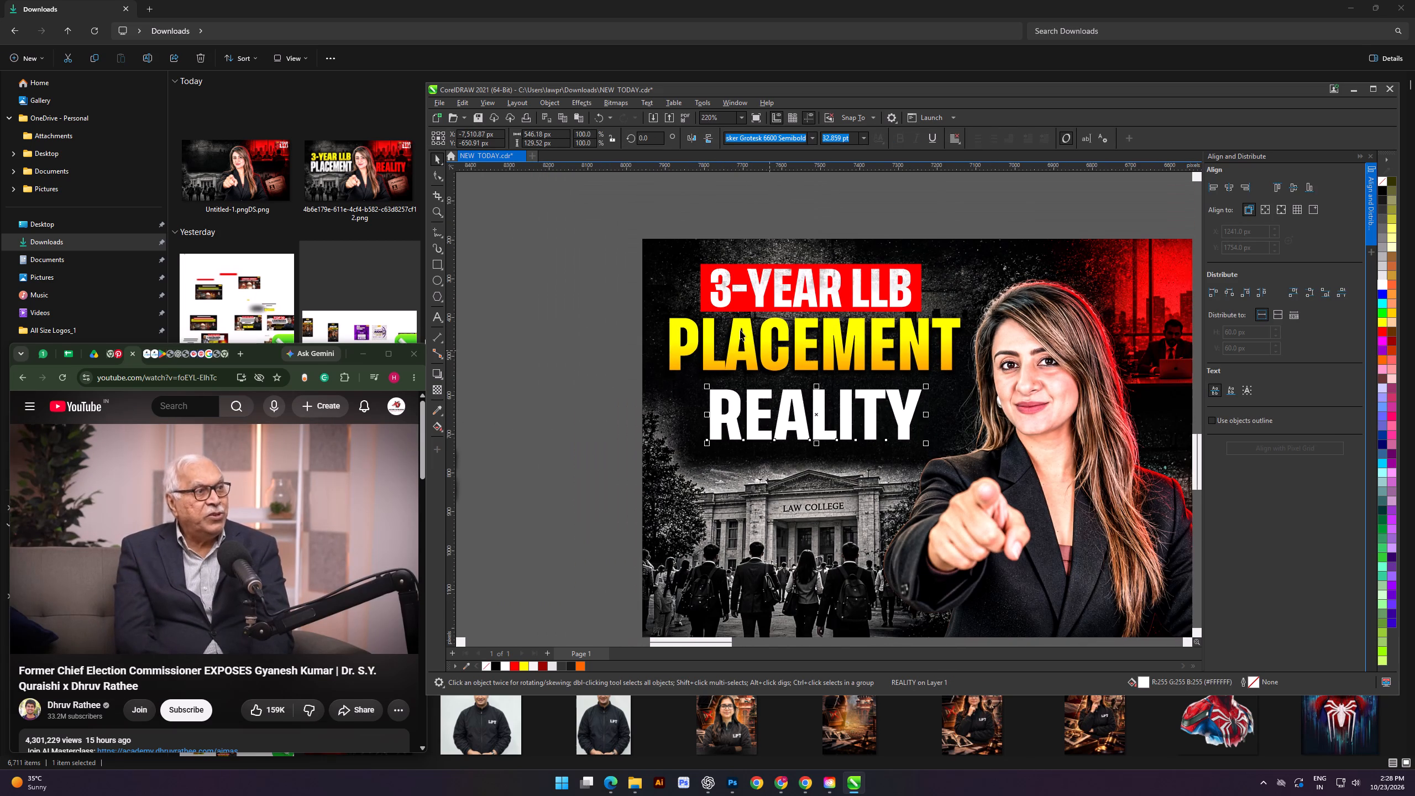
Move the 3-YEAR LLB banner and the PLACEMENT line together about 12 px down towards REALITY.
{"action": "left_click", "coordinate": [610, 221]}
{"action": "left_click_drag", "start_coordinate": [610, 221], "coordinate": [987, 389]}
{"action": "left_click", "coordinate": [950, 350]}
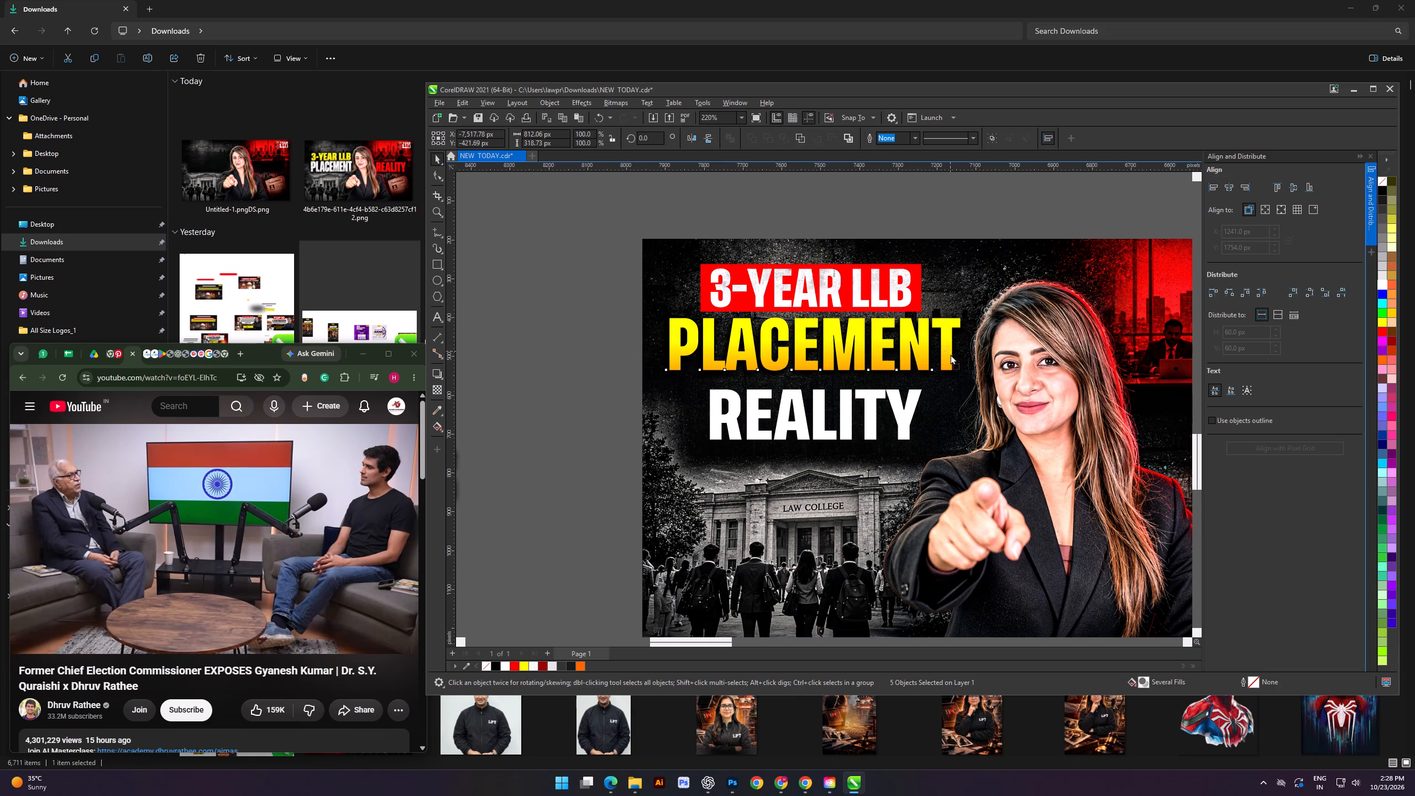
{"action": "left_click", "coordinate": [528, 347]}
Raise the REALITY line about 11 px towards PLACEMENT and centre it under the 3-YEAR LLB banner.
{"action": "scroll", "coordinate": [801, 413], "scroll_direction": "up", "scroll_amount": 2}
{"action": "left_click_drag", "start_coordinate": [823, 417], "coordinate": [815, 413]}
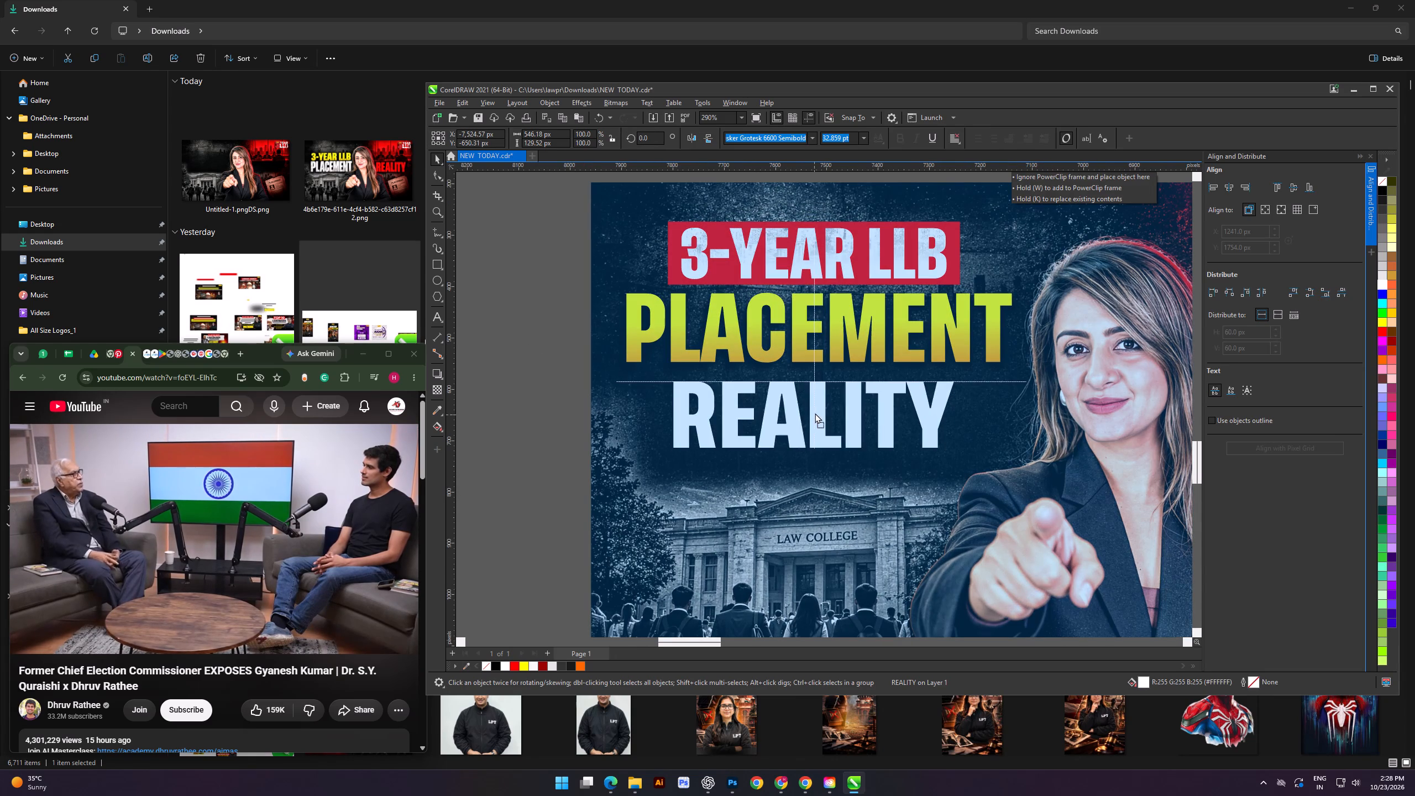
{"action": "left_click_drag", "start_coordinate": [815, 413], "coordinate": [812, 407]}
{"action": "scroll", "coordinate": [812, 407], "scroll_direction": "down", "scroll_amount": 4}
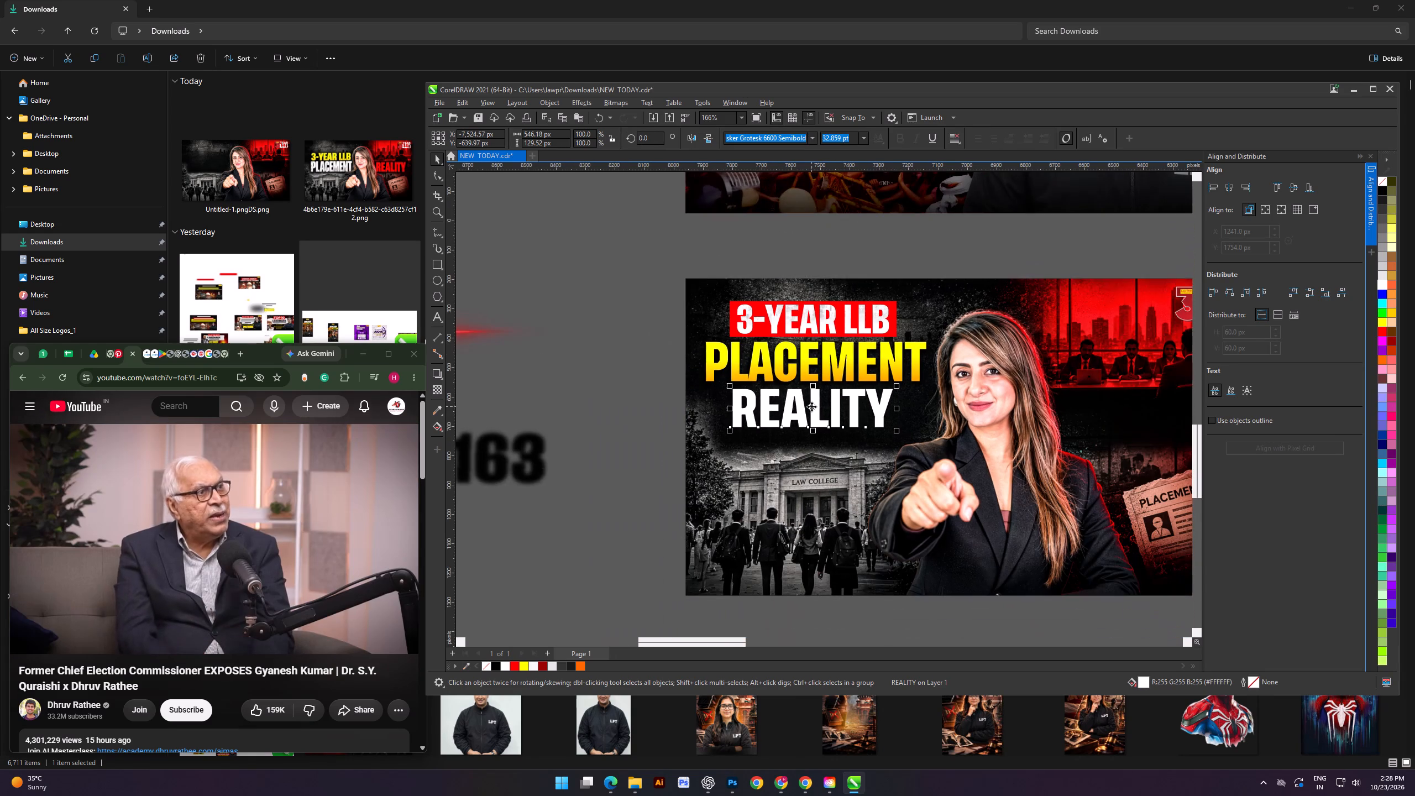
{"action": "scroll", "coordinate": [811, 406], "scroll_direction": "down", "scroll_amount": 3, "text": "shift"}
{"action": "scroll", "coordinate": [705, 349], "scroll_direction": "up", "scroll_amount": 1, "text": "shift"}
{"action": "scroll", "coordinate": [701, 348], "scroll_direction": "down", "scroll_amount": 5, "text": "shift"}
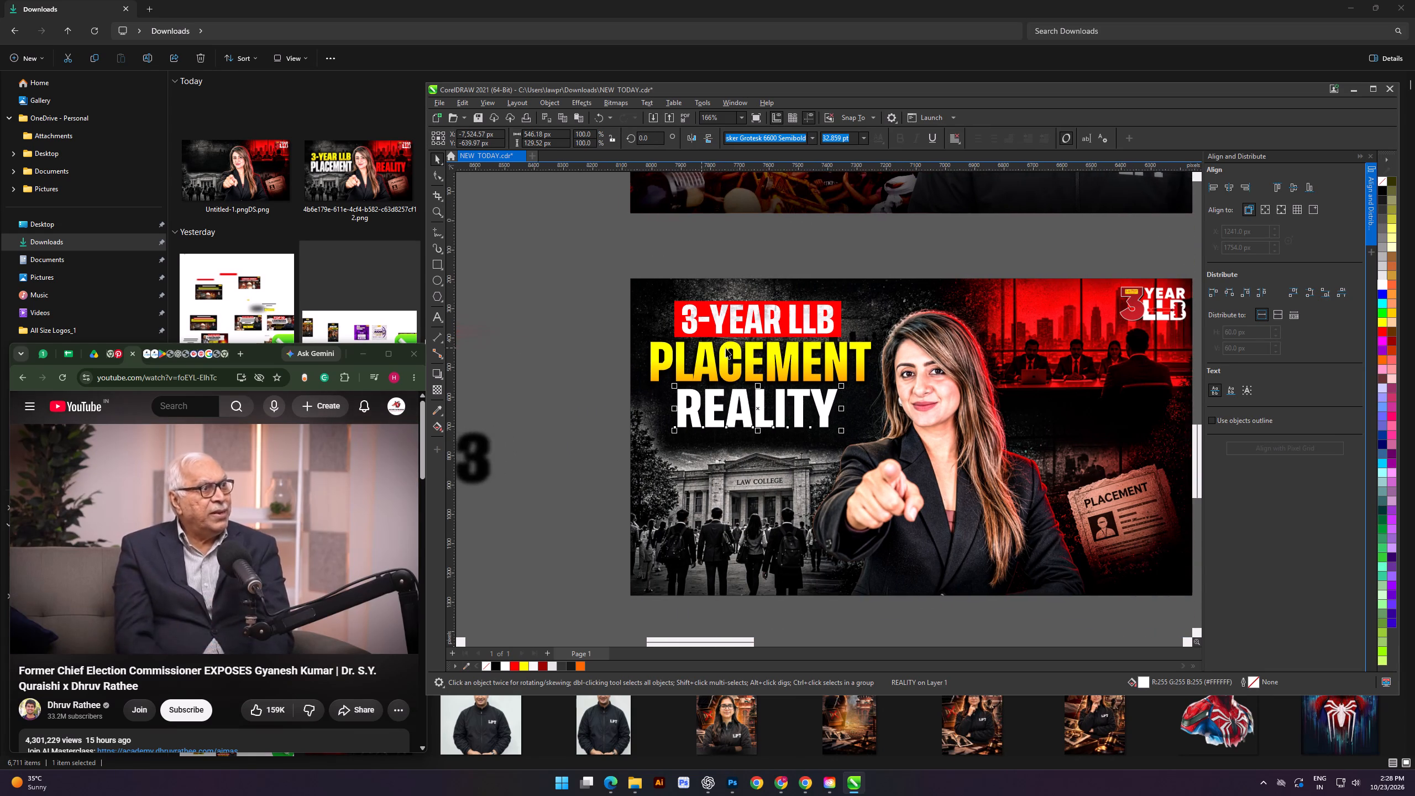
Place a copy of the textured 3-YEAR LLB text on the empty area beside the thumbnail.
{"action": "scroll", "coordinate": [693, 342], "scroll_direction": "up", "scroll_amount": 6}
{"action": "left_click", "coordinate": [706, 317]}
{"action": "scroll", "coordinate": [707, 317], "scroll_direction": "down", "scroll_amount": 4}
{"action": "scroll", "coordinate": [730, 320], "scroll_direction": "up", "scroll_amount": 12, "text": "shift"}
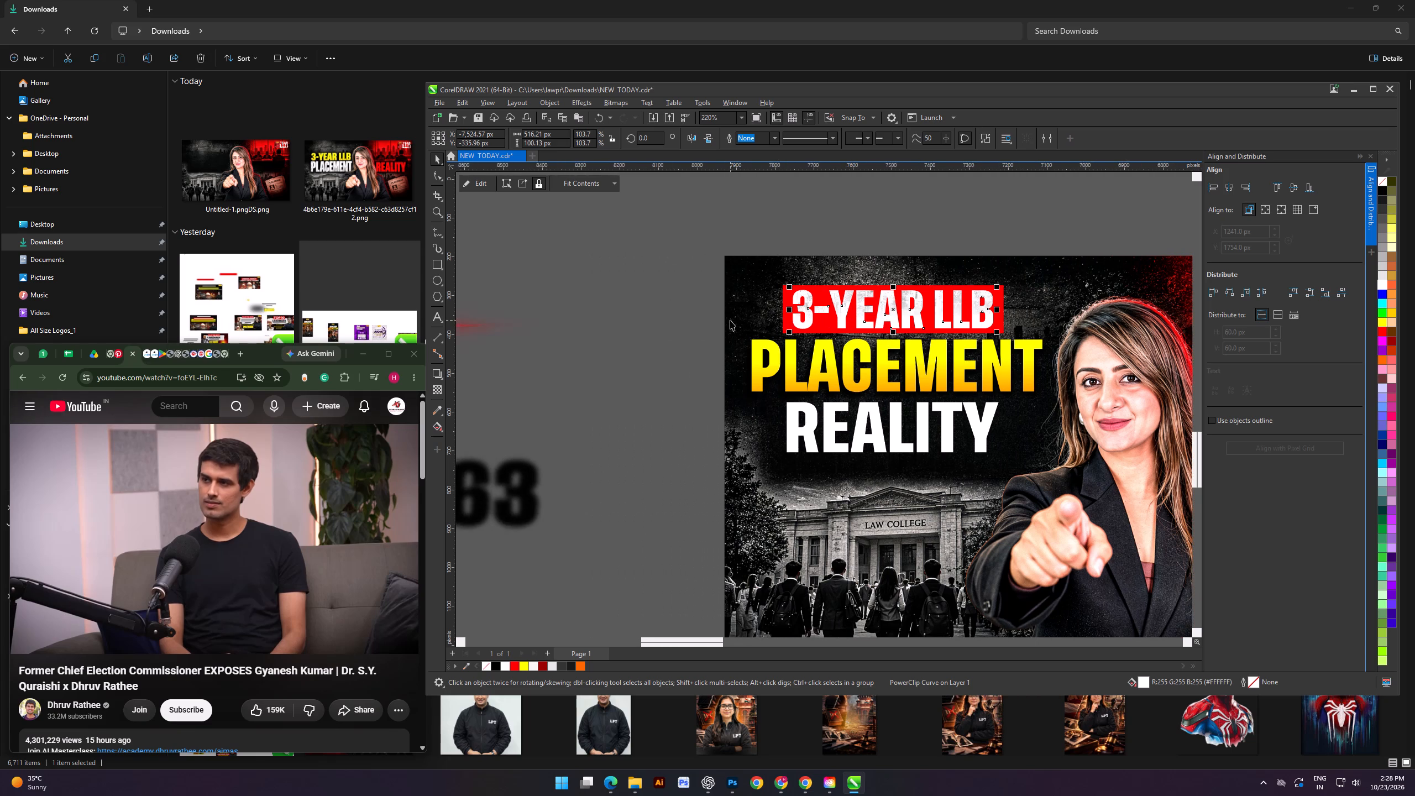
{"action": "right_click_drag", "start_coordinate": [802, 310], "coordinate": [503, 416]}
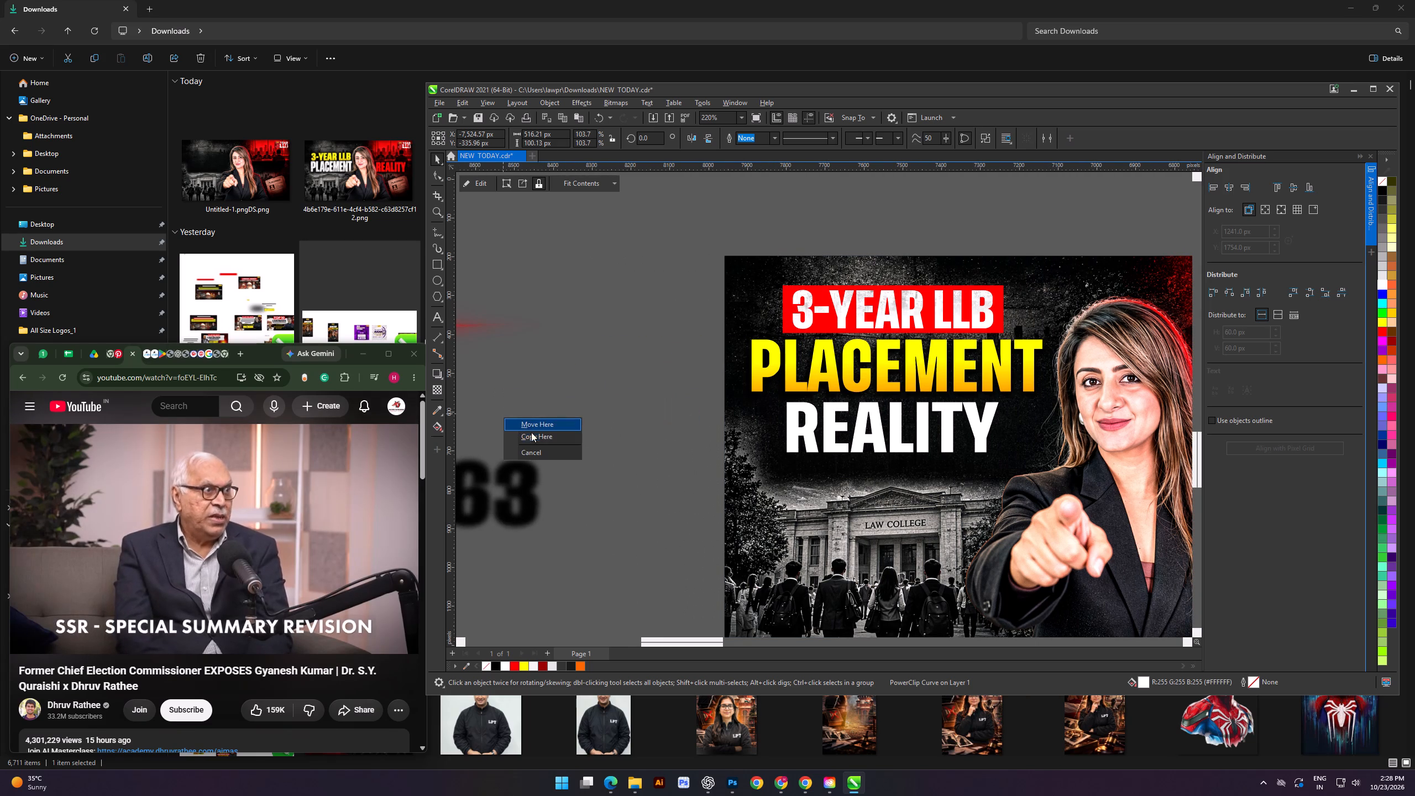
{"action": "left_click", "coordinate": [538, 438]}
{"action": "left_click", "coordinate": [646, 514]}
Extract the grunge texture from the PowerClip of the copied 3-YEAR LLB text.
{"action": "left_click", "coordinate": [620, 401]}
{"action": "right_click", "coordinate": [620, 401]}
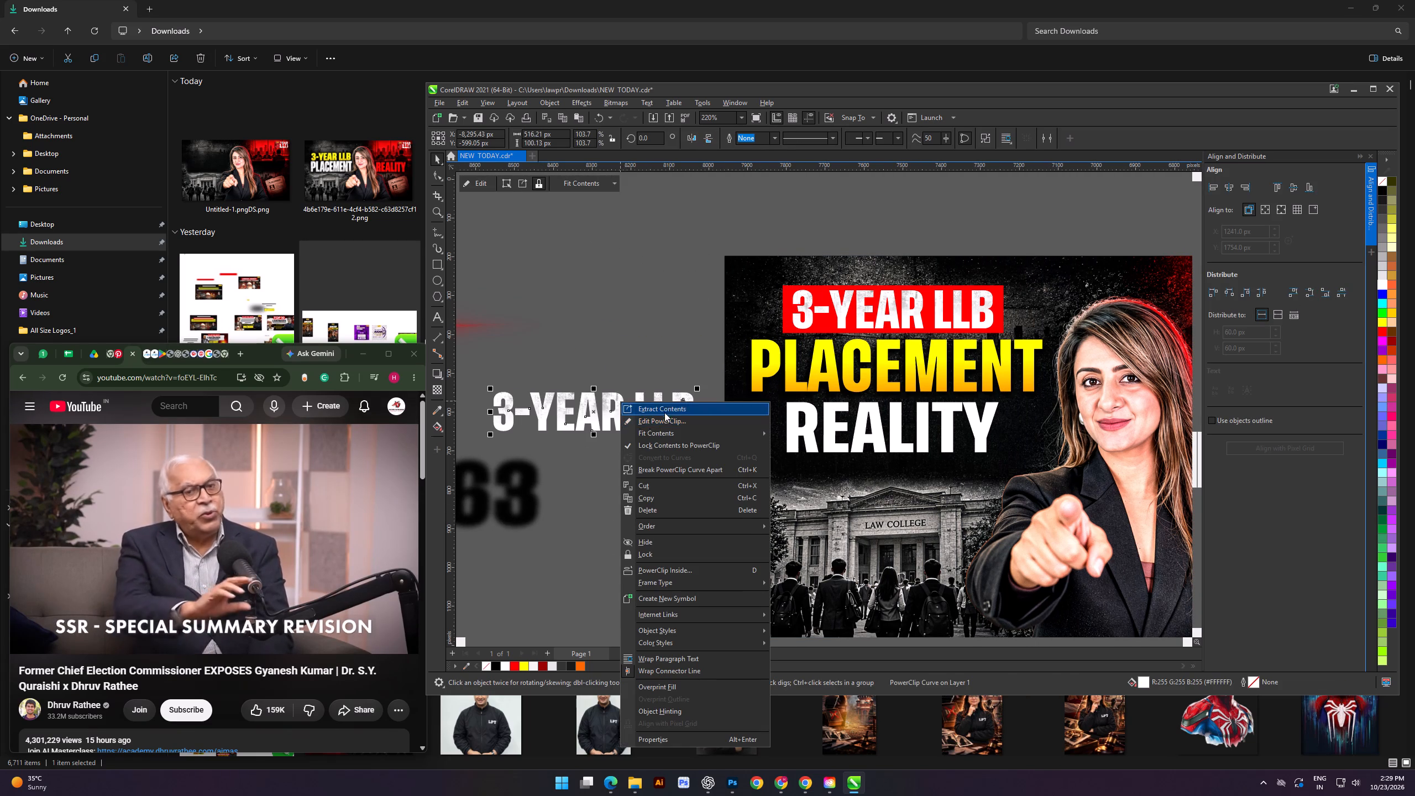
{"action": "left_click", "coordinate": [664, 405]}
{"action": "left_click", "coordinate": [585, 334]}
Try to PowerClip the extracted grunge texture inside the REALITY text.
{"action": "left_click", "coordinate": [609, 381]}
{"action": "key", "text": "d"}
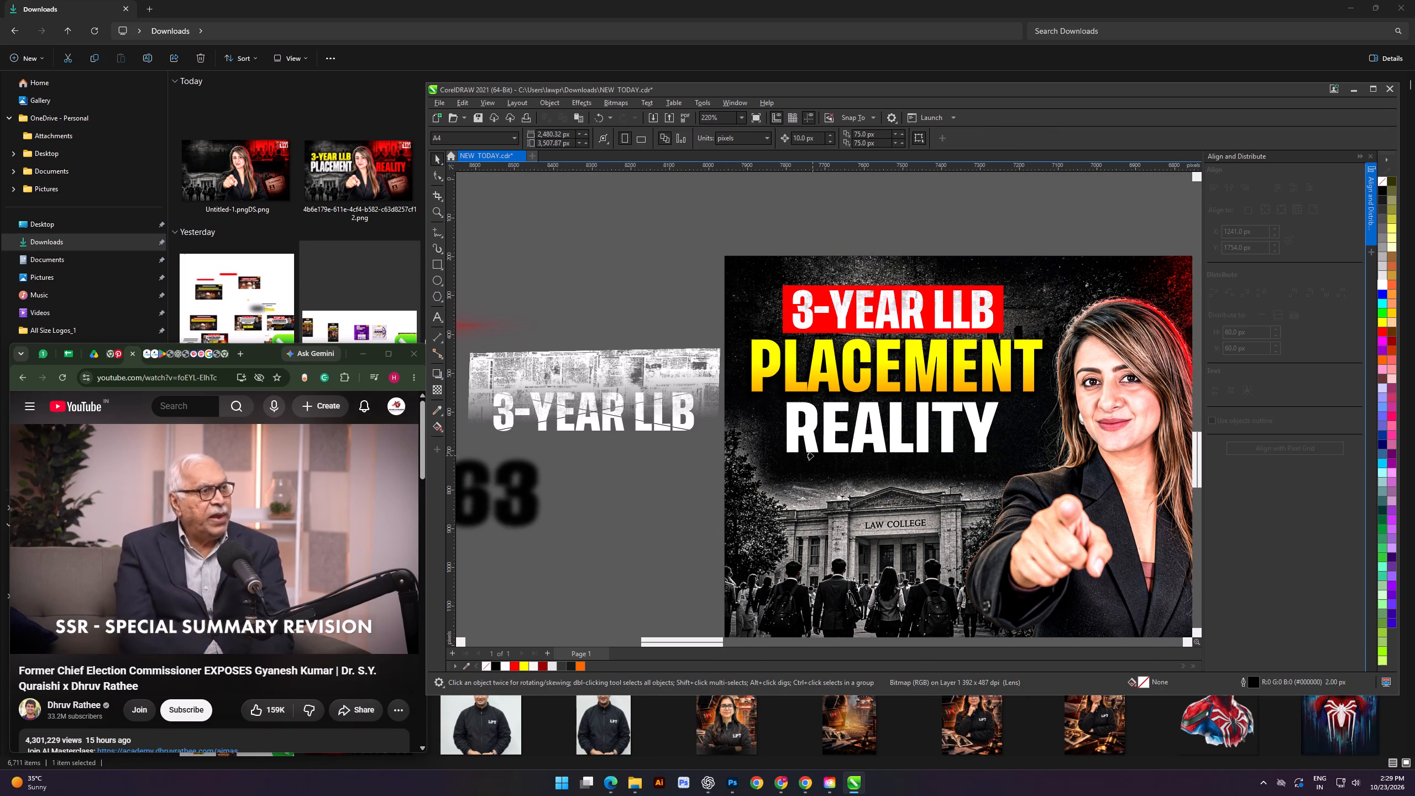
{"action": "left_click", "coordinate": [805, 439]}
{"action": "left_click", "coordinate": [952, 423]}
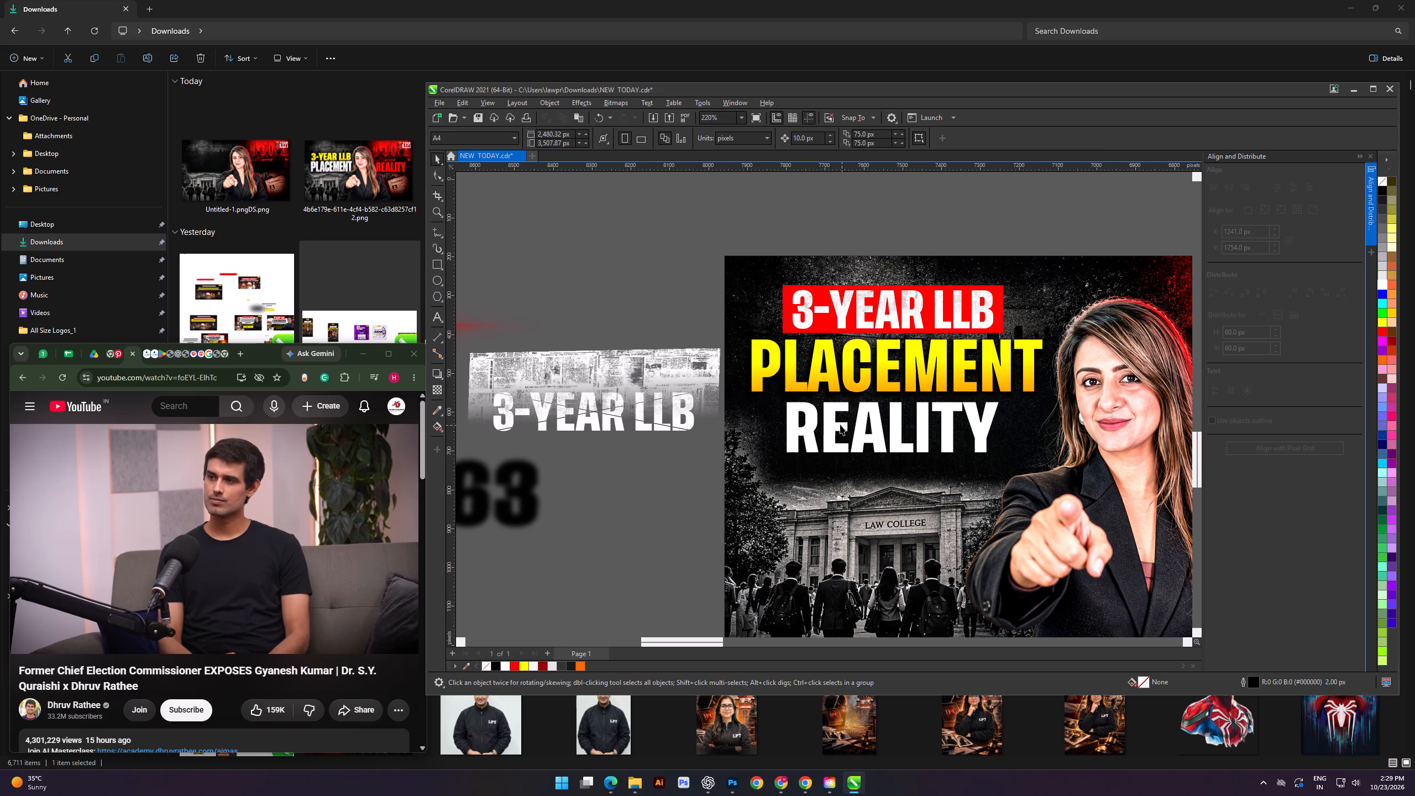
Convert the REALITY text to curves.
{"action": "left_click", "coordinate": [840, 425]}
{"action": "key", "text": "ctrl+q"}
{"action": "left_click", "coordinate": [618, 485]}
PowerClip the extracted grunge texture inside the REALITY text.
{"action": "left_click", "coordinate": [644, 379]}
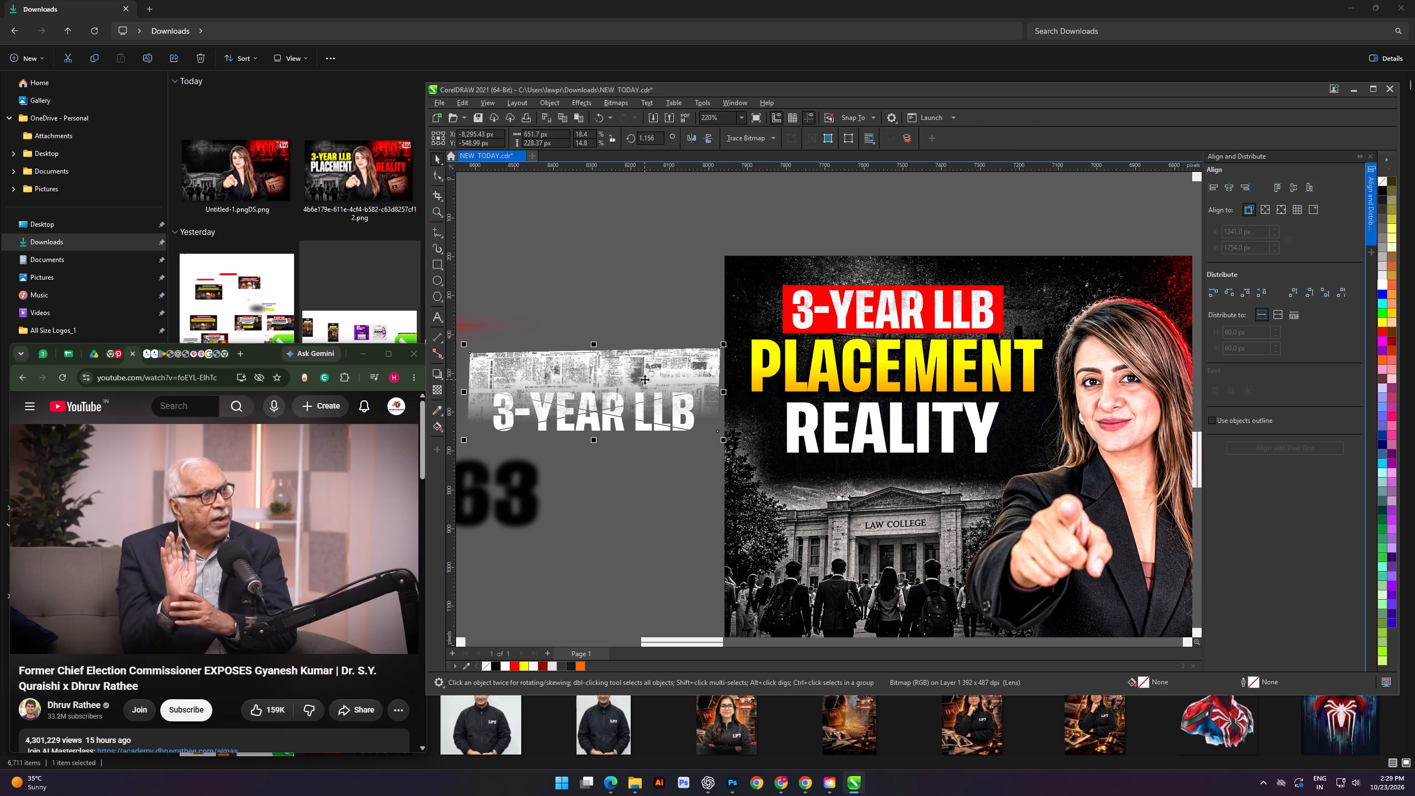
{"action": "key", "text": "d"}
{"action": "left_click", "coordinate": [829, 410]}
{"action": "left_click", "coordinate": [598, 494]}
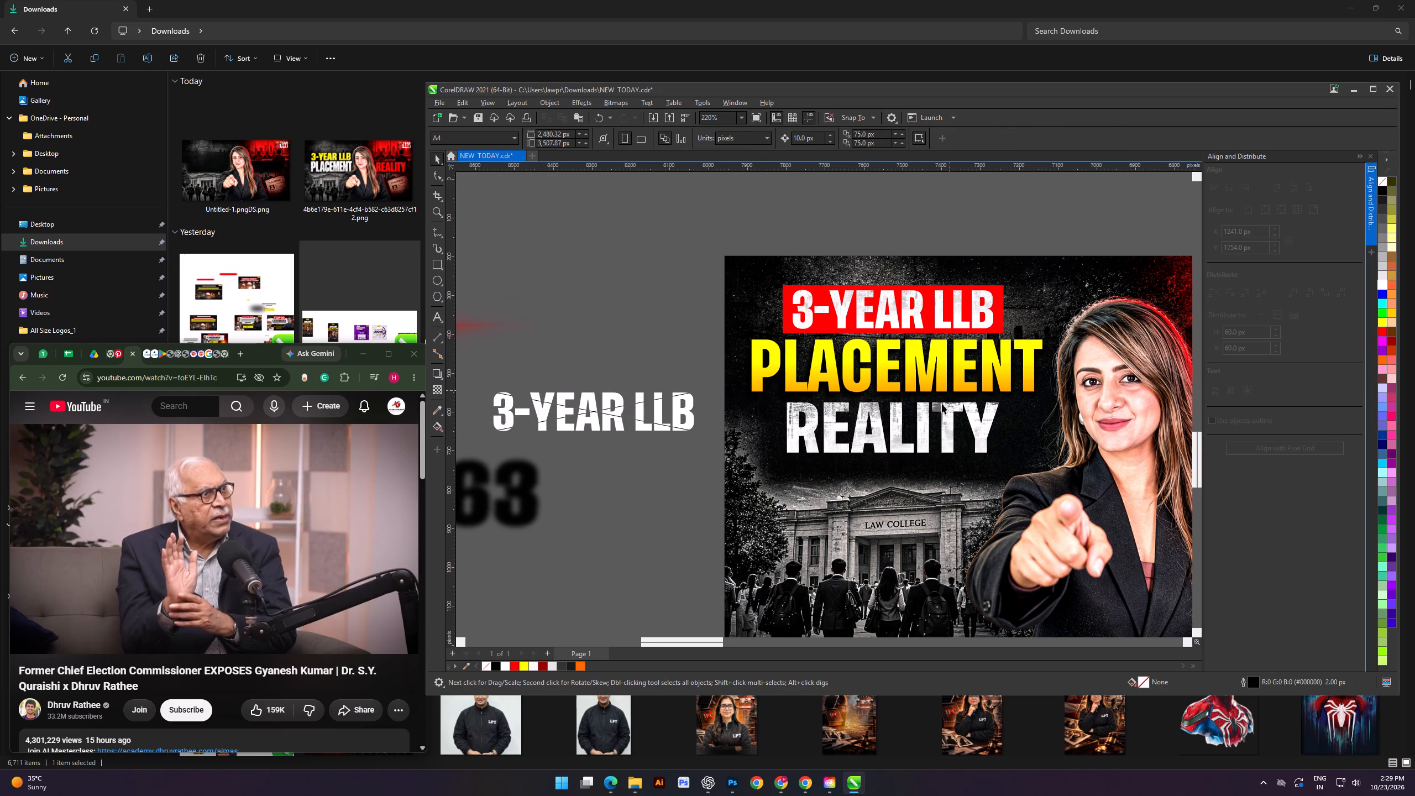
Edit REALITY's PowerClip contents, flattening the grunge texture to about 112 px high and placing it over the tops of the letters.
{"action": "scroll", "coordinate": [929, 428], "scroll_direction": "up", "scroll_amount": 3}
{"action": "left_click", "coordinate": [920, 411]}
{"action": "right_click", "coordinate": [920, 411]}
{"action": "left_click", "coordinate": [963, 430]}
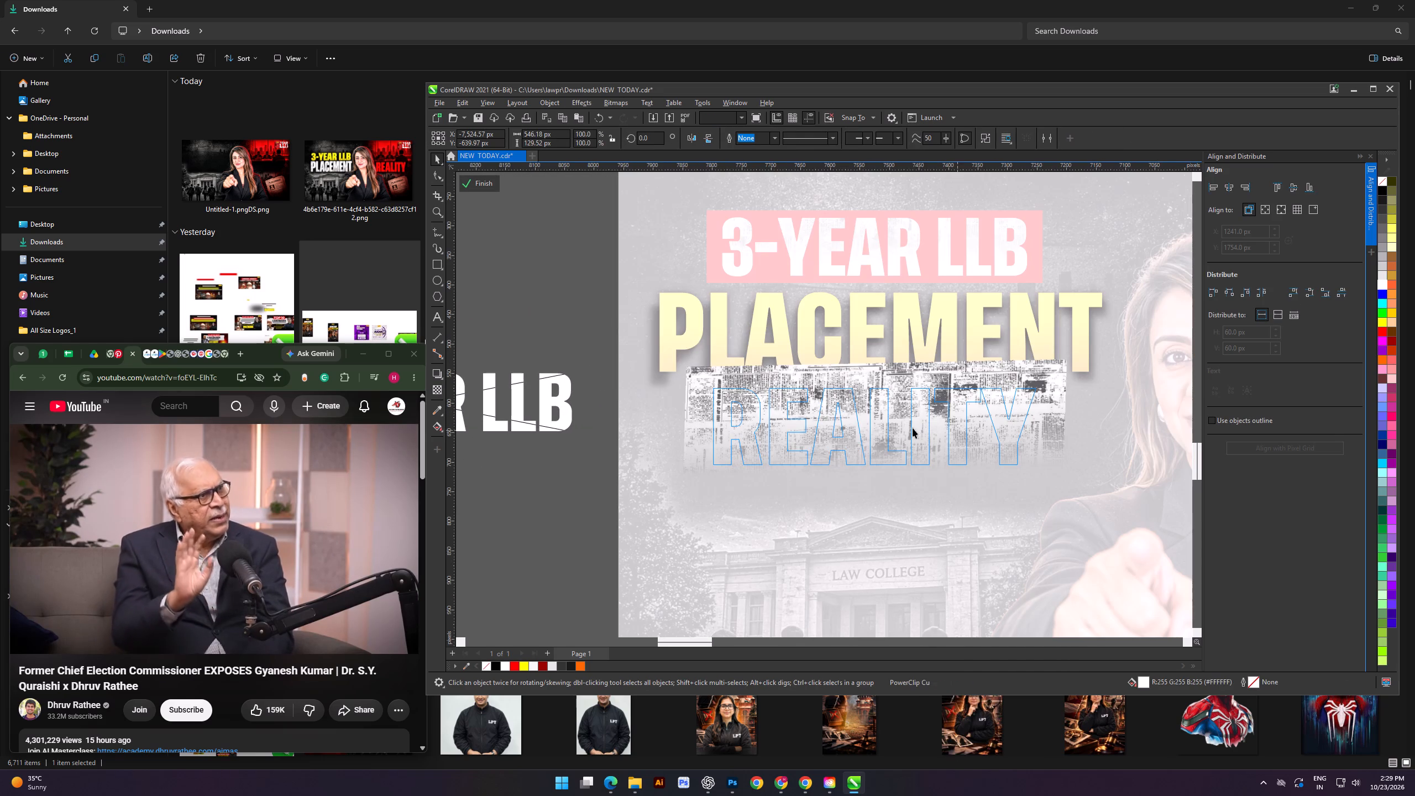
{"action": "left_click_drag", "start_coordinate": [877, 395], "coordinate": [877, 344]}
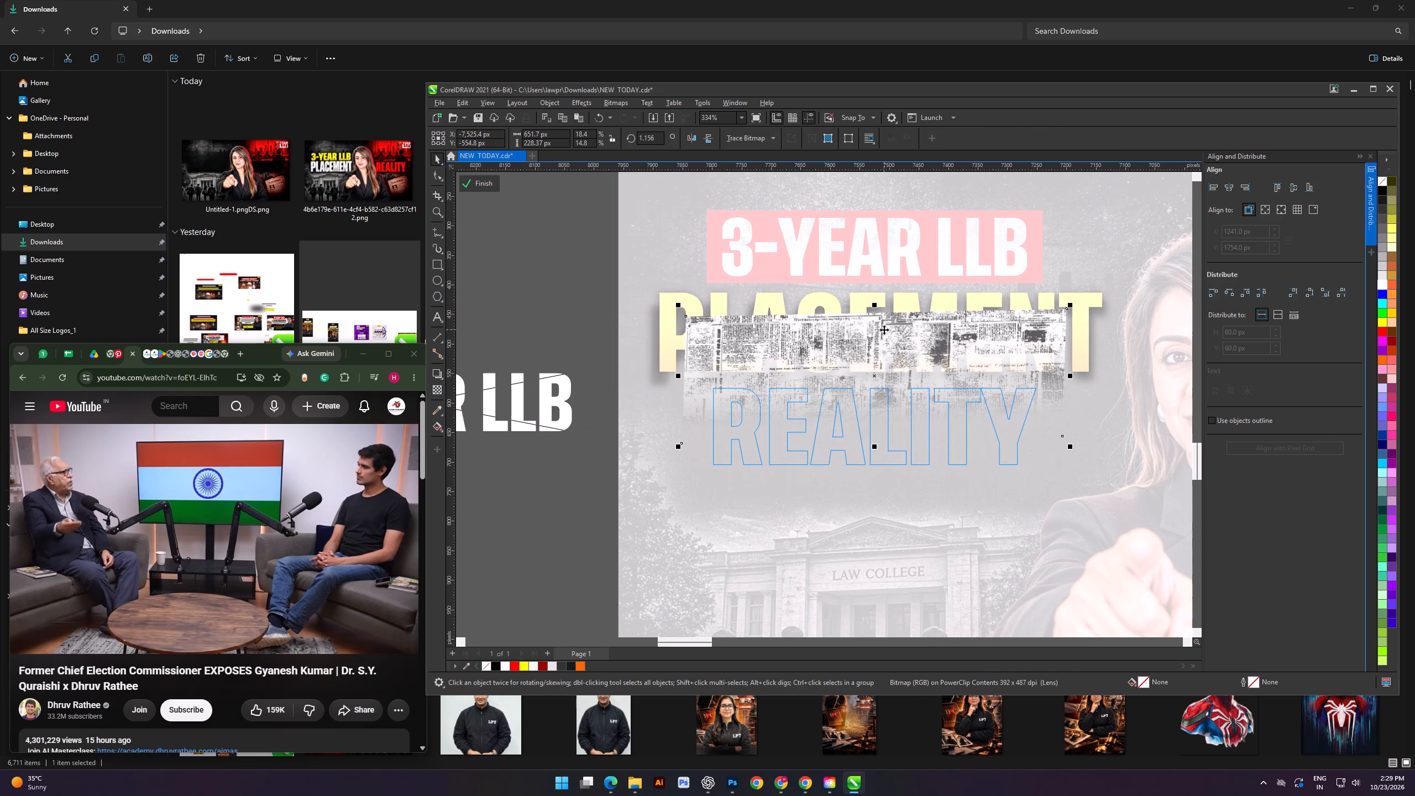
{"action": "left_click_drag", "start_coordinate": [874, 306], "coordinate": [878, 343], "text": "shift"}
{"action": "left_click_drag", "start_coordinate": [885, 368], "coordinate": [891, 393]}
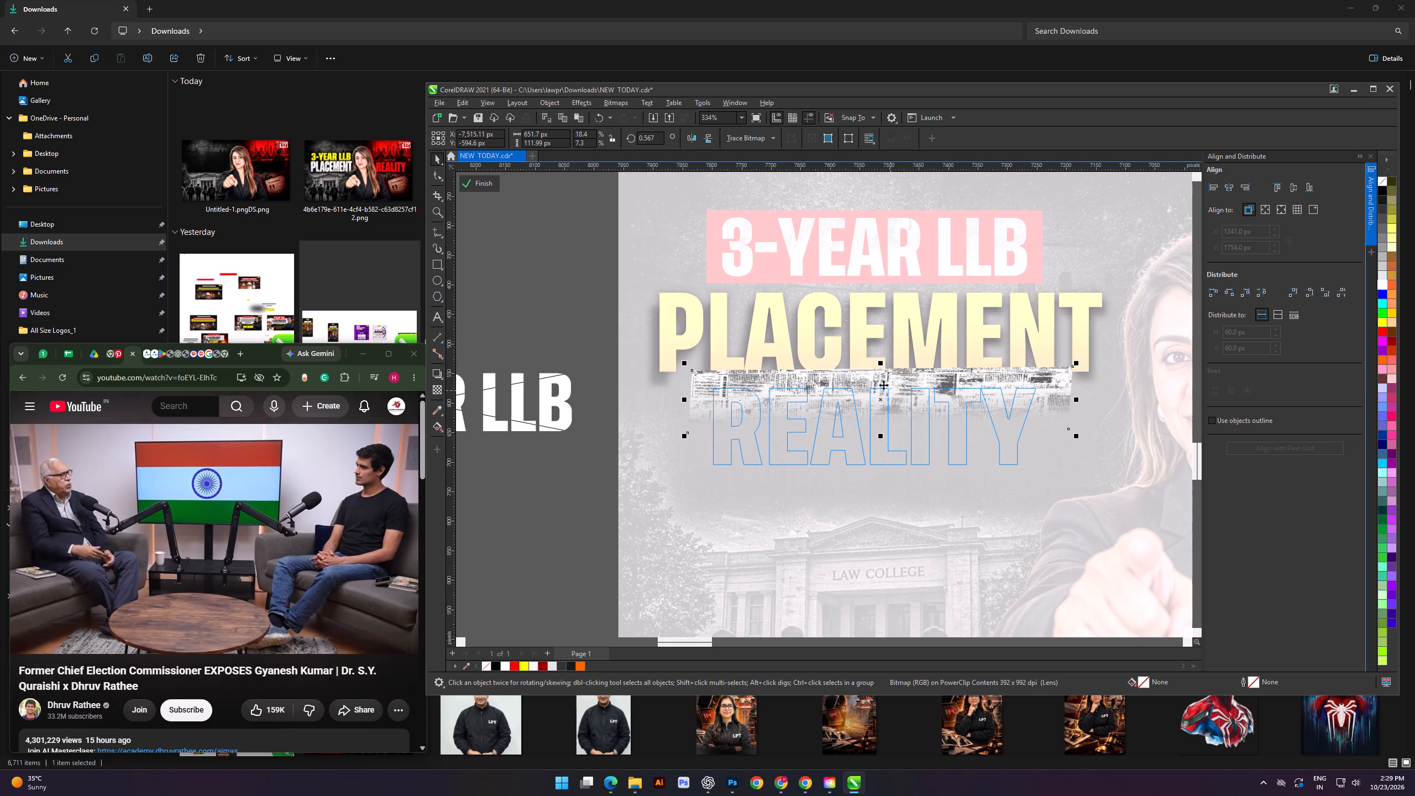
{"action": "left_click", "coordinate": [478, 181]}
{"action": "left_click", "coordinate": [547, 309]}
Check how the grunge texture on REALITY looks against the rest of the thumbnail.
{"action": "scroll", "coordinate": [709, 366], "scroll_direction": "down", "scroll_amount": 2}
{"action": "left_click", "coordinate": [532, 482]}
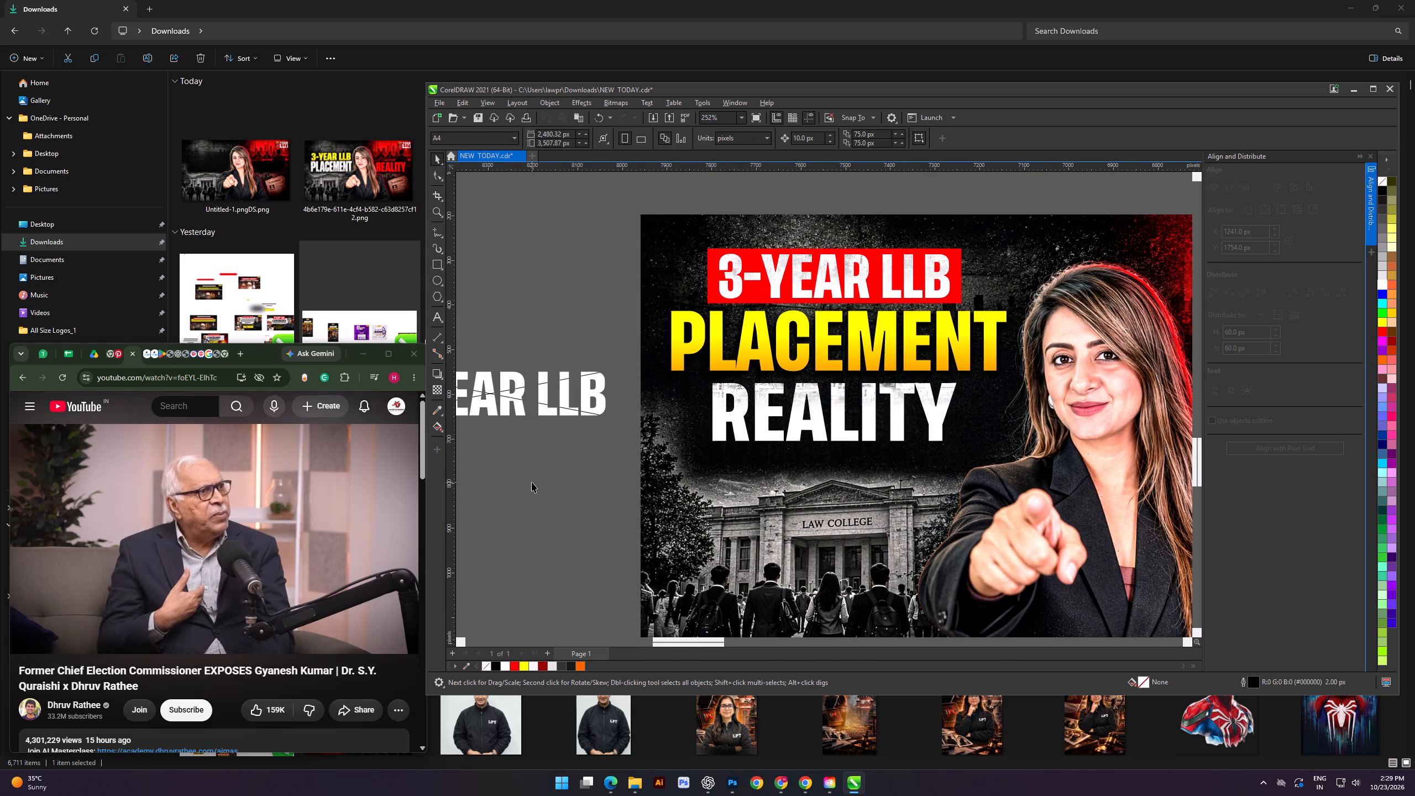
{"action": "scroll", "coordinate": [787, 413], "scroll_direction": "up", "scroll_amount": 1, "text": "shift"}
{"action": "scroll", "coordinate": [787, 413], "scroll_direction": "down", "scroll_amount": 4, "text": "shift"}
{"action": "scroll", "coordinate": [788, 413], "scroll_direction": "down", "scroll_amount": 2, "text": "alt"}
{"action": "scroll", "coordinate": [788, 413], "scroll_direction": "up", "scroll_amount": 1, "text": "alt"}
{"action": "scroll", "coordinate": [767, 413], "scroll_direction": "down", "scroll_amount": 4}
{"action": "scroll", "coordinate": [764, 413], "scroll_direction": "up", "scroll_amount": 3, "text": "shift"}
{"action": "left_click", "coordinate": [614, 460]}
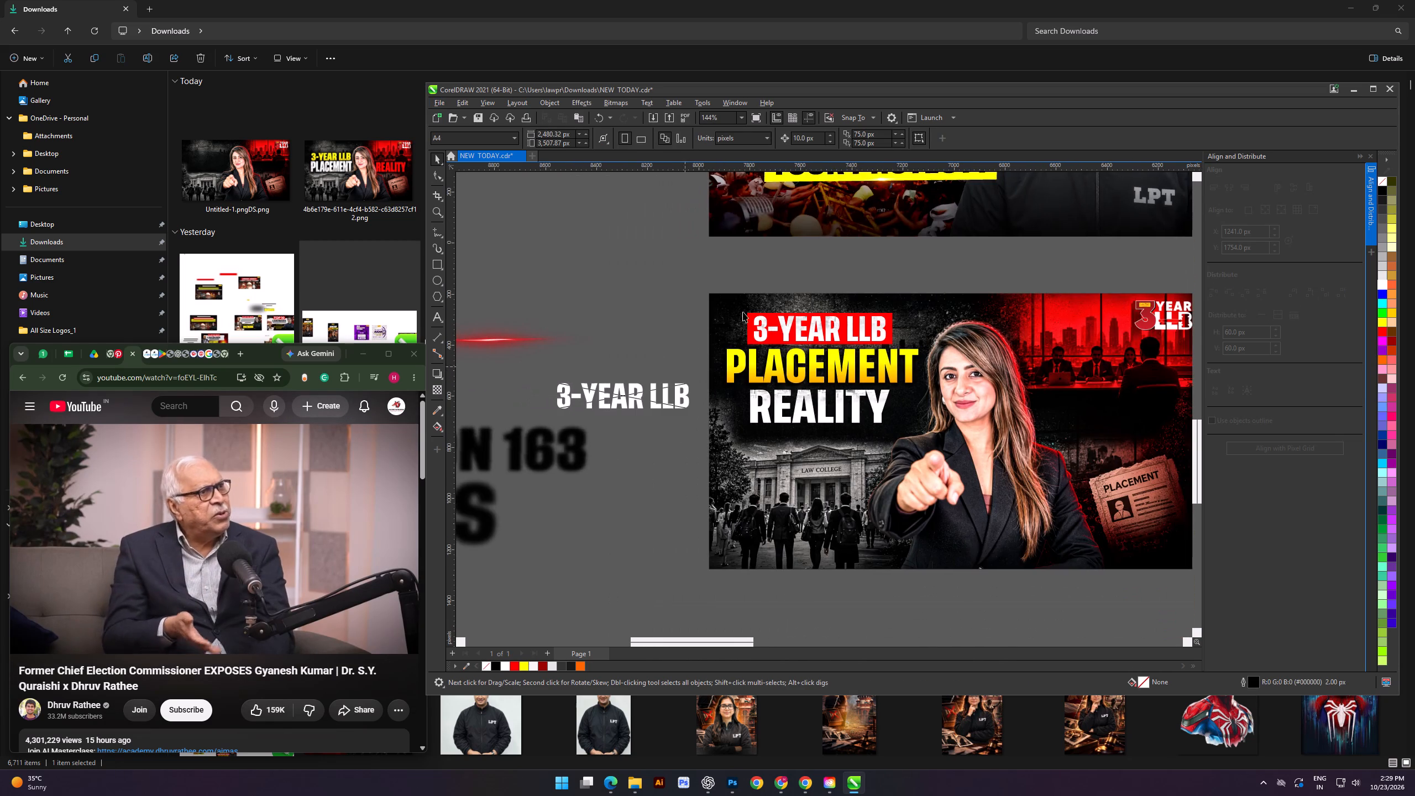
Draw an ellipse about 753 by 369 px over the 3-YEAR LLB and PLACEMENT heading lines.
{"action": "scroll", "coordinate": [854, 237], "scroll_direction": "up", "scroll_amount": 4}
{"action": "left_click", "coordinate": [435, 277]}
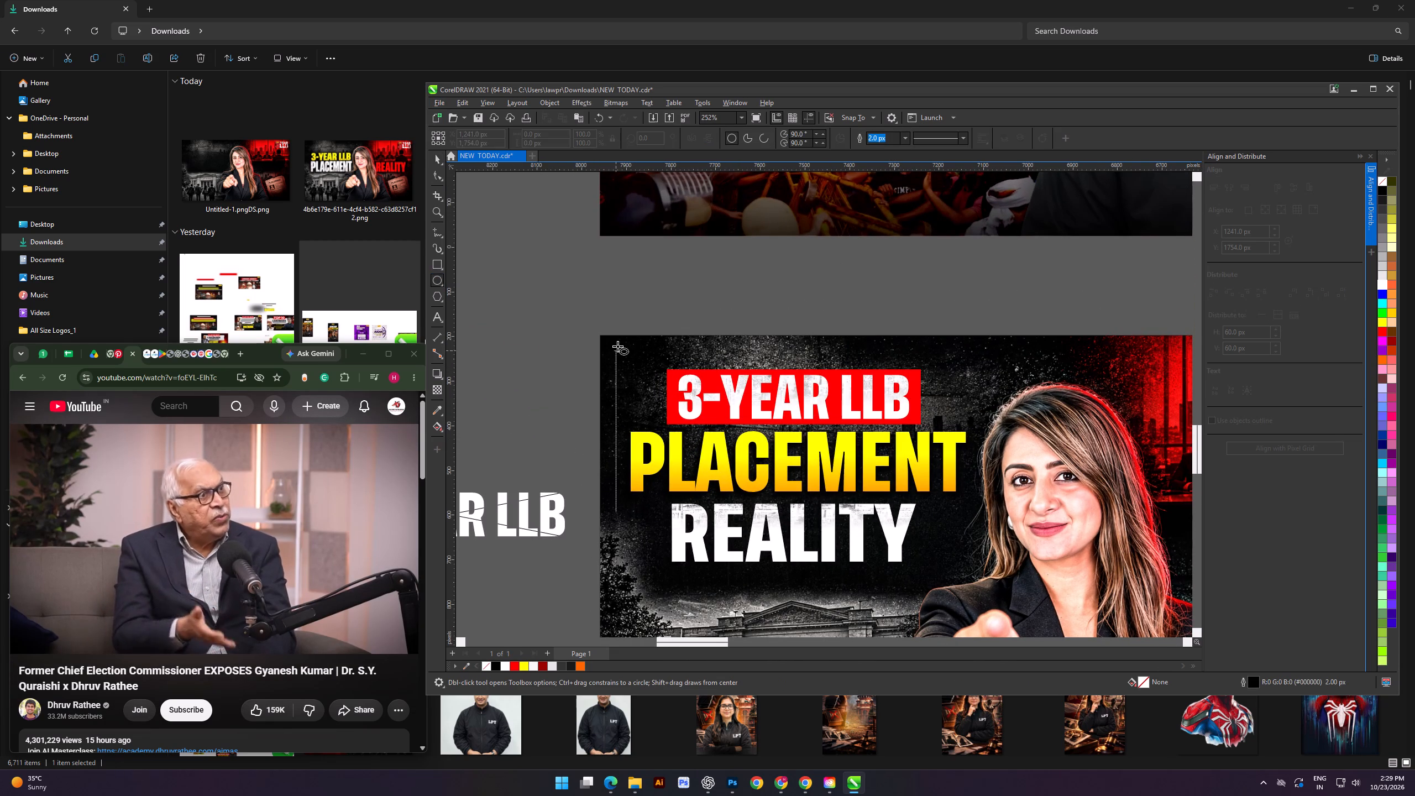
{"action": "left_click_drag", "start_coordinate": [606, 344], "coordinate": [961, 509]}
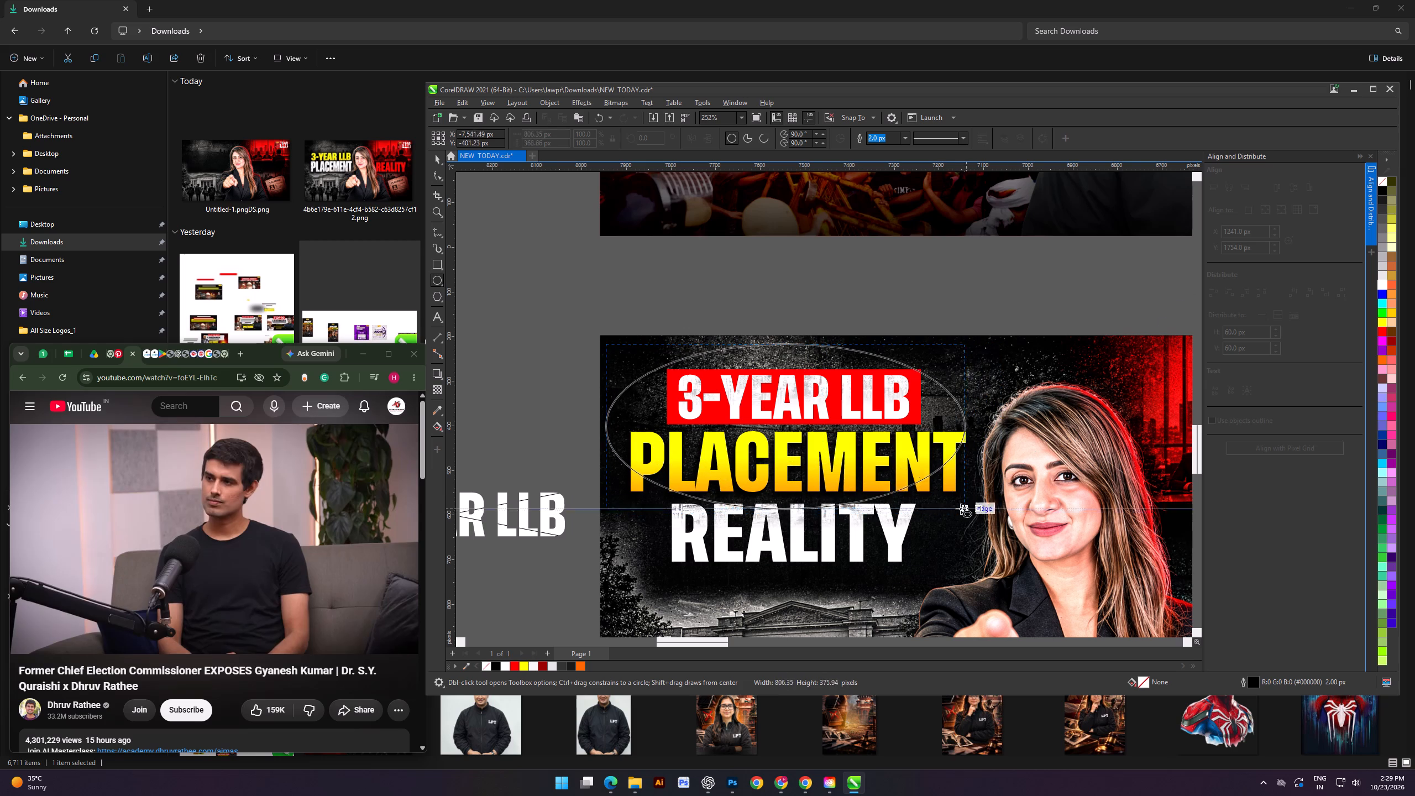
{"action": "left_click_drag", "start_coordinate": [961, 509], "coordinate": [942, 510]}
Fill the ellipse with black and remove its outline.
{"action": "left_click", "coordinate": [1382, 190]}
{"action": "right_click", "coordinate": [1382, 184]}
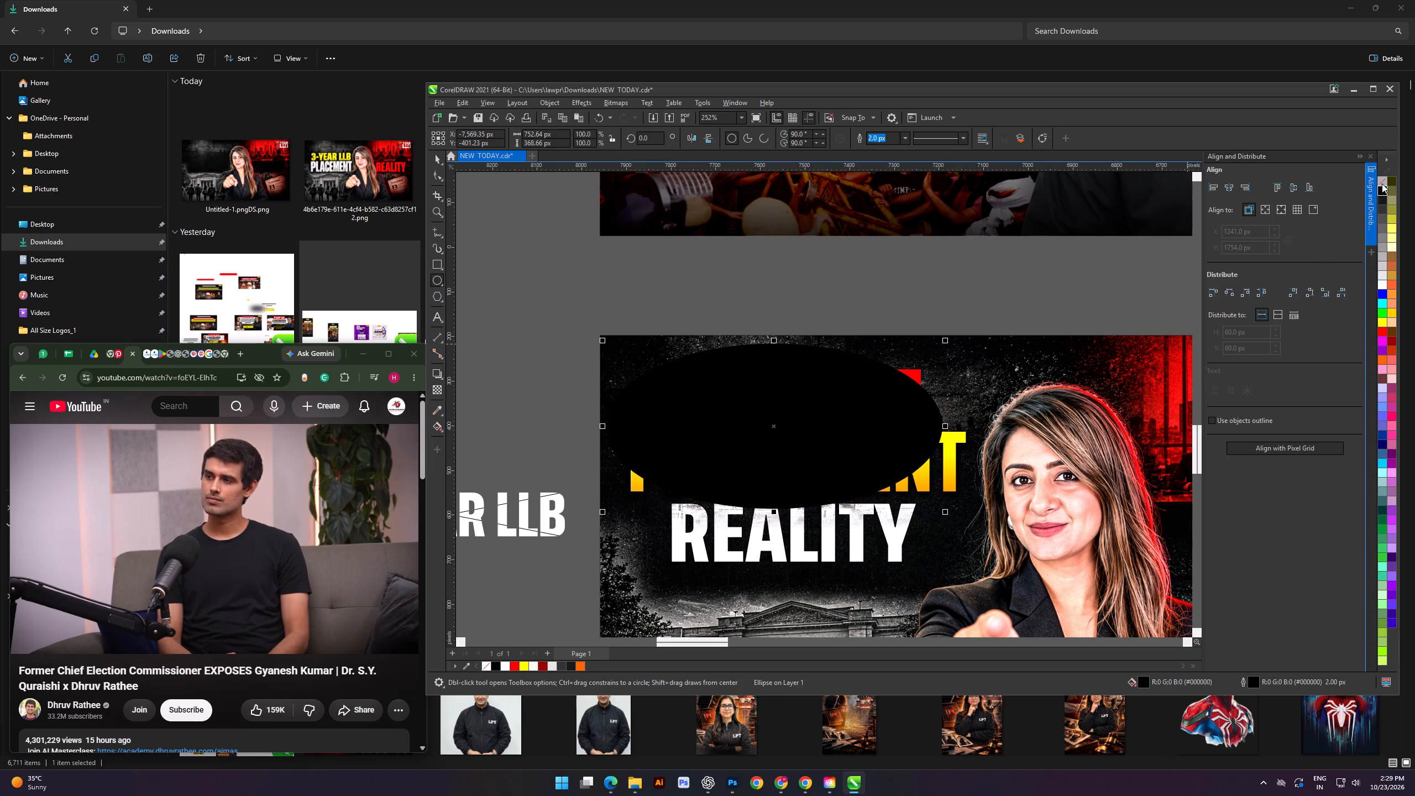
{"action": "left_click", "coordinate": [1338, 201]}
{"action": "key", "text": "ctrl+z"}
{"action": "left_click", "coordinate": [1382, 186]}
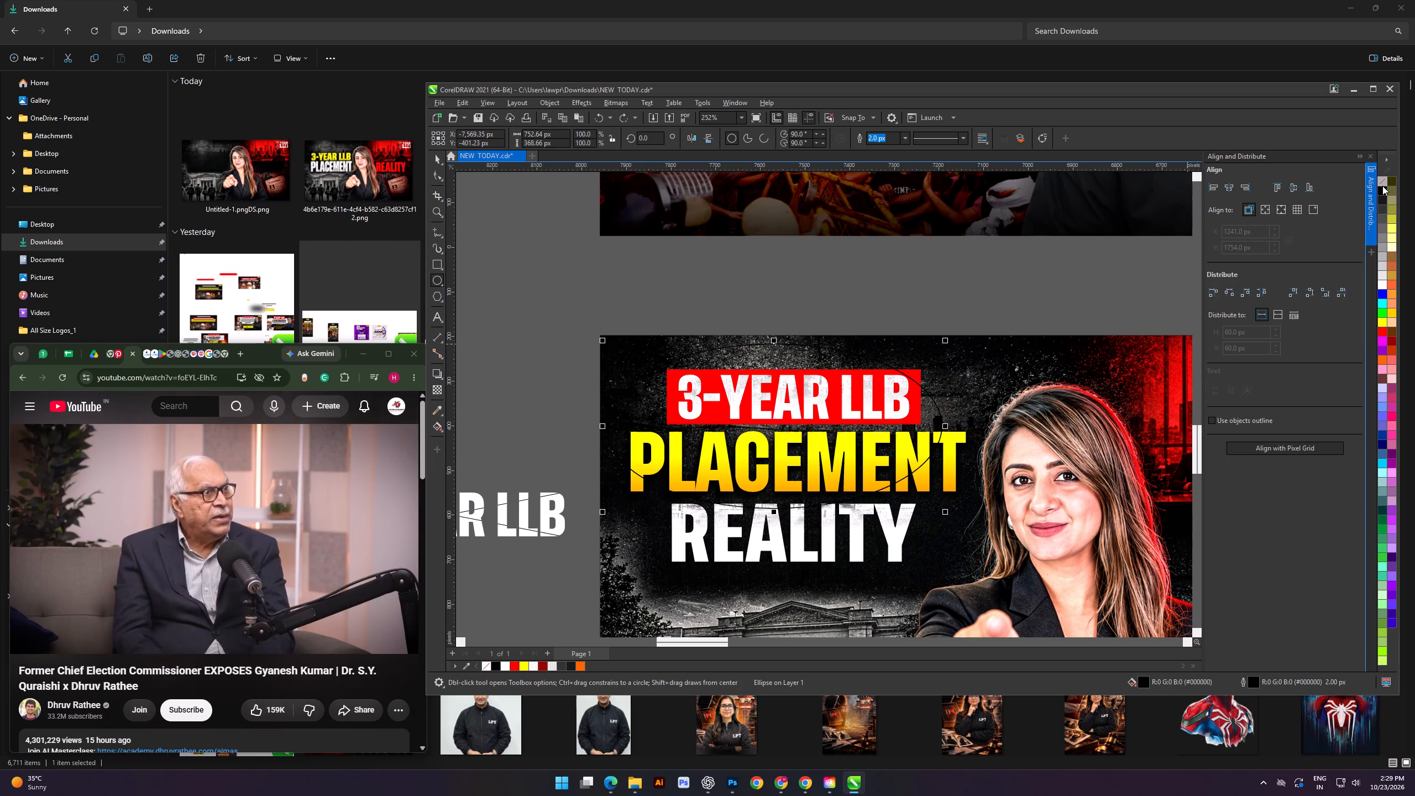
{"action": "left_click", "coordinate": [1380, 190]}
{"action": "right_click", "coordinate": [1379, 175]}
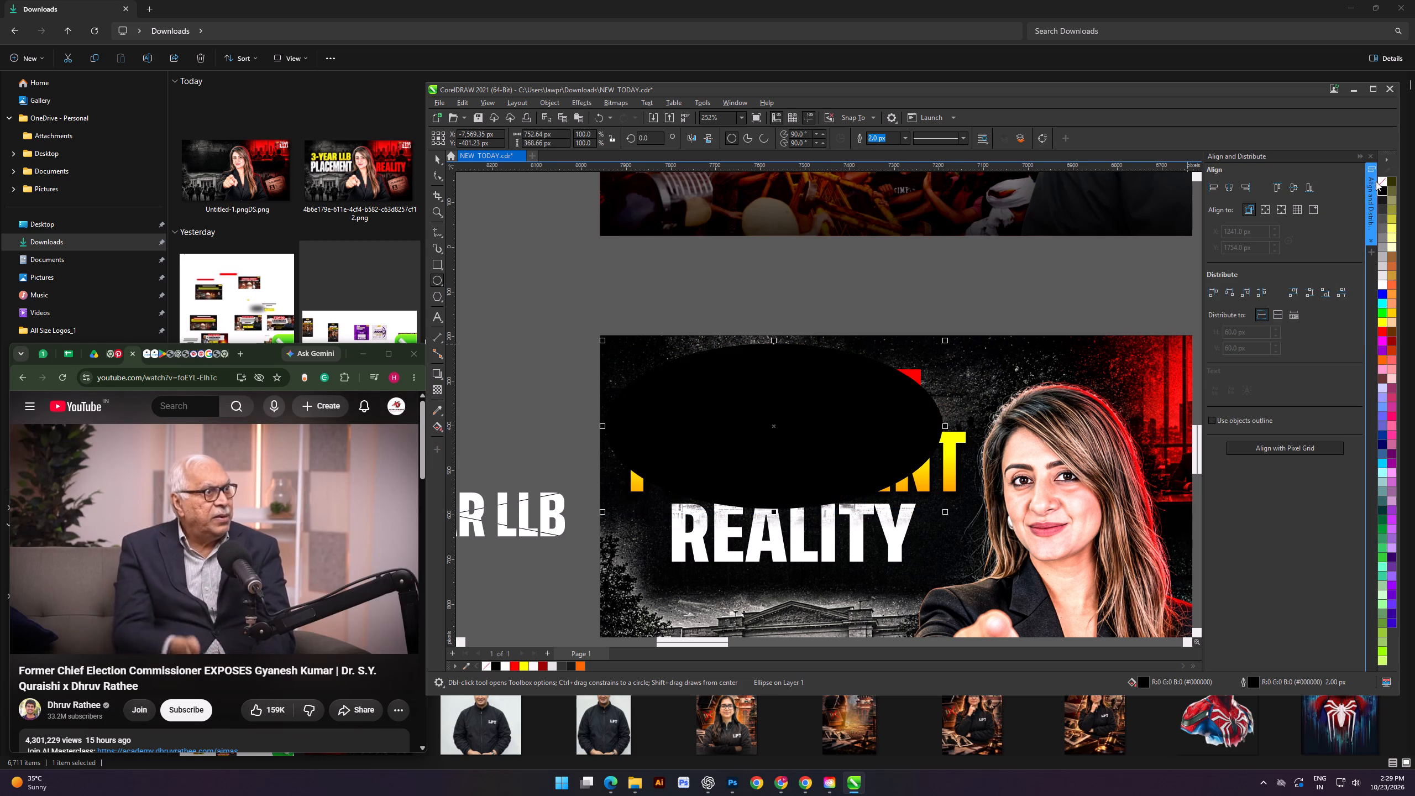
{"action": "right_click", "coordinate": [1383, 181]}
{"action": "left_click", "coordinate": [1348, 190]}
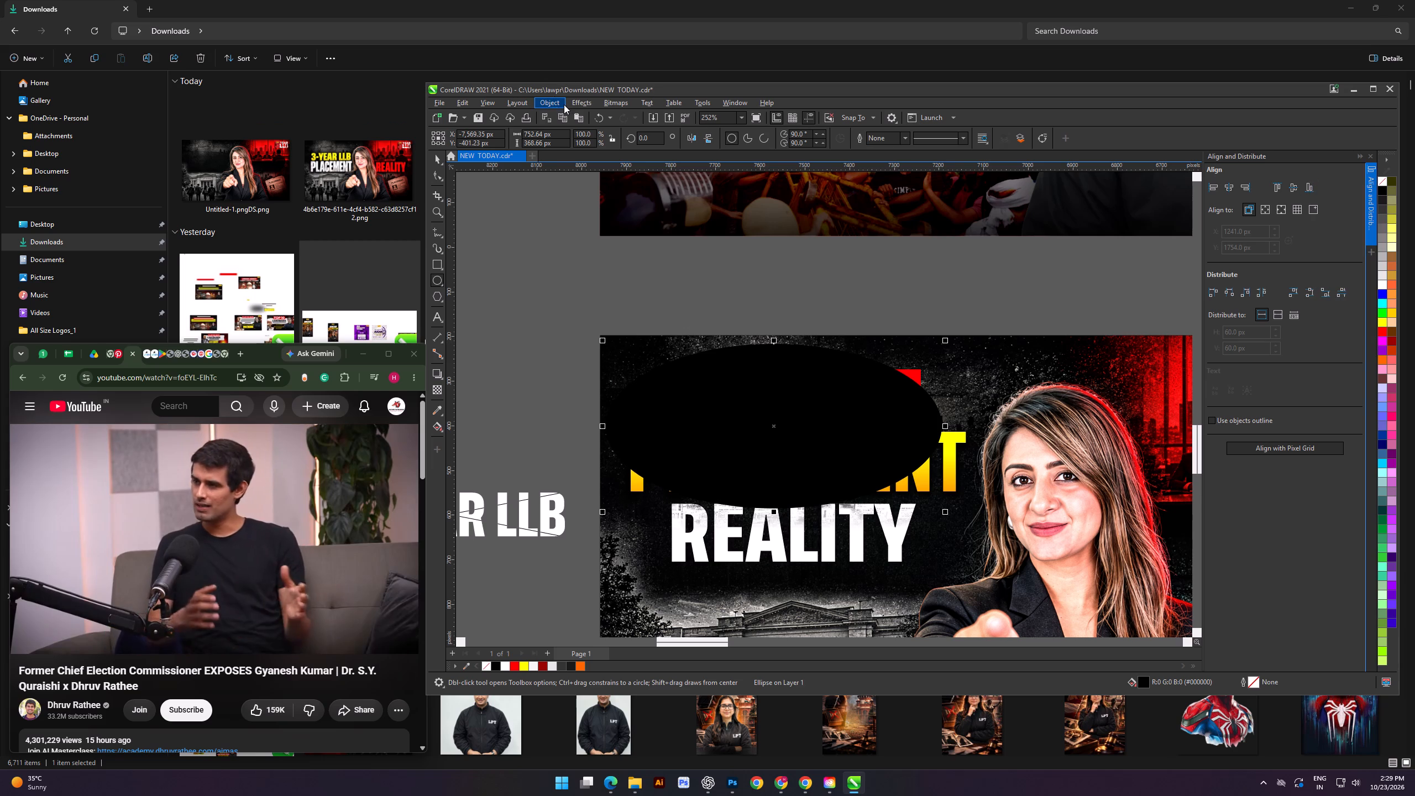
Apply a wide Gaussian blur to the black ellipse.
{"action": "left_click", "coordinate": [581, 99]}
{"action": "left_click", "coordinate": [609, 166]}
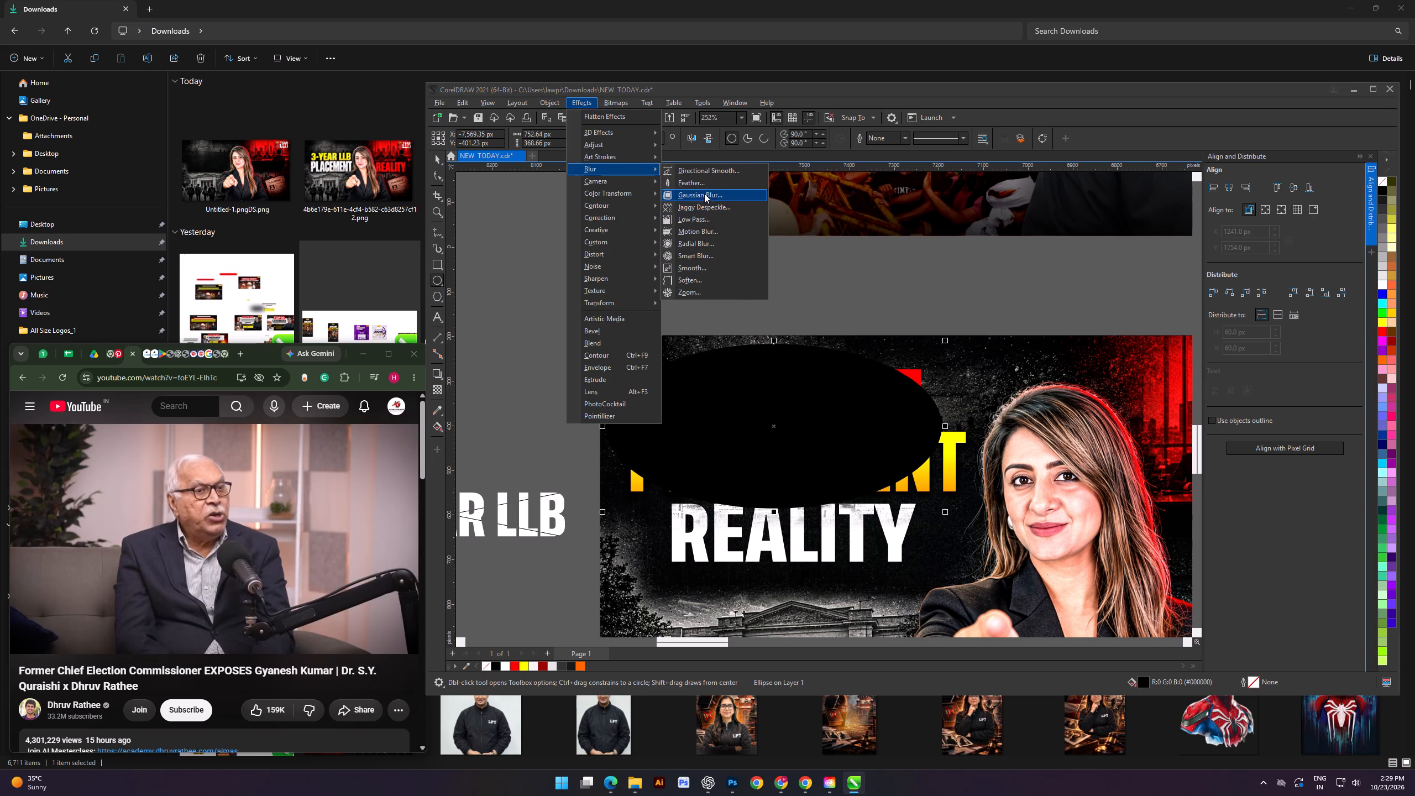
{"action": "left_click", "coordinate": [704, 192]}
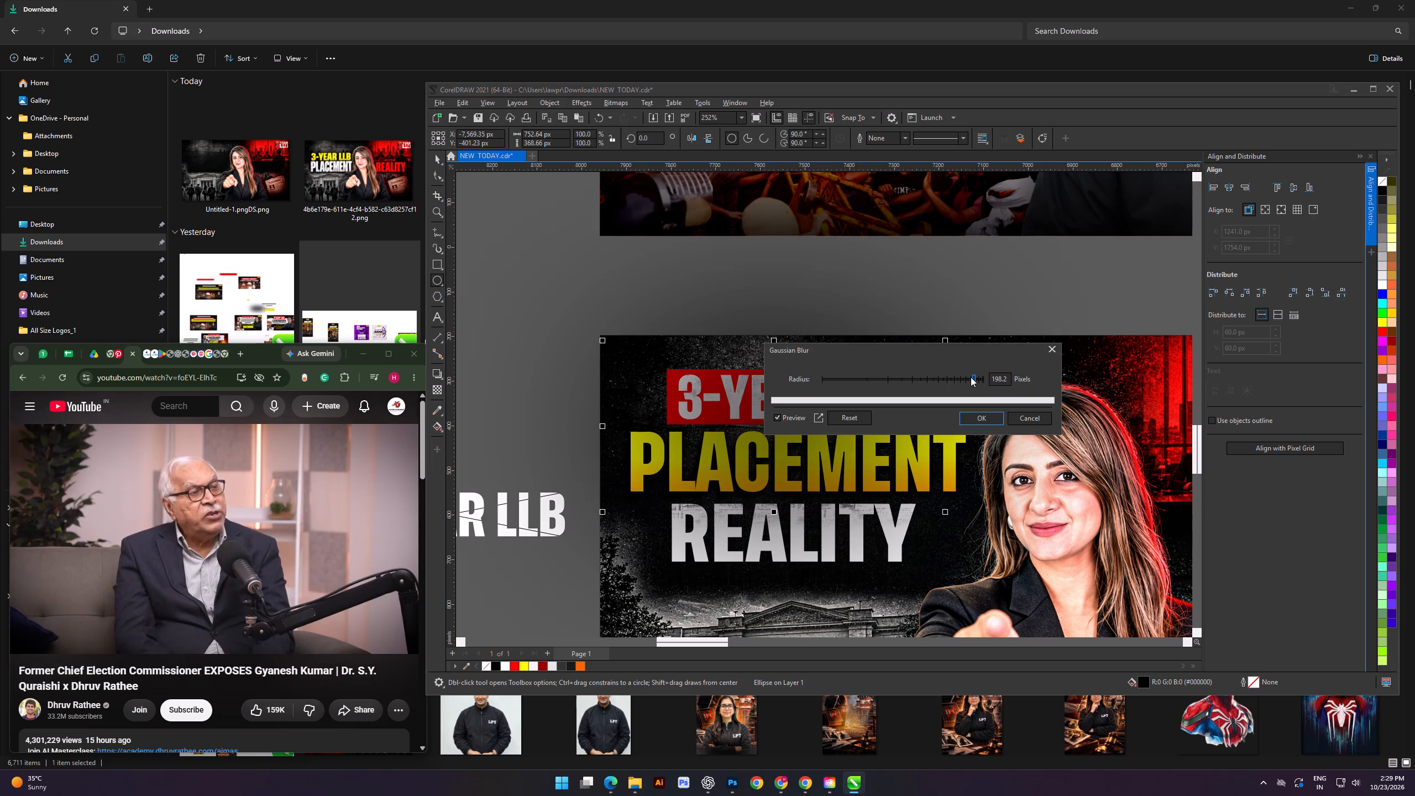
{"action": "left_click", "coordinate": [966, 377]}
{"action": "left_click", "coordinate": [982, 417]}
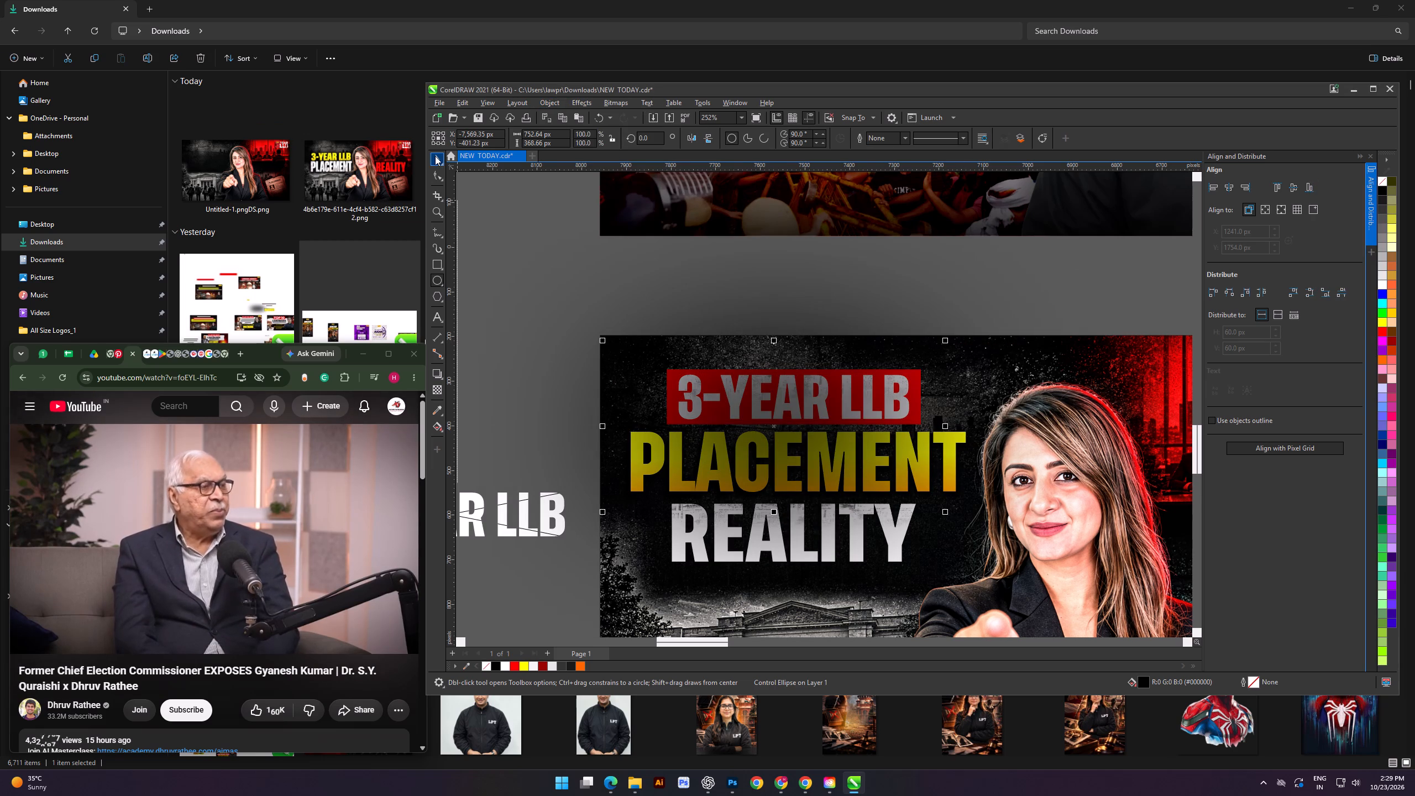
Narrow the blurred ellipse to about 617 px wide and PowerClip it inside the thumbnail background.
{"action": "left_click", "coordinate": [435, 156]}
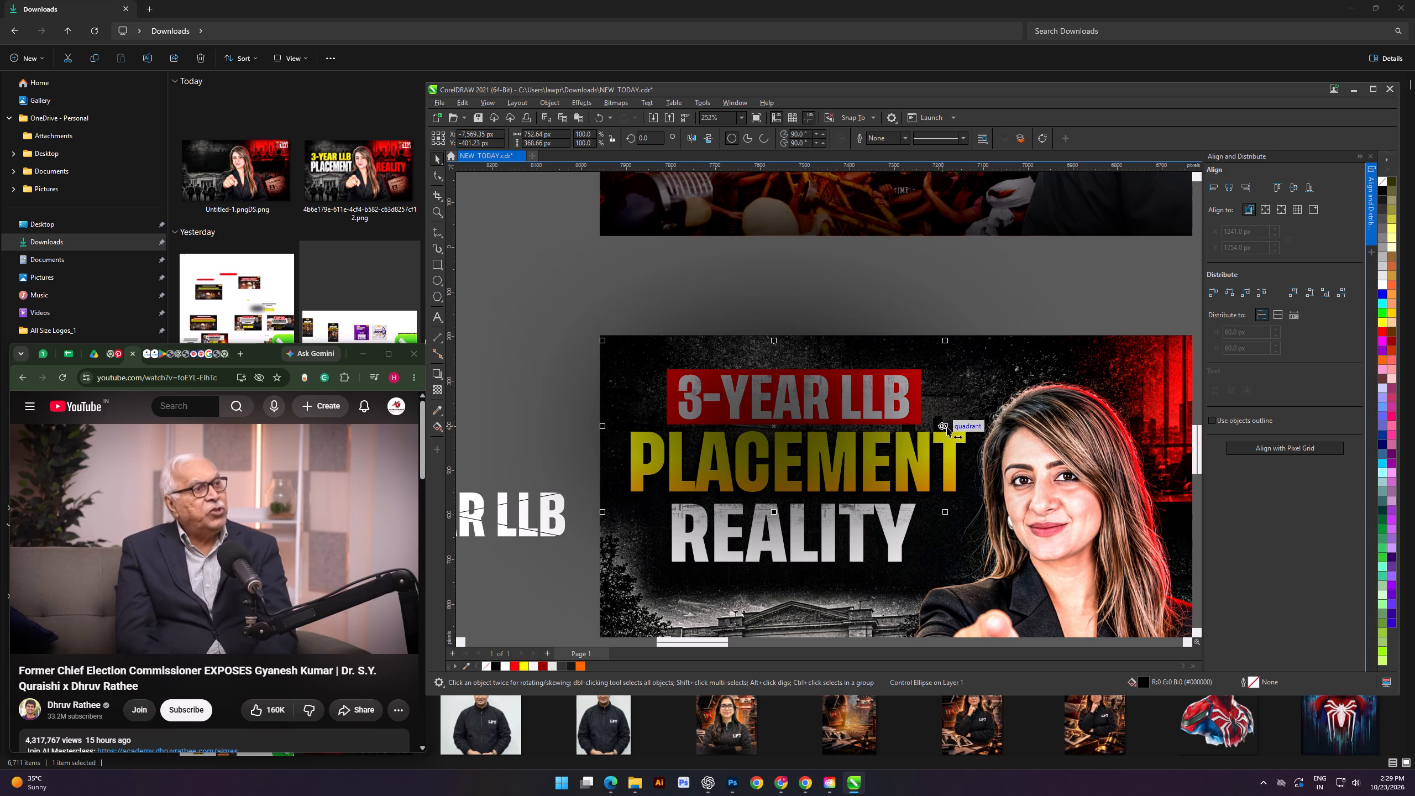
{"action": "left_click_drag", "start_coordinate": [947, 427], "coordinate": [916, 432], "text": "shift"}
{"action": "key", "text": "d"}
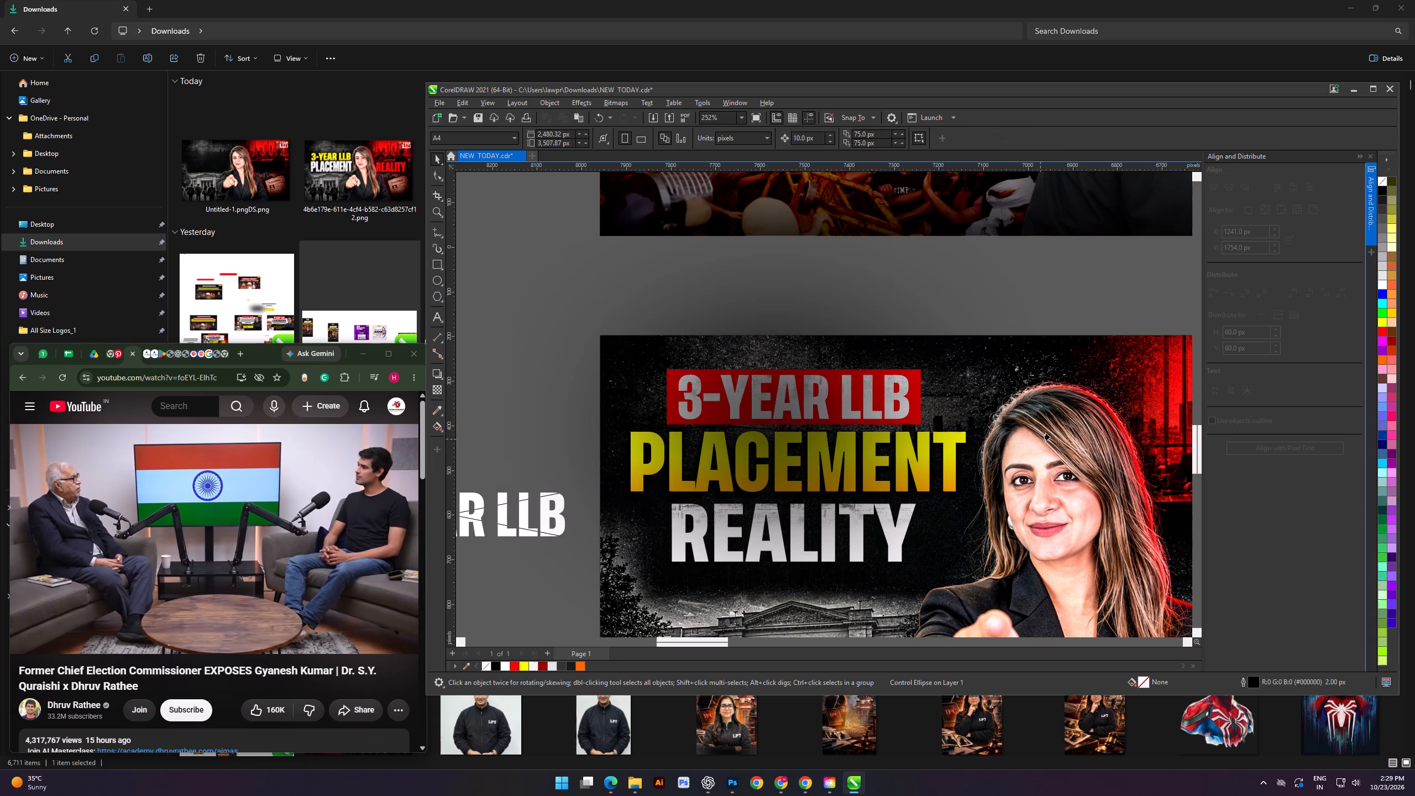
{"action": "left_click", "coordinate": [1052, 433]}
{"action": "left_click", "coordinate": [1026, 303]}
Duplicate the blurred ellipse twice inside the background's PowerClip and move the last copy back over the heading area.
{"action": "left_click_drag", "start_coordinate": [525, 377], "coordinate": [536, 380]}
{"action": "double_click", "coordinate": [656, 376]}
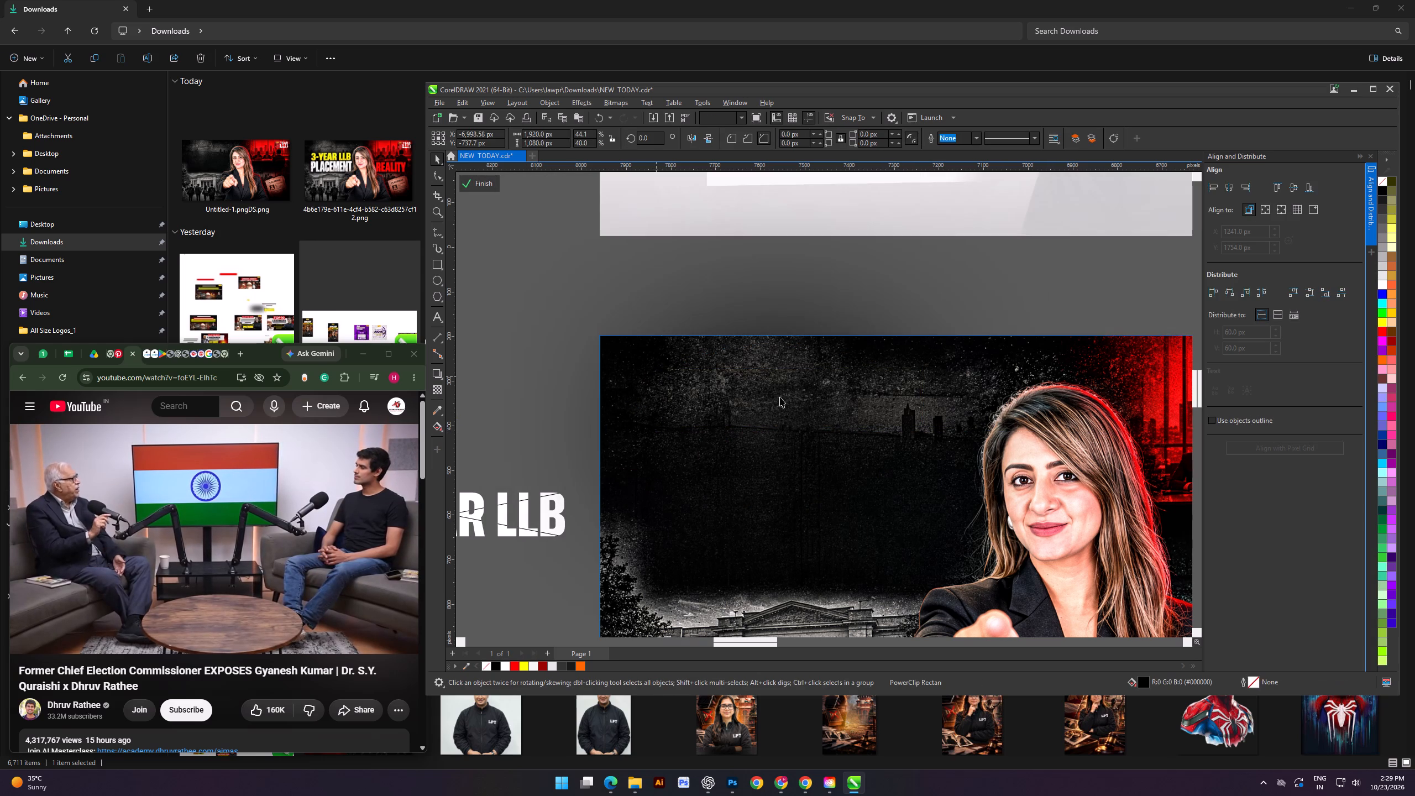
{"action": "left_click", "coordinate": [782, 400]}
{"action": "key", "text": "ctrl+d"}
{"action": "key", "text": "ctrl+d"}
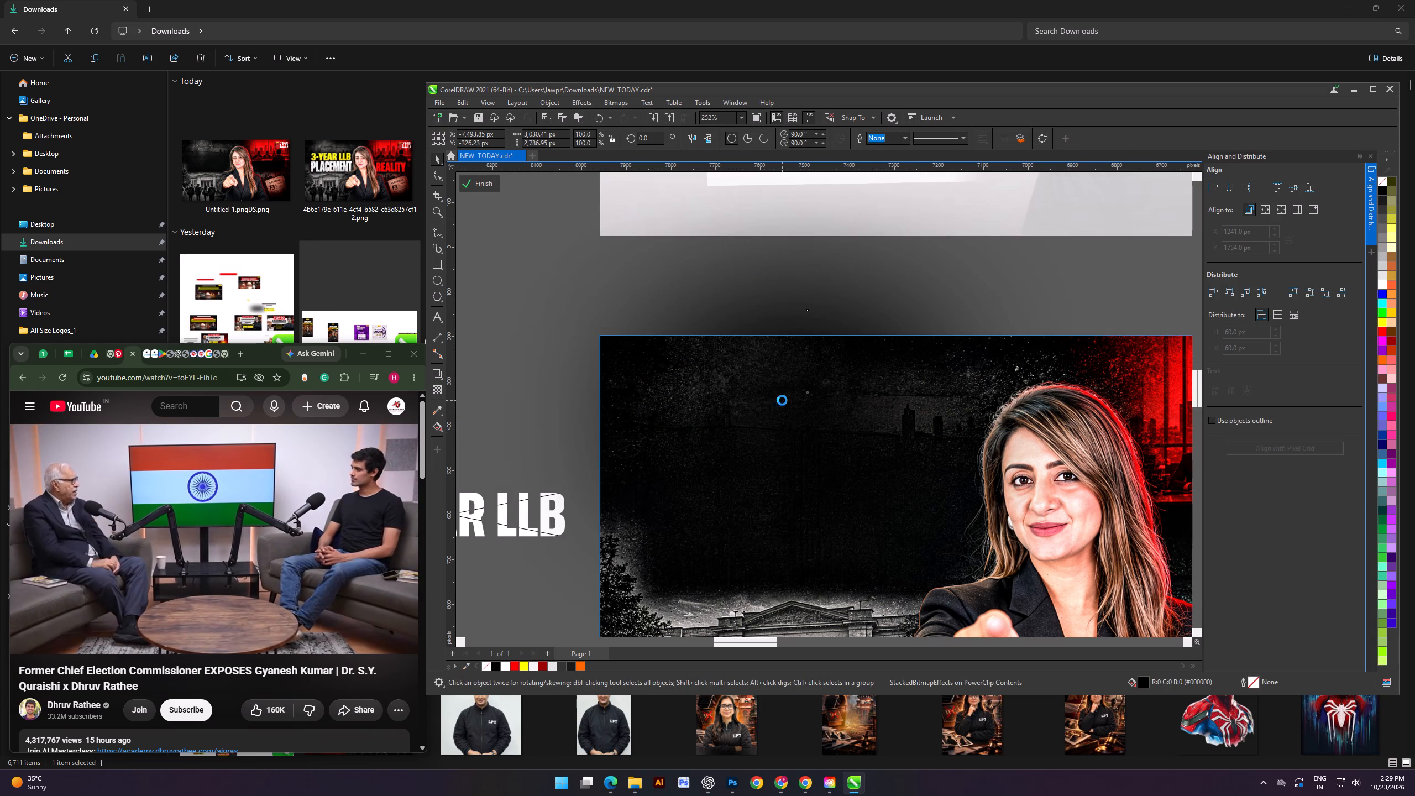
{"action": "left_click_drag", "start_coordinate": [836, 380], "coordinate": [765, 420]}
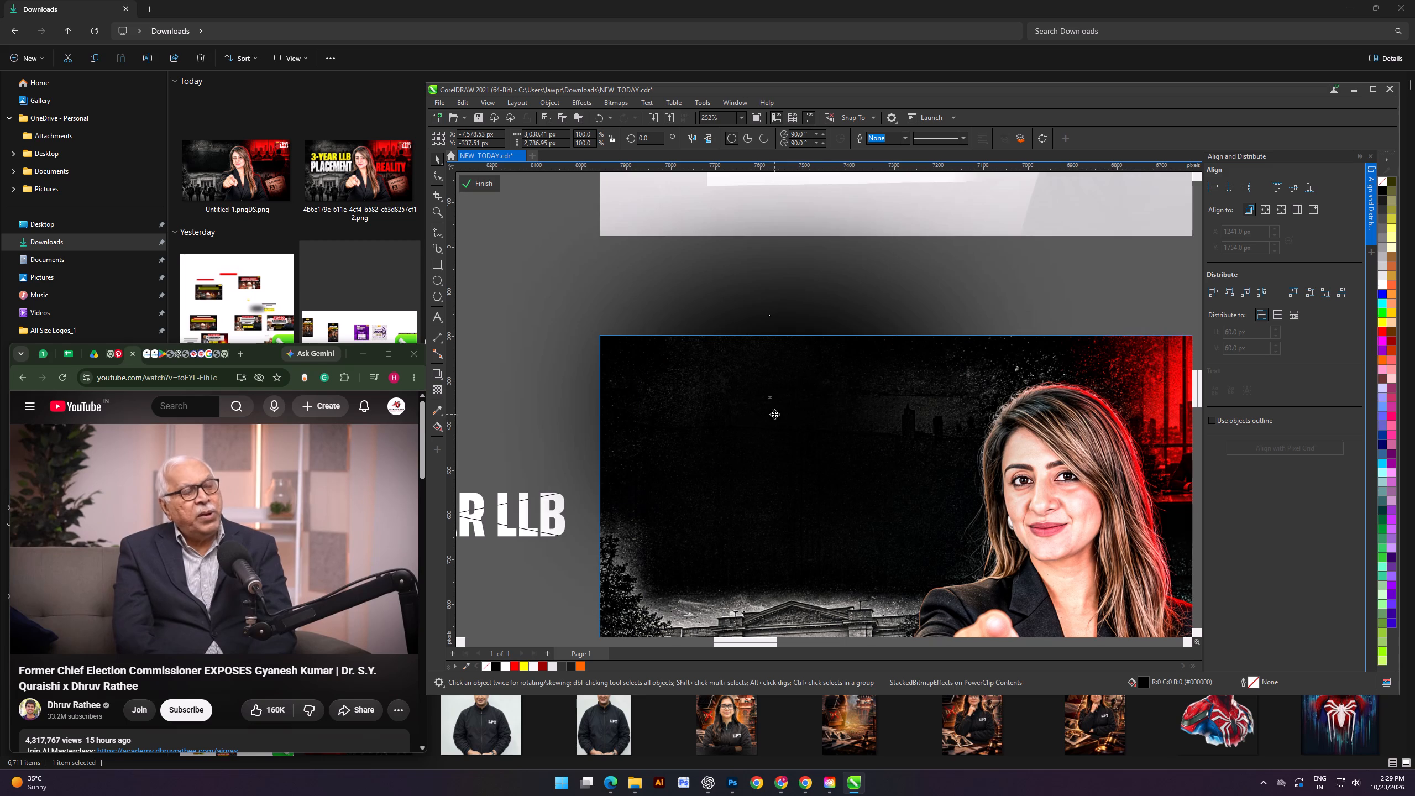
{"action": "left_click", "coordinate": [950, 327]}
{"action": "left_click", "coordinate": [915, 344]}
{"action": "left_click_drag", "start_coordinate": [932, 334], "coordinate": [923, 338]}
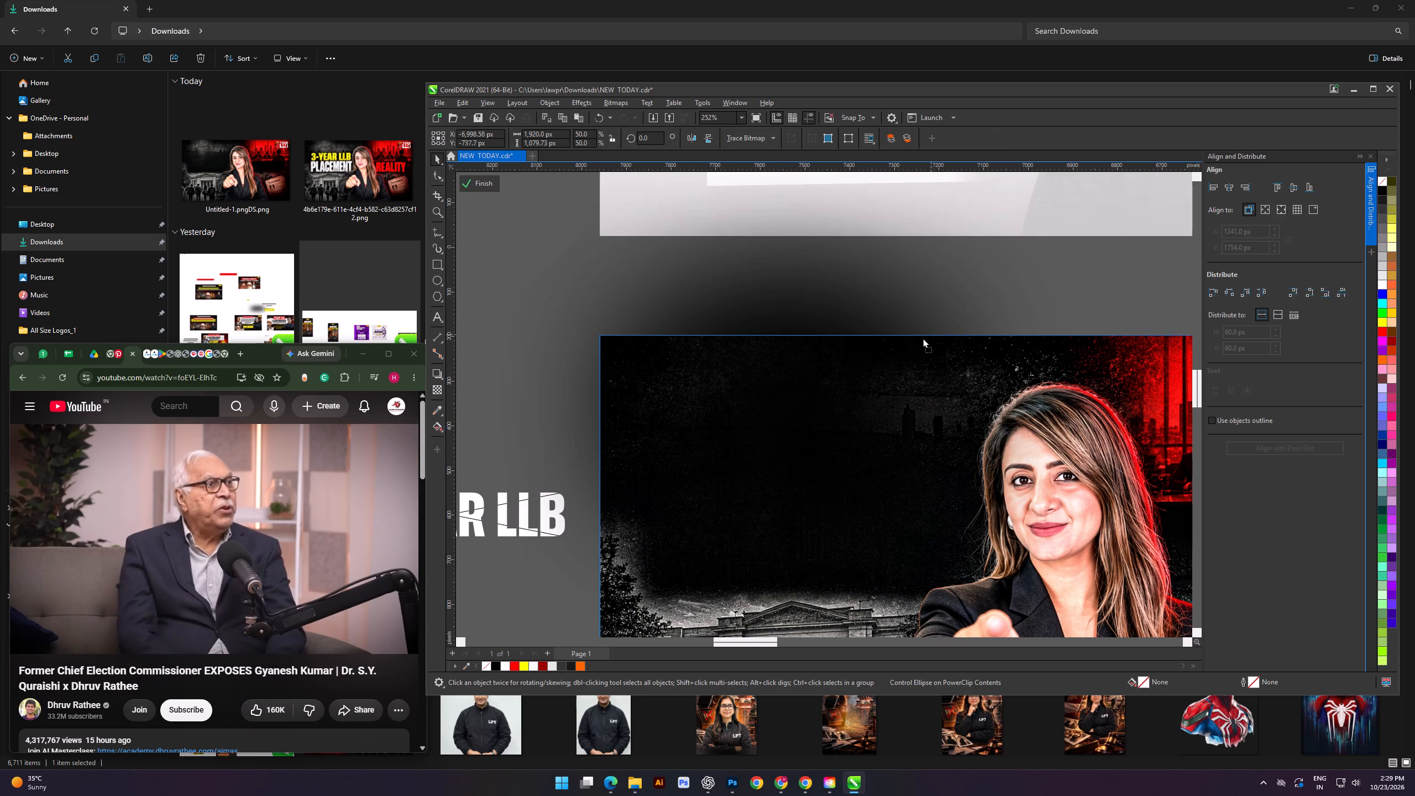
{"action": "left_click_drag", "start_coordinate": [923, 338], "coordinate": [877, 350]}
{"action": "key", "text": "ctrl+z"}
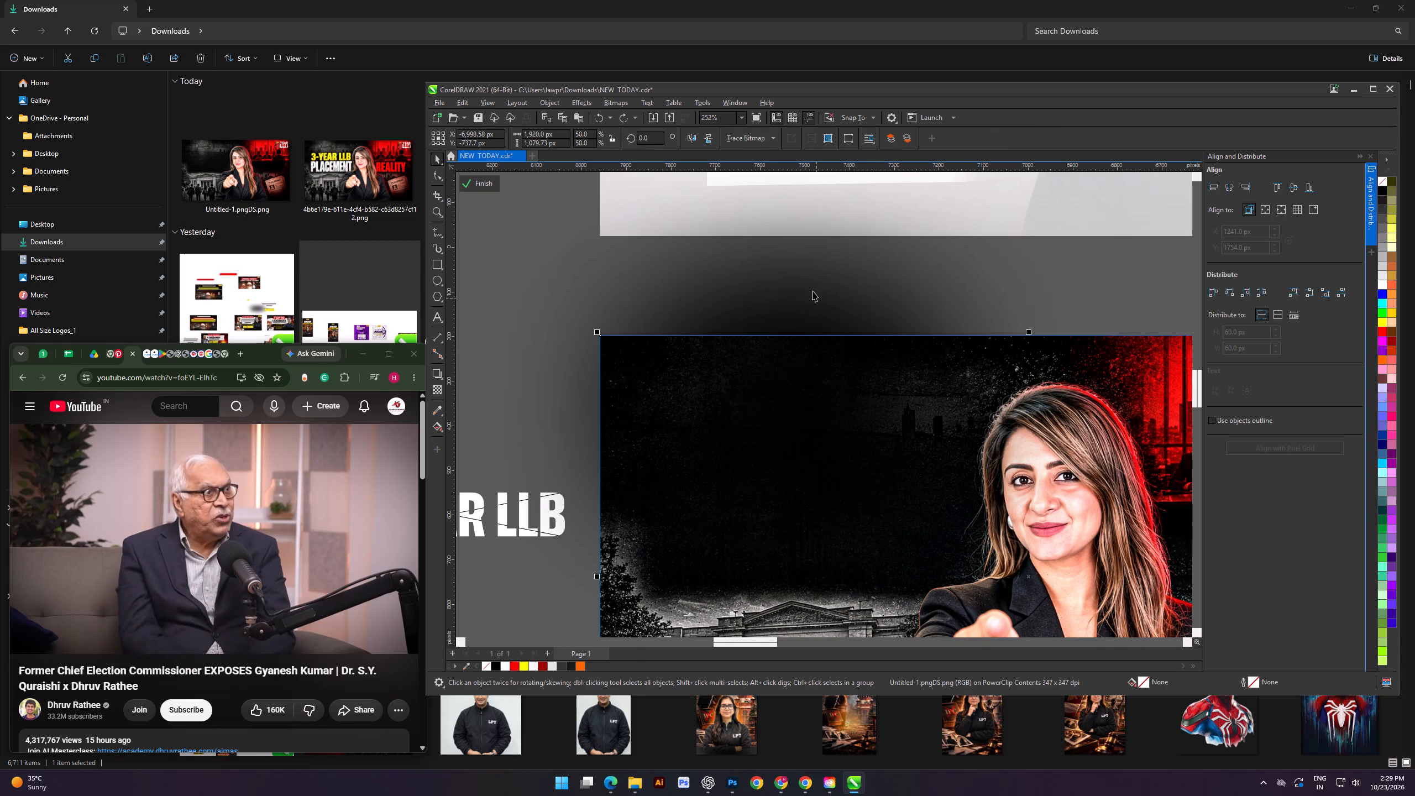
Reposition the blurred ellipse copies behind the heading area and finish editing the background's PowerClip.
{"action": "left_click", "coordinate": [812, 290]}
{"action": "left_click", "coordinate": [783, 303]}
{"action": "left_click", "coordinate": [781, 319]}
{"action": "left_click_drag", "start_coordinate": [786, 402], "coordinate": [773, 406]}
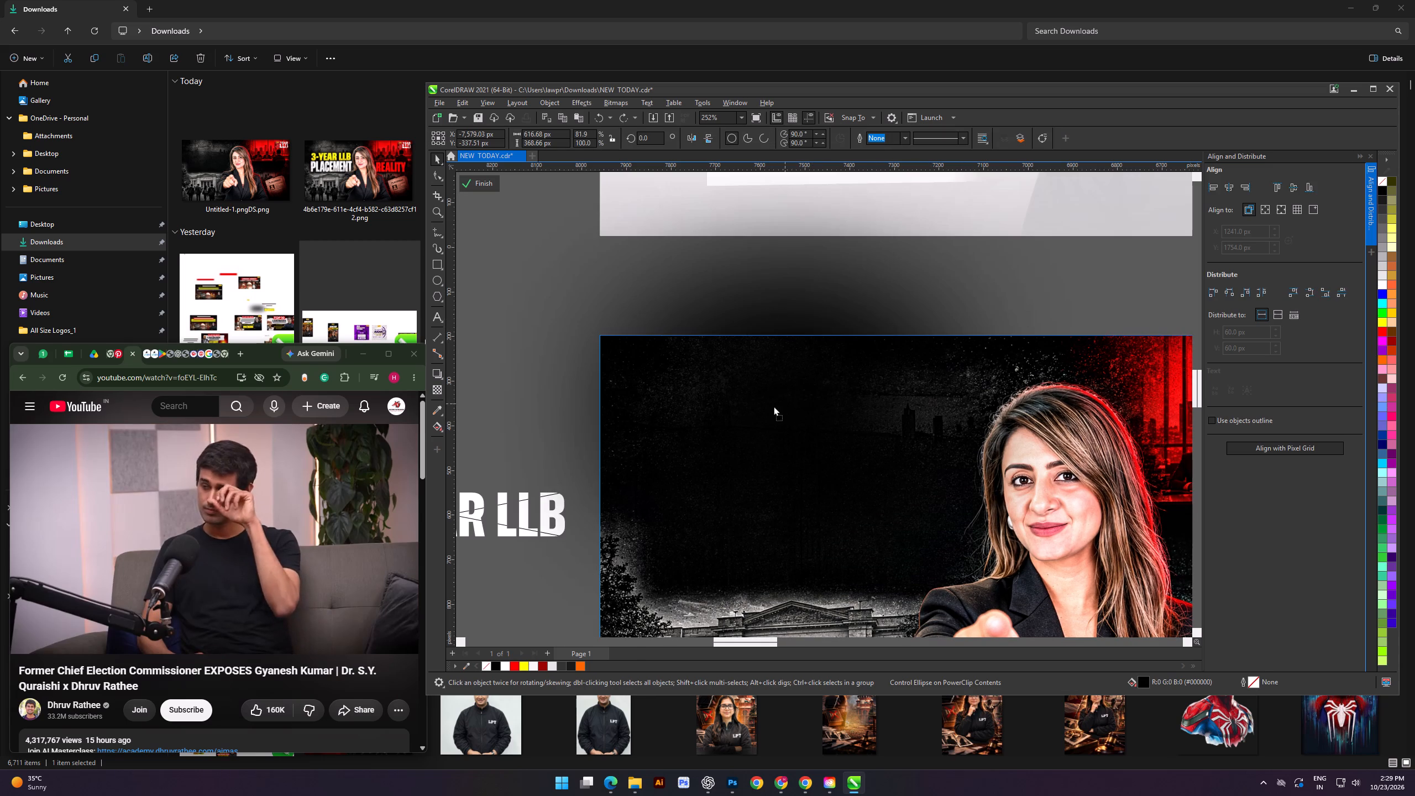
{"action": "left_click_drag", "start_coordinate": [773, 406], "coordinate": [697, 464]}
{"action": "left_click", "coordinate": [824, 345]}
{"action": "left_click_drag", "start_coordinate": [835, 342], "coordinate": [803, 355]}
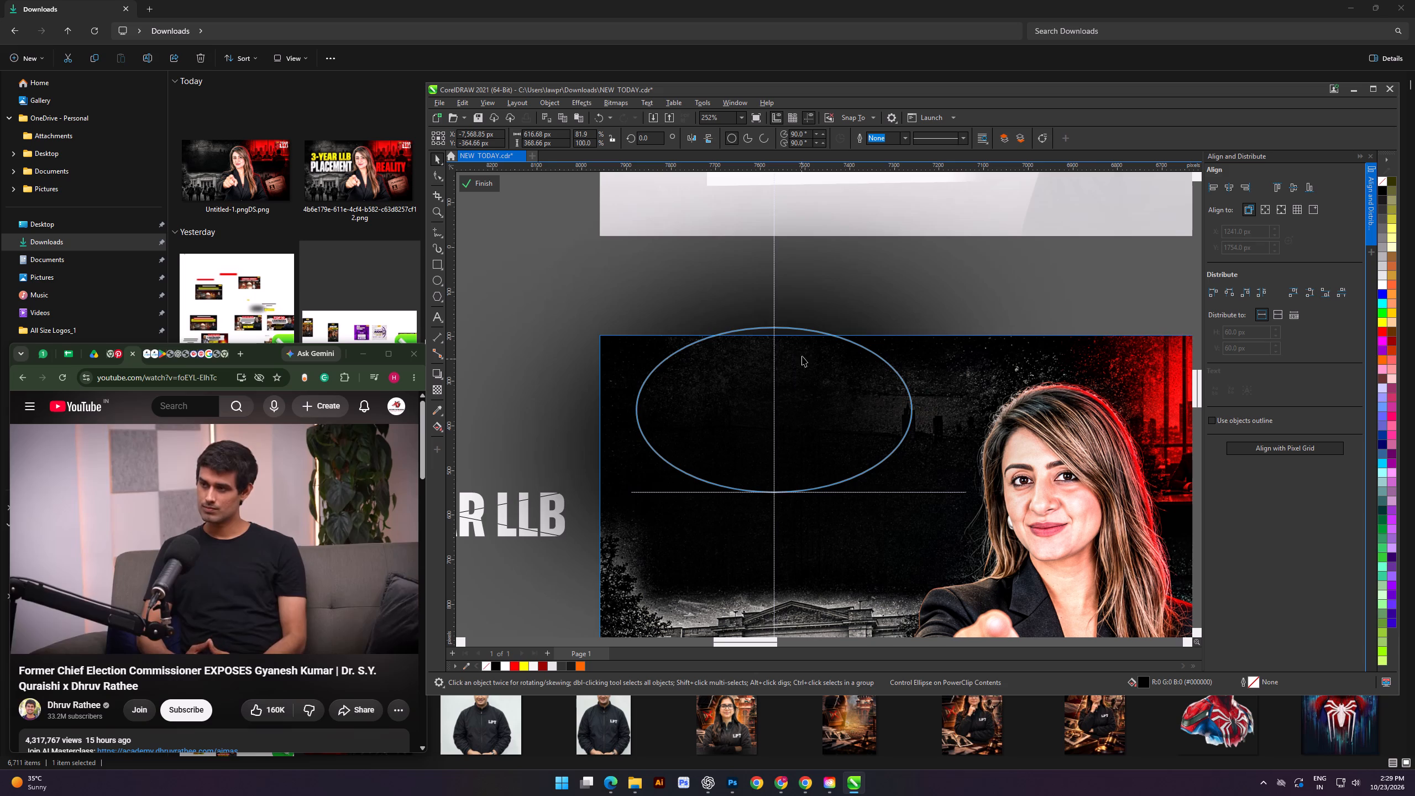
{"action": "left_click", "coordinate": [483, 187]}
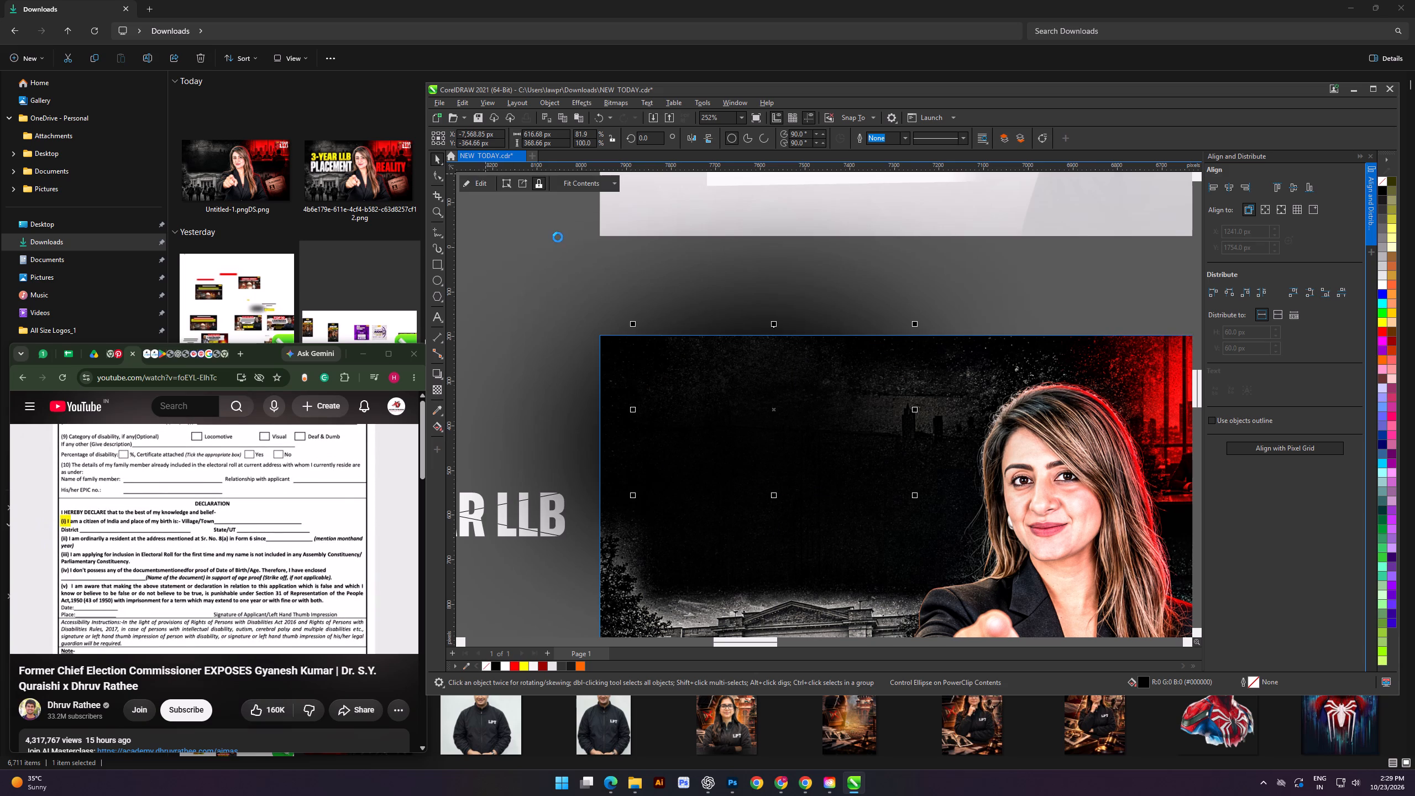
{"action": "left_click", "coordinate": [558, 237]}
{"action": "left_click", "coordinate": [568, 259]}
Review the thumbnail with the darkened background behind the heading.
{"action": "scroll", "coordinate": [654, 318], "scroll_direction": "down", "scroll_amount": 2}
{"action": "scroll", "coordinate": [659, 324], "scroll_direction": "down", "scroll_amount": 1, "text": "alt"}
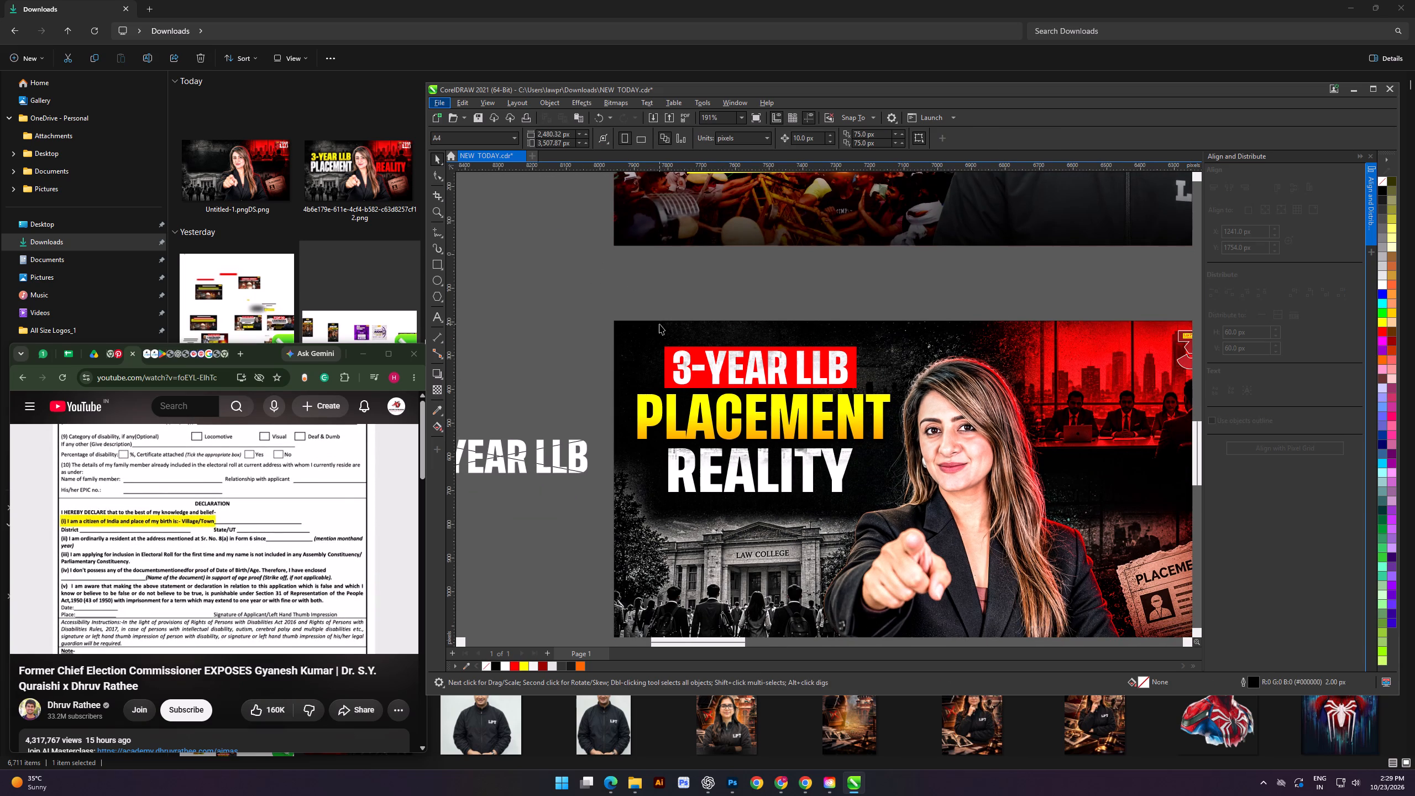
{"action": "scroll", "coordinate": [659, 324], "scroll_direction": "down", "scroll_amount": 2, "text": "alt"}
{"action": "left_click", "coordinate": [565, 314]}
{"action": "scroll", "coordinate": [651, 334], "scroll_direction": "down", "scroll_amount": 2, "text": "shift"}
{"action": "scroll", "coordinate": [651, 334], "scroll_direction": "down", "scroll_amount": 2, "text": "alt"}
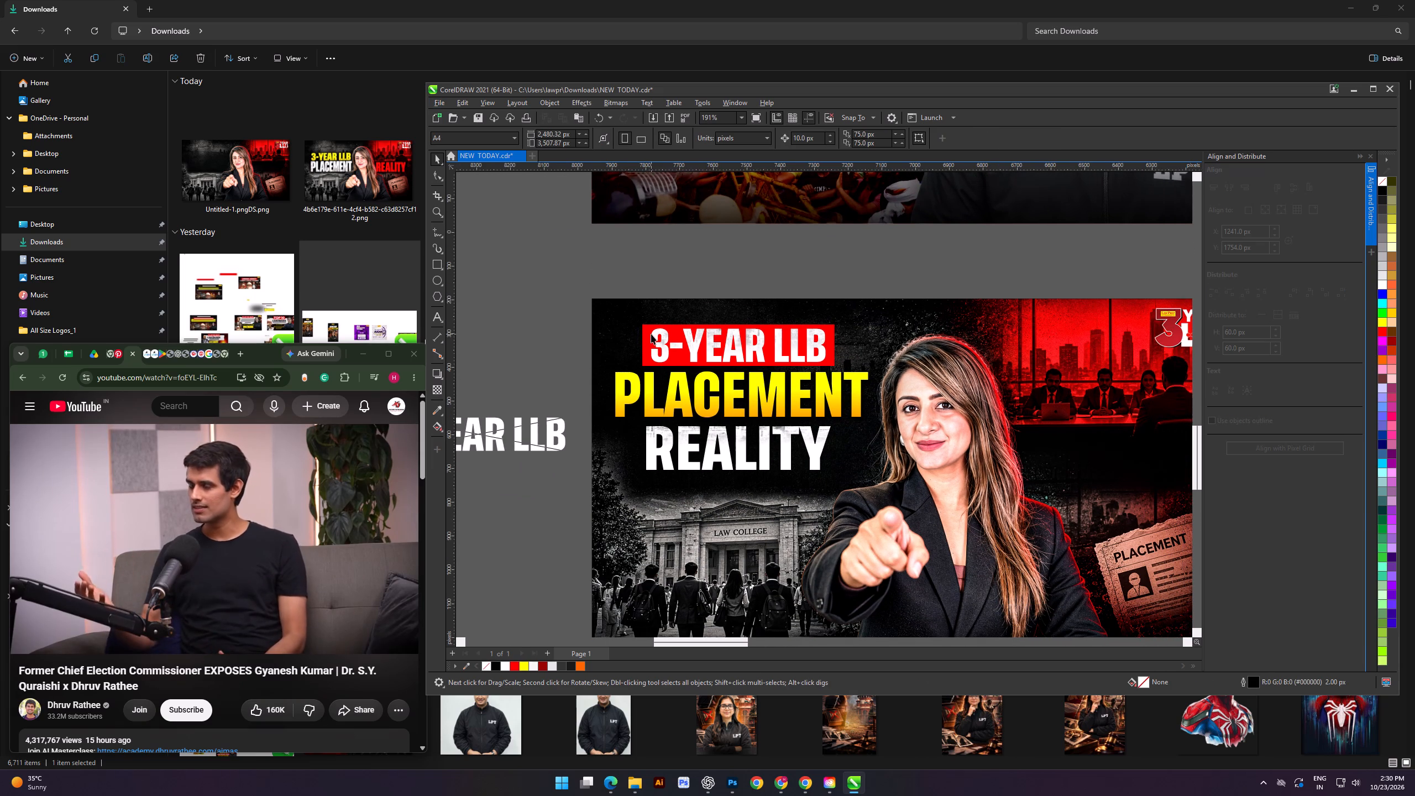
{"action": "left_click", "coordinate": [568, 347]}
{"action": "scroll", "coordinate": [632, 328], "scroll_direction": "up", "scroll_amount": 2, "text": "shift"}
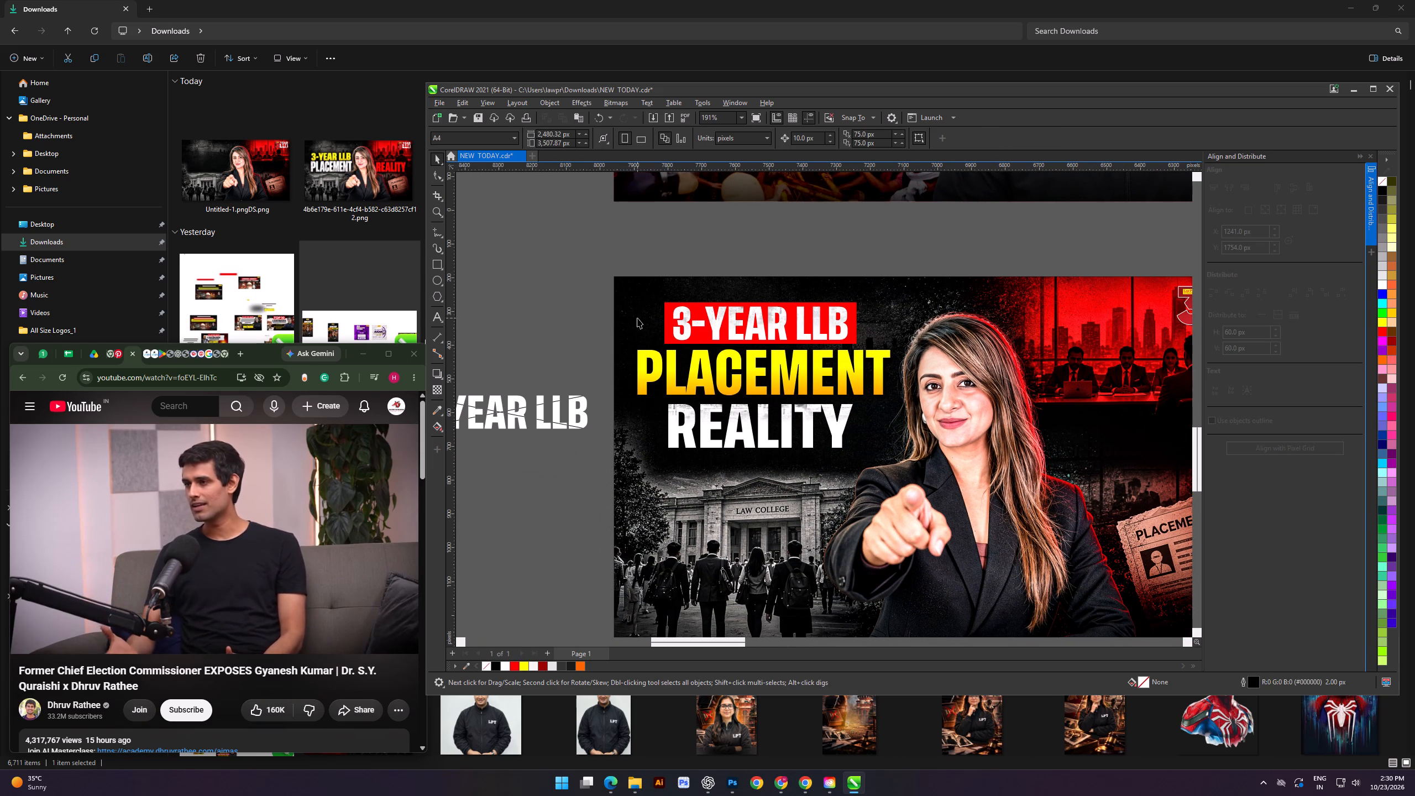
Centre-align all the heading lines and the red banner horizontally with one another.
{"action": "scroll", "coordinate": [637, 318], "scroll_direction": "down", "scroll_amount": 1, "text": "alt"}
{"action": "left_click_drag", "start_coordinate": [589, 254], "coordinate": [932, 463]}
{"action": "left_click", "coordinate": [1231, 189]}
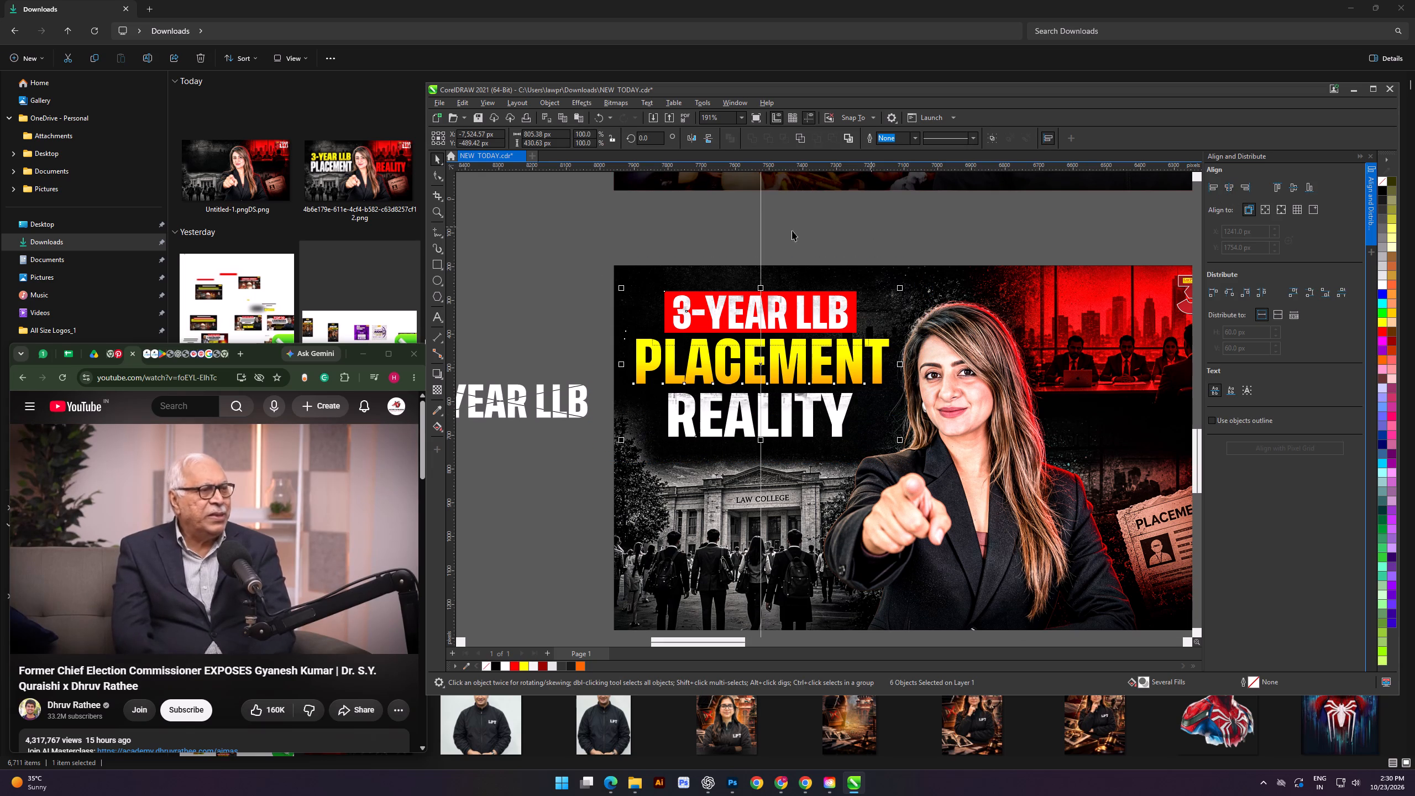
{"action": "left_click", "coordinate": [578, 223]}
Nudge the whole heading, including its red banner, 10 px up and 20 px to the left.
{"action": "left_click_drag", "start_coordinate": [555, 228], "coordinate": [947, 471]}
{"action": "key", "text": "Up"}
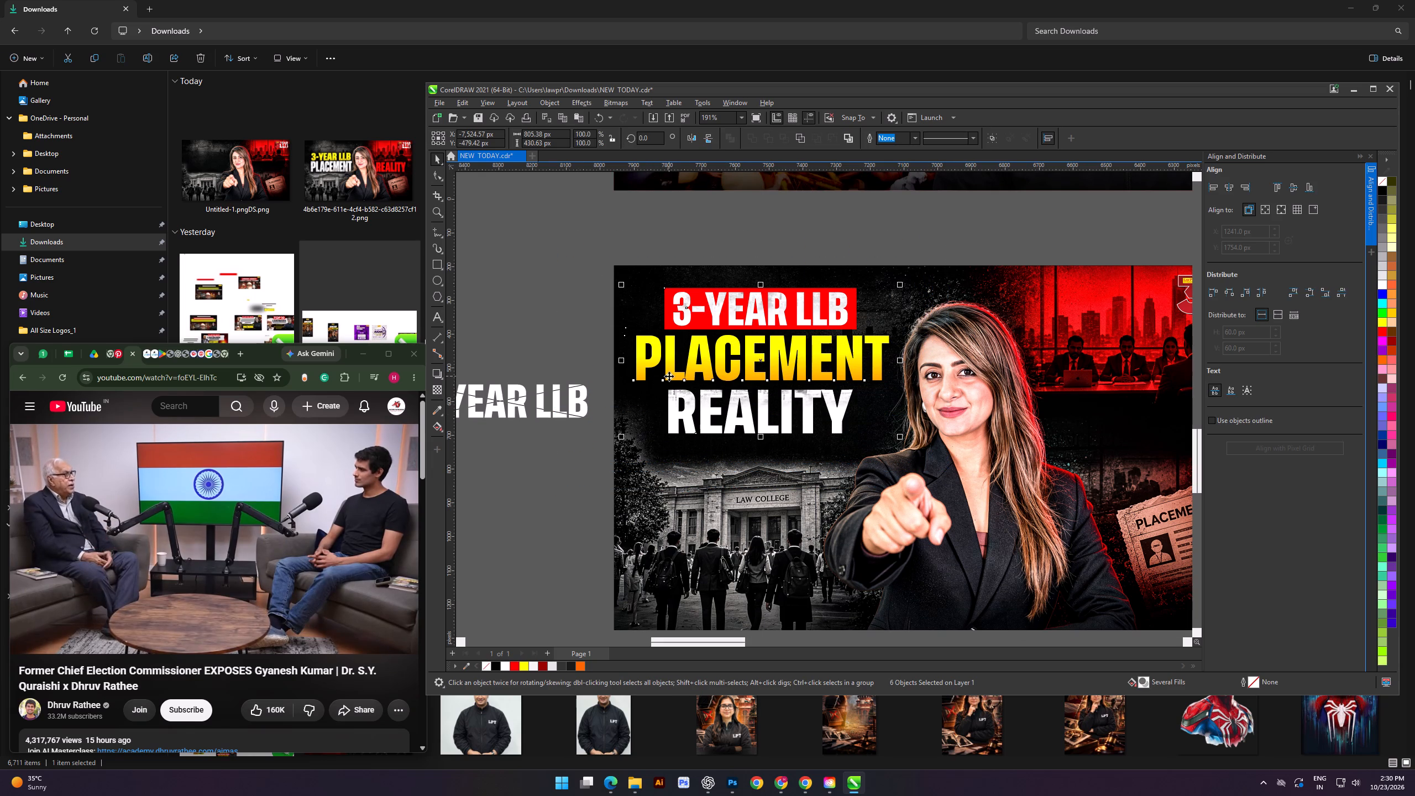
{"action": "key", "text": "Left"}
{"action": "key", "text": "Left"}
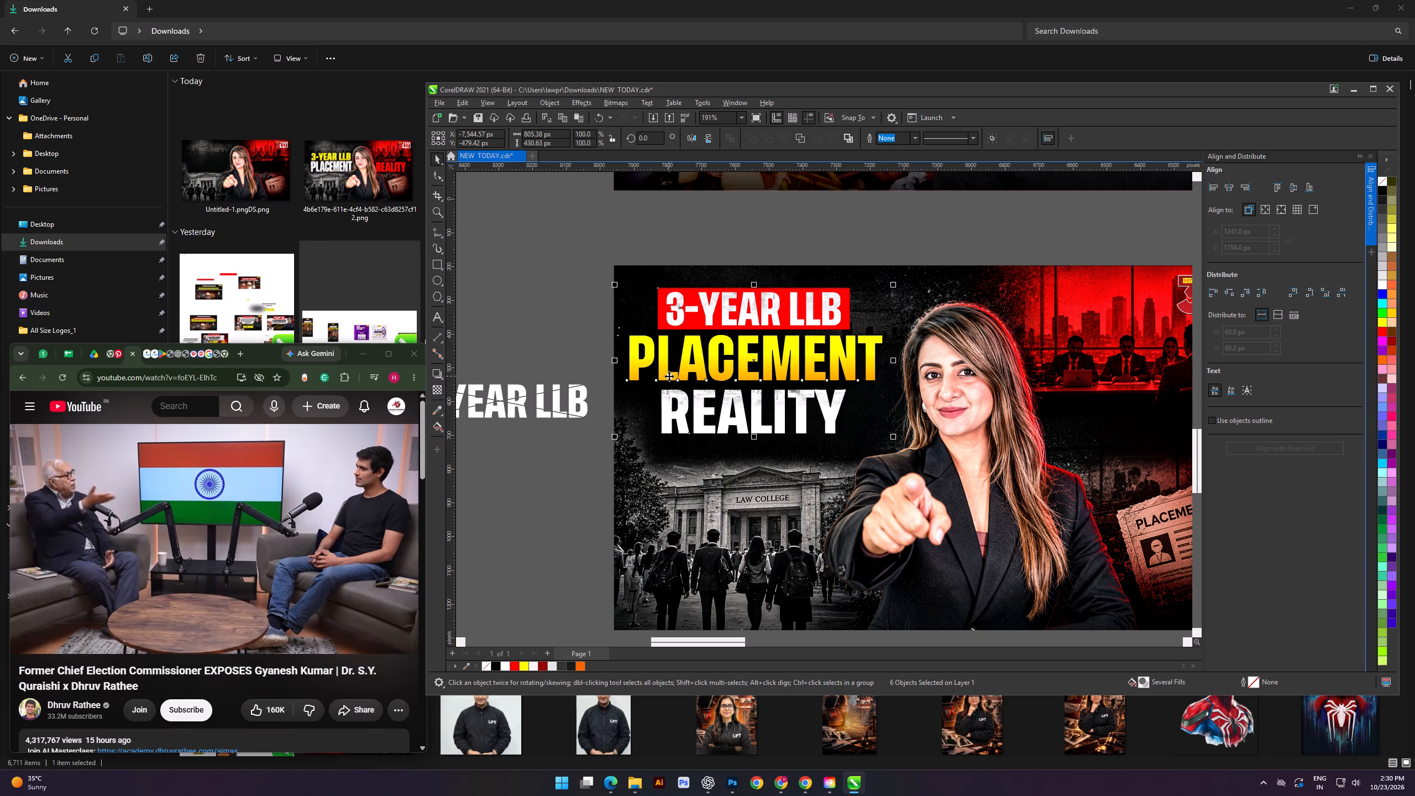
Enlarge the whole heading proportionally to about 832 by 445 px.
{"action": "left_click_drag", "start_coordinate": [893, 437], "coordinate": [902, 441]}
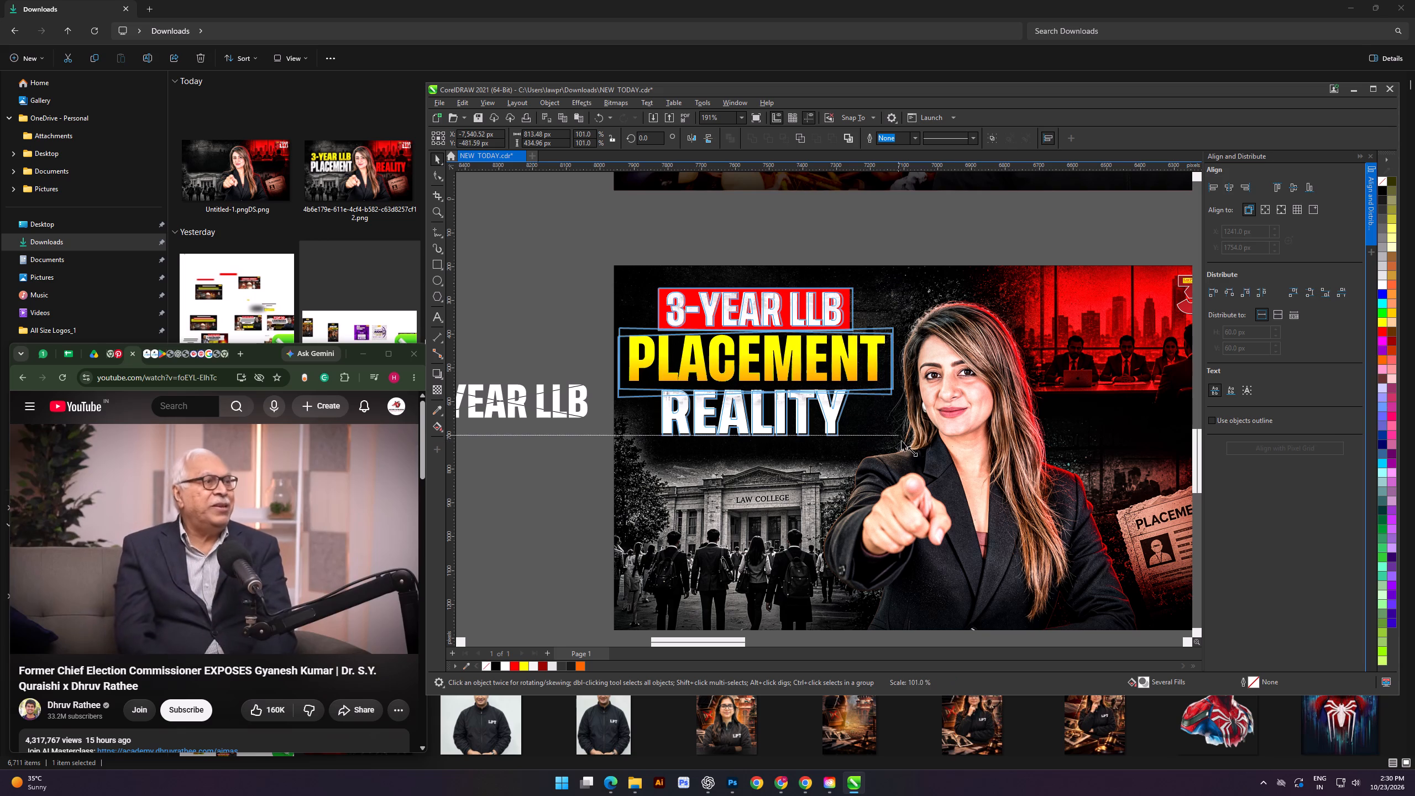
{"action": "left_click_drag", "start_coordinate": [902, 441], "coordinate": [903, 441]}
{"action": "scroll", "coordinate": [898, 439], "scroll_direction": "up", "scroll_amount": 5}
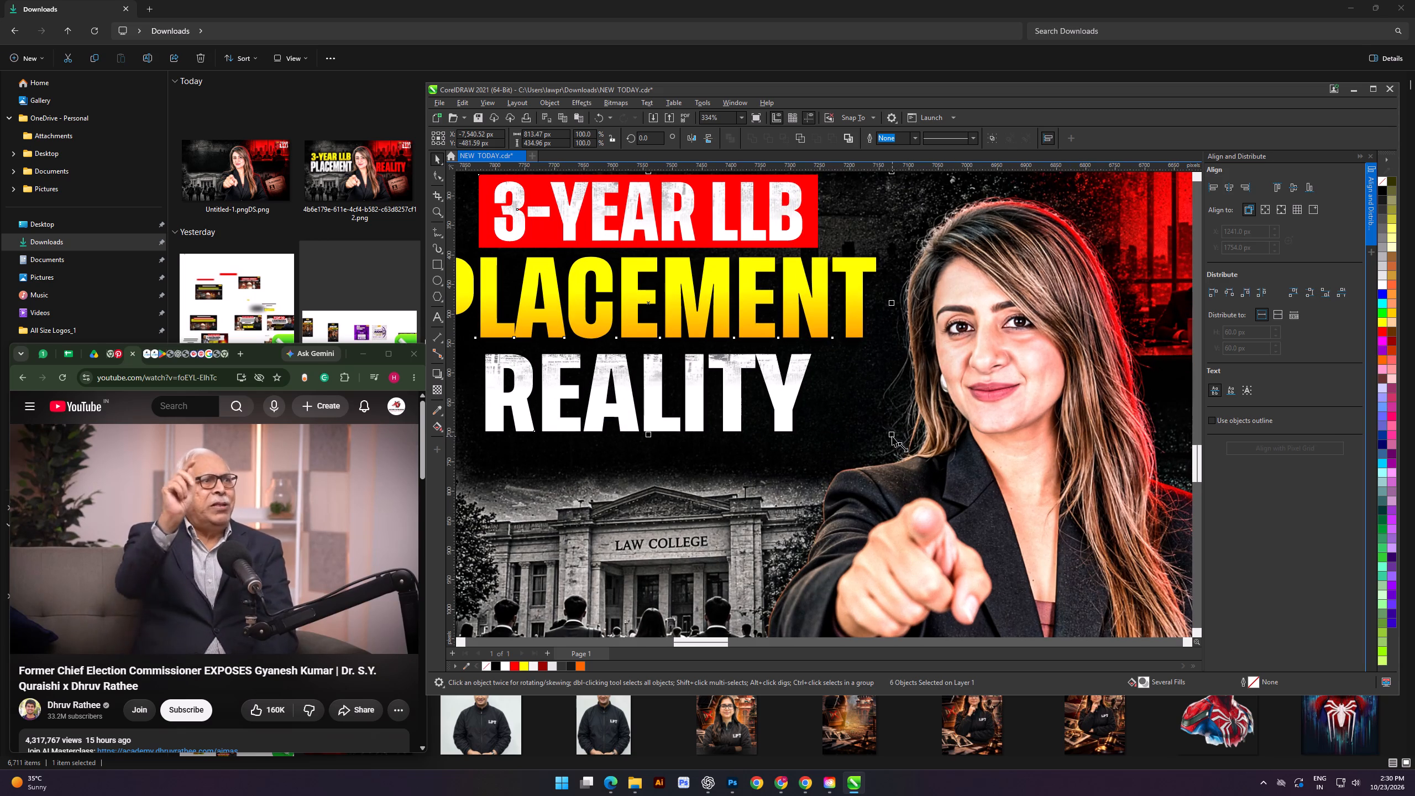
{"action": "left_click_drag", "start_coordinate": [892, 436], "coordinate": [903, 443]}
{"action": "scroll", "coordinate": [900, 439], "scroll_direction": "down", "scroll_amount": 6}
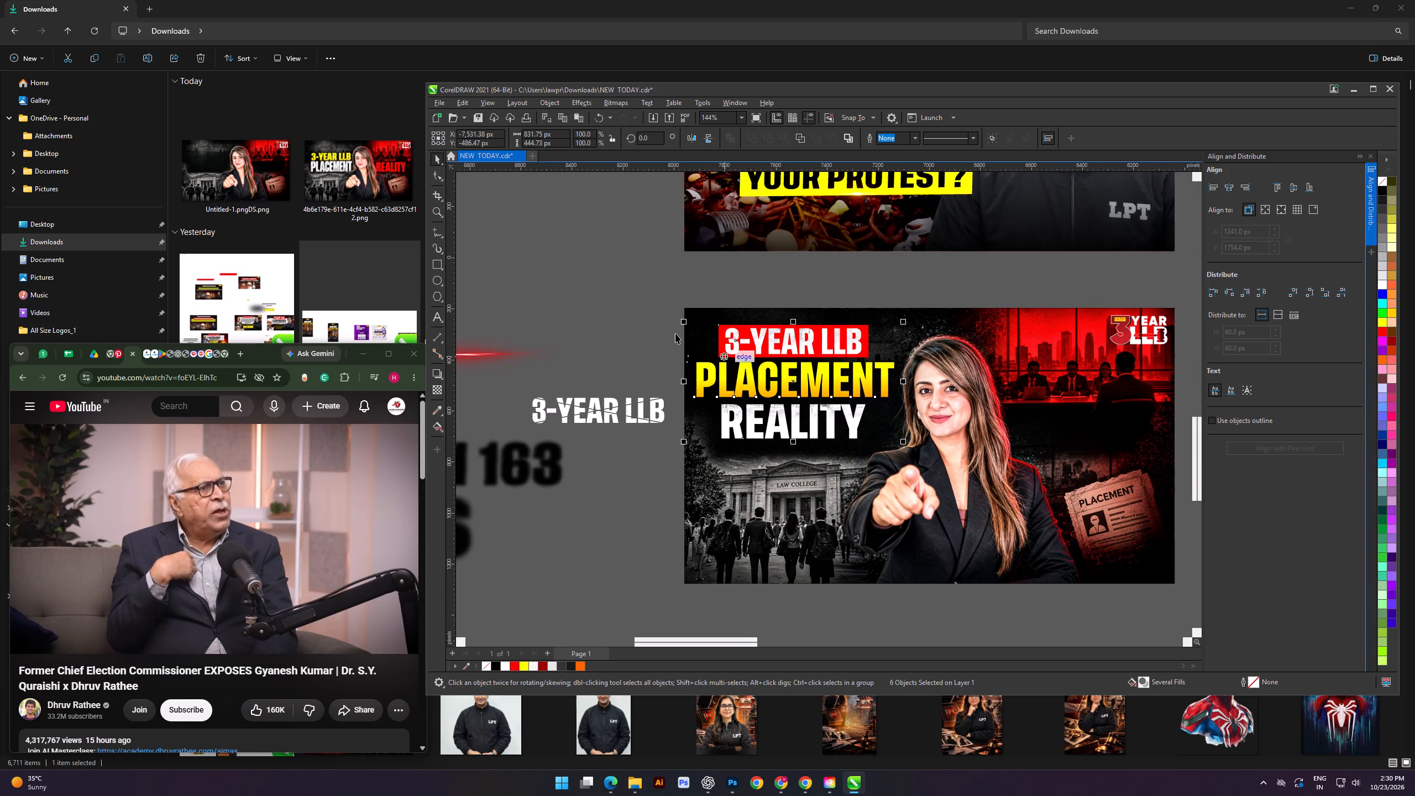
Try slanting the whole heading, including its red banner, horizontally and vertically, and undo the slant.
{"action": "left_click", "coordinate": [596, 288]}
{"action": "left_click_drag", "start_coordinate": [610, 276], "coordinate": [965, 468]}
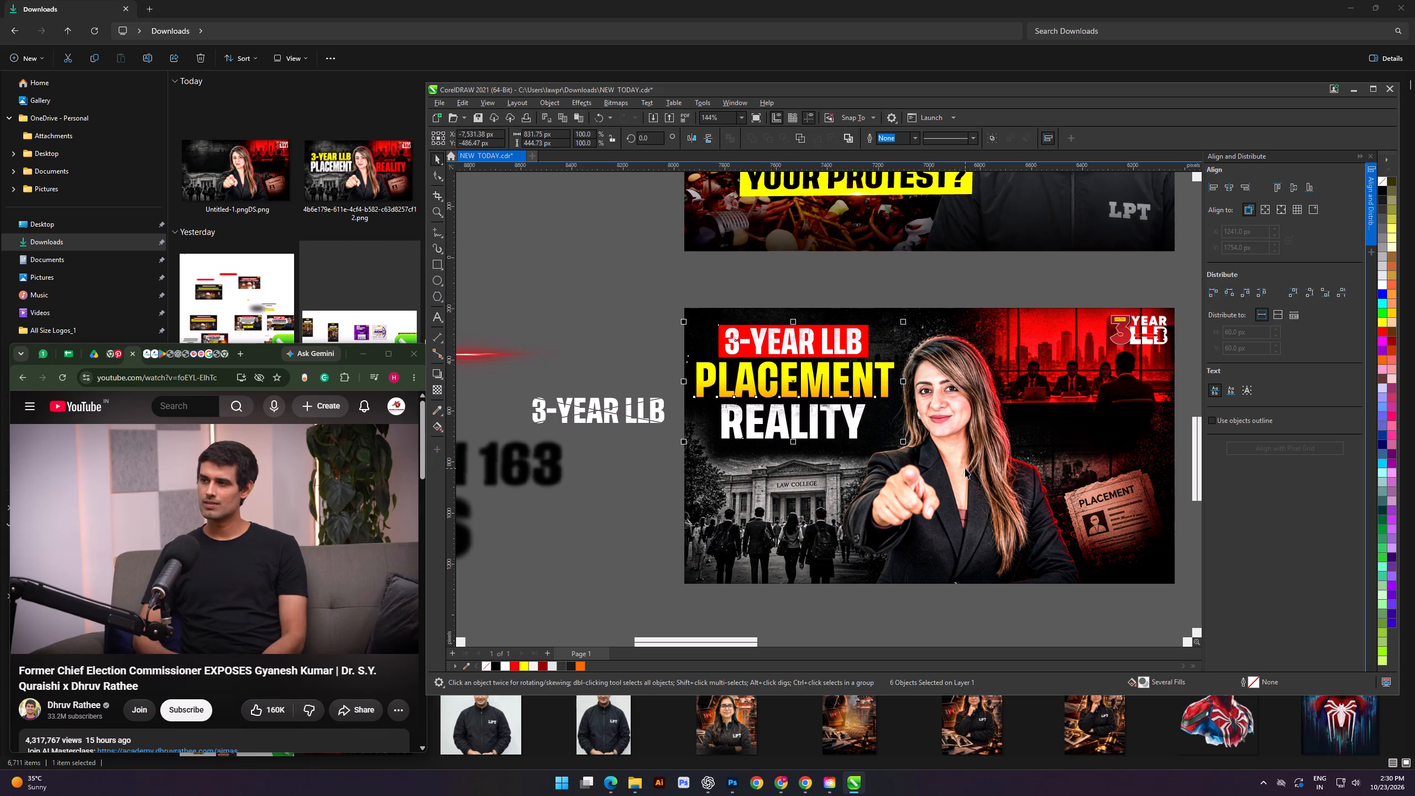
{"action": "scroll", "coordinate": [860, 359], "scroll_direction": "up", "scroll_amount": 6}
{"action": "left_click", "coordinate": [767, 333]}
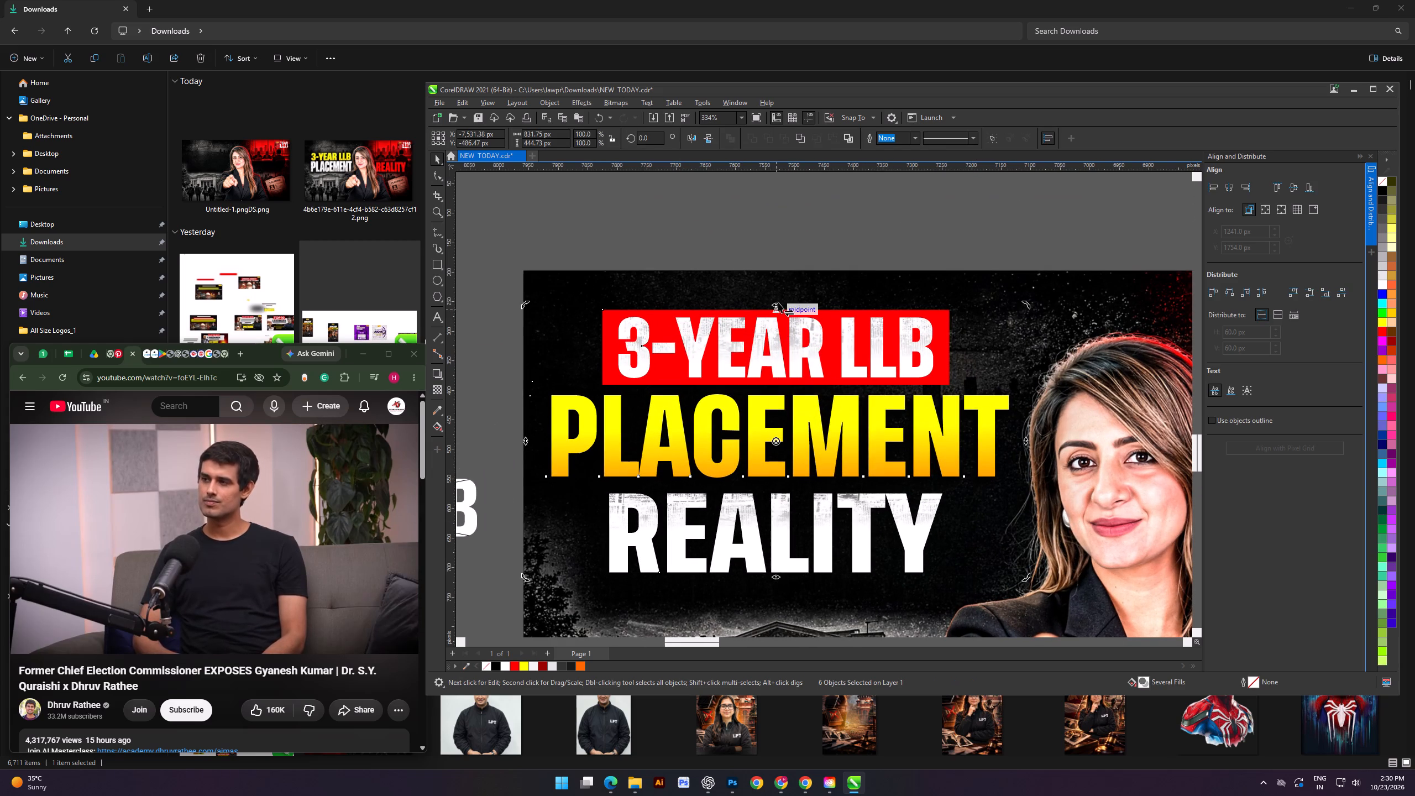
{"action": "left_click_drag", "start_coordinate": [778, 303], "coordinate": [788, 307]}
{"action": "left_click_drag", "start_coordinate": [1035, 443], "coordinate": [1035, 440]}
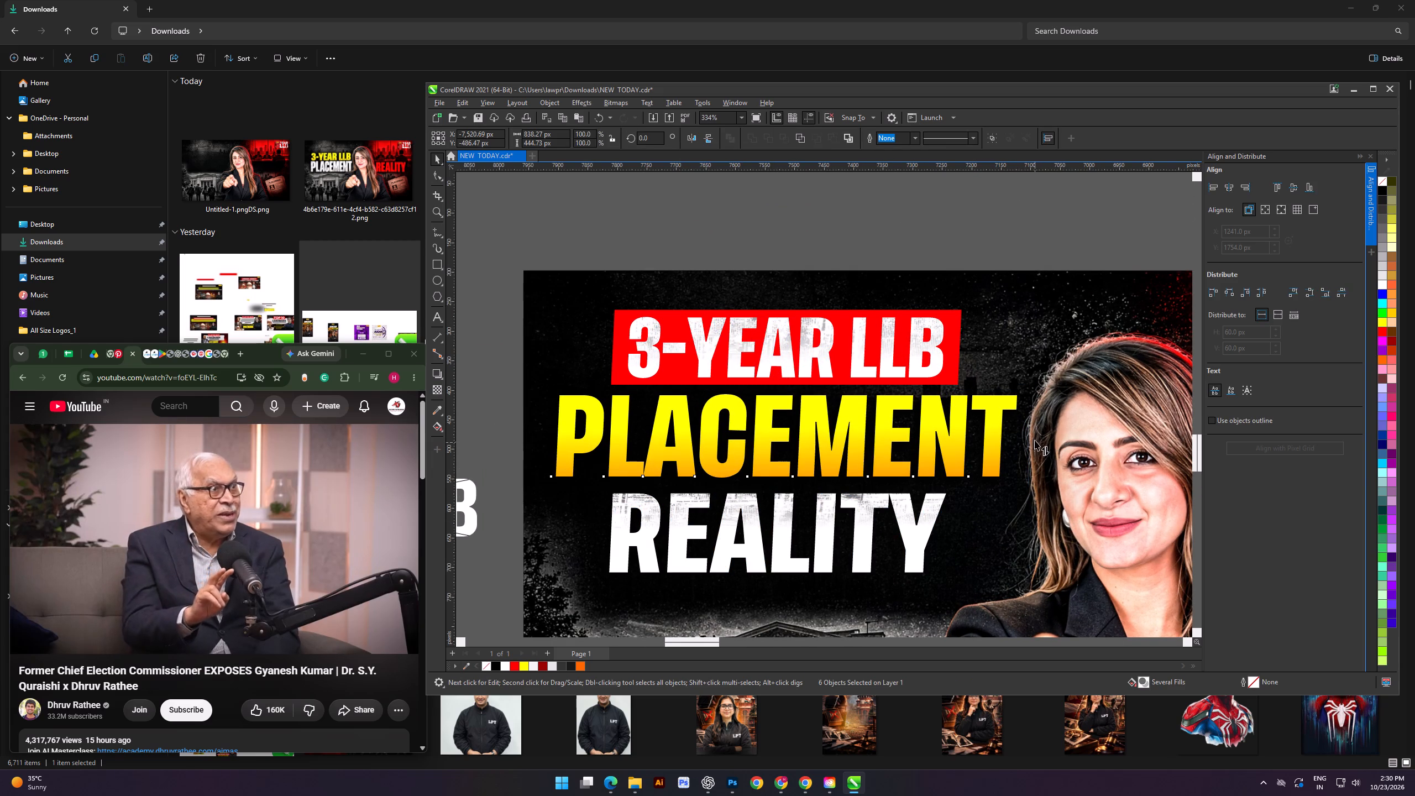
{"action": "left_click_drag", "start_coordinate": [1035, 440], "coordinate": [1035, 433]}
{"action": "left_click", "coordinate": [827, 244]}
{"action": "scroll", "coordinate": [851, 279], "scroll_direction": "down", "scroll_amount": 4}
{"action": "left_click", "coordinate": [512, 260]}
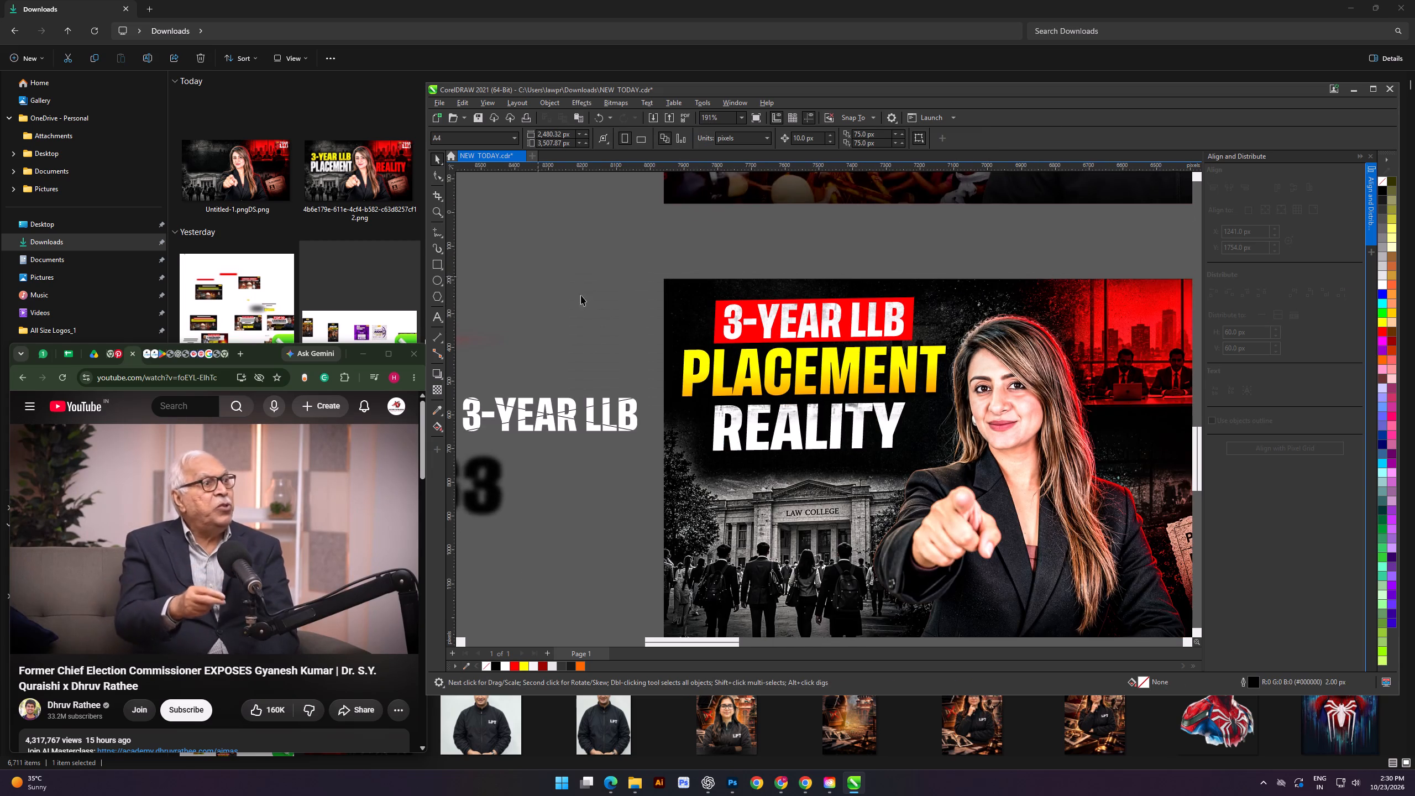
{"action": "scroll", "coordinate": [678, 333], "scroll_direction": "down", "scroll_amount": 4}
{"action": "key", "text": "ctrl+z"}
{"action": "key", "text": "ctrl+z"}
Nudge the whole heading, including its red banner, 10 px to the right.
{"action": "left_click", "coordinate": [600, 329]}
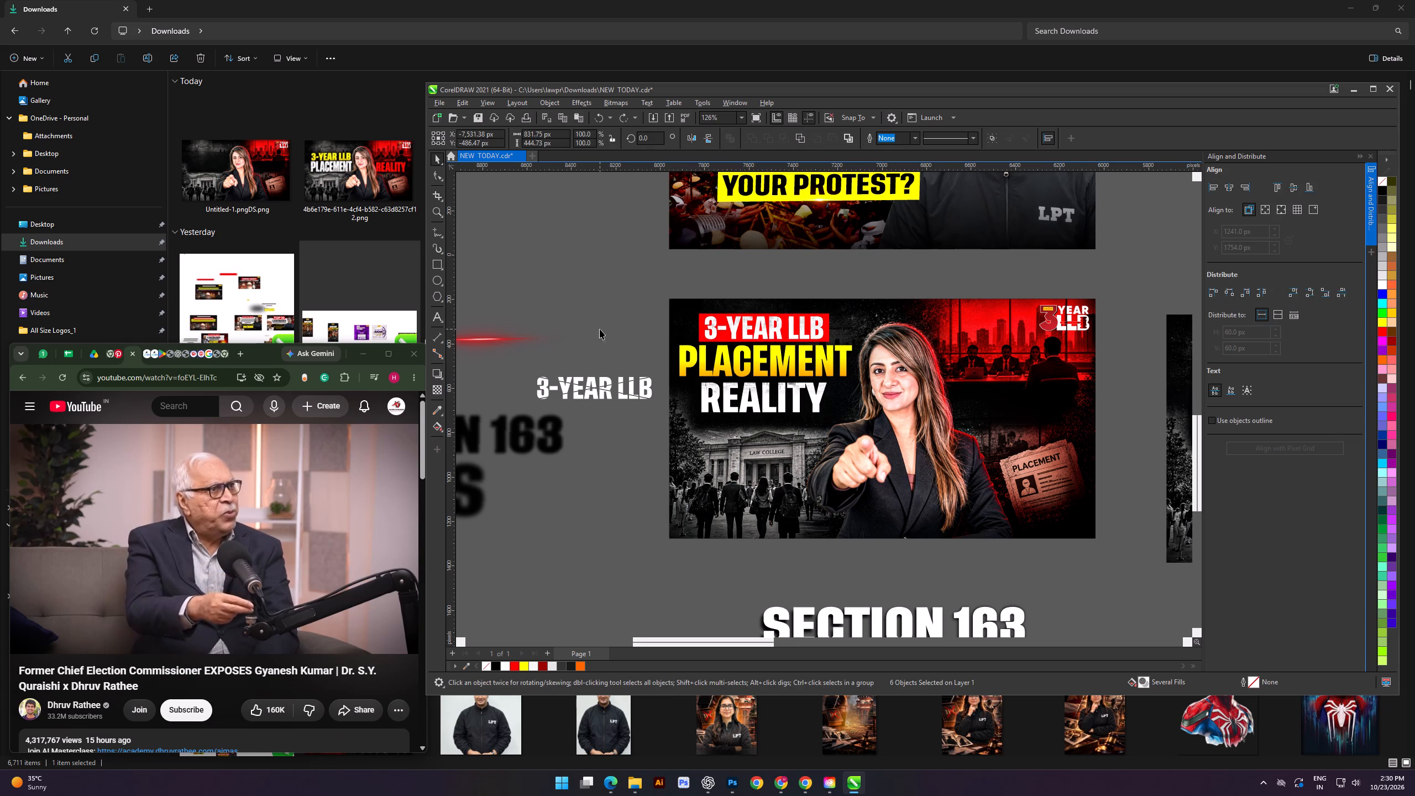
{"action": "scroll", "coordinate": [685, 341], "scroll_direction": "up", "scroll_amount": 4, "text": "shift"}
{"action": "left_click_drag", "start_coordinate": [580, 271], "coordinate": [971, 494]}
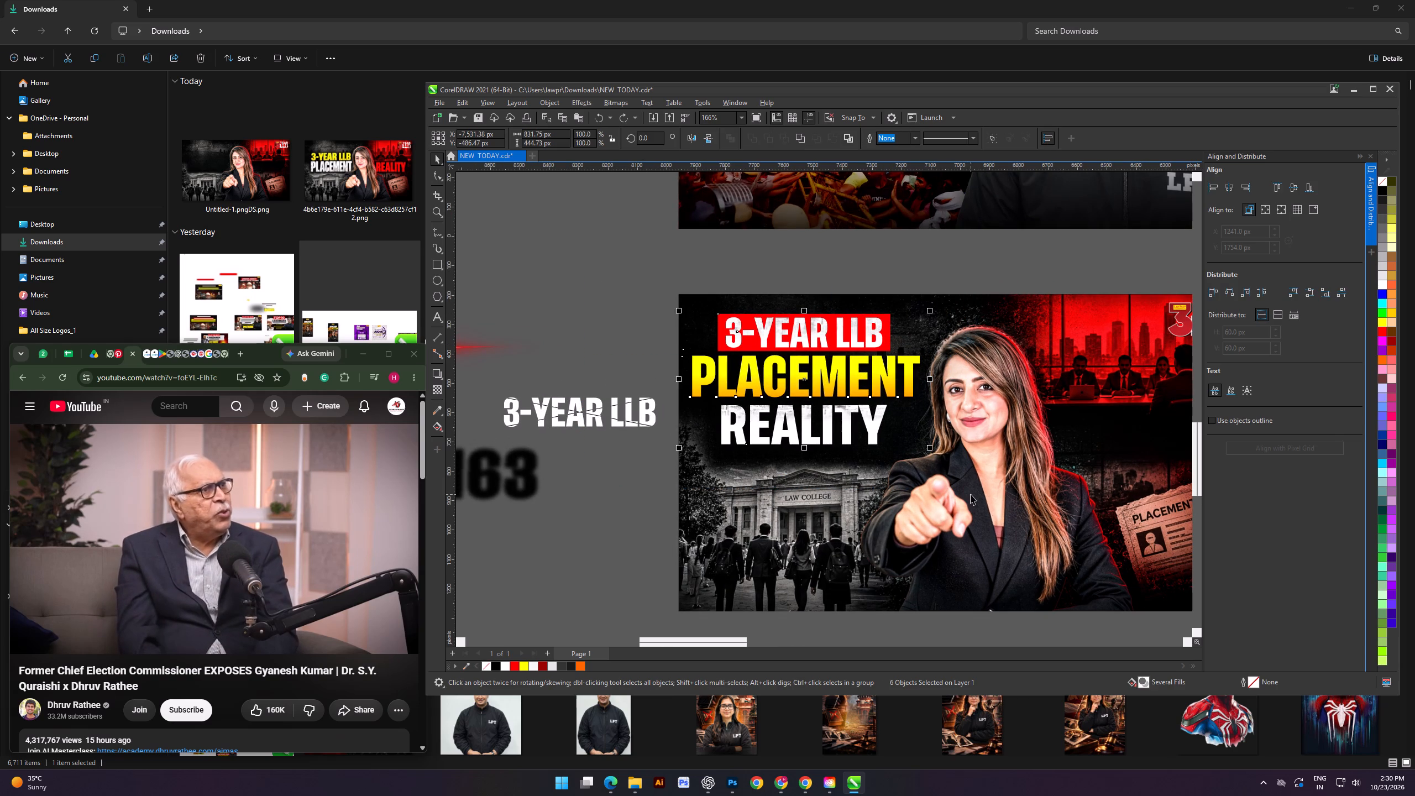
{"action": "key", "text": "Right"}
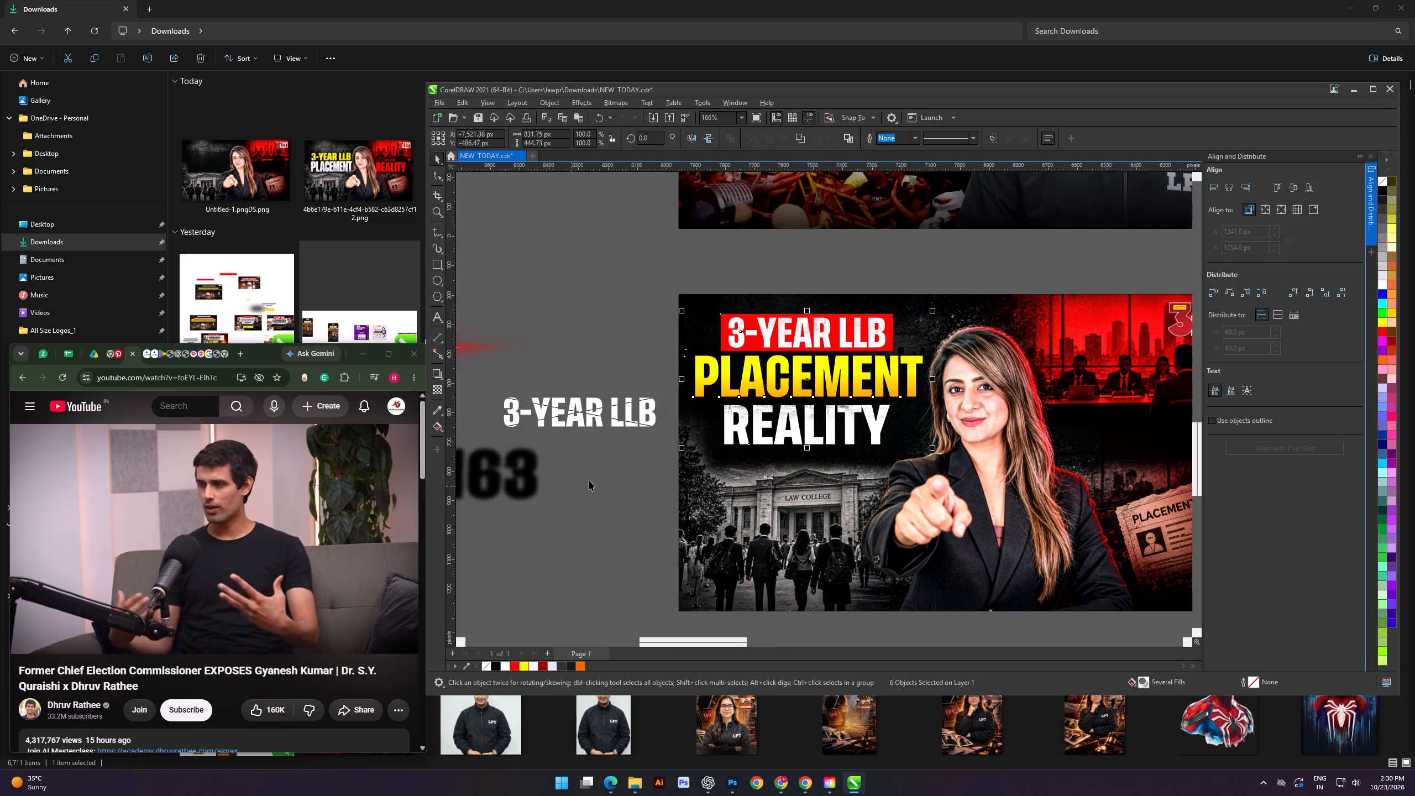
{"action": "left_click", "coordinate": [596, 509]}
{"action": "left_click", "coordinate": [590, 315]}
{"action": "scroll", "coordinate": [592, 315], "scroll_direction": "down", "scroll_amount": 2, "text": "shift"}
{"action": "left_click", "coordinate": [586, 314]}
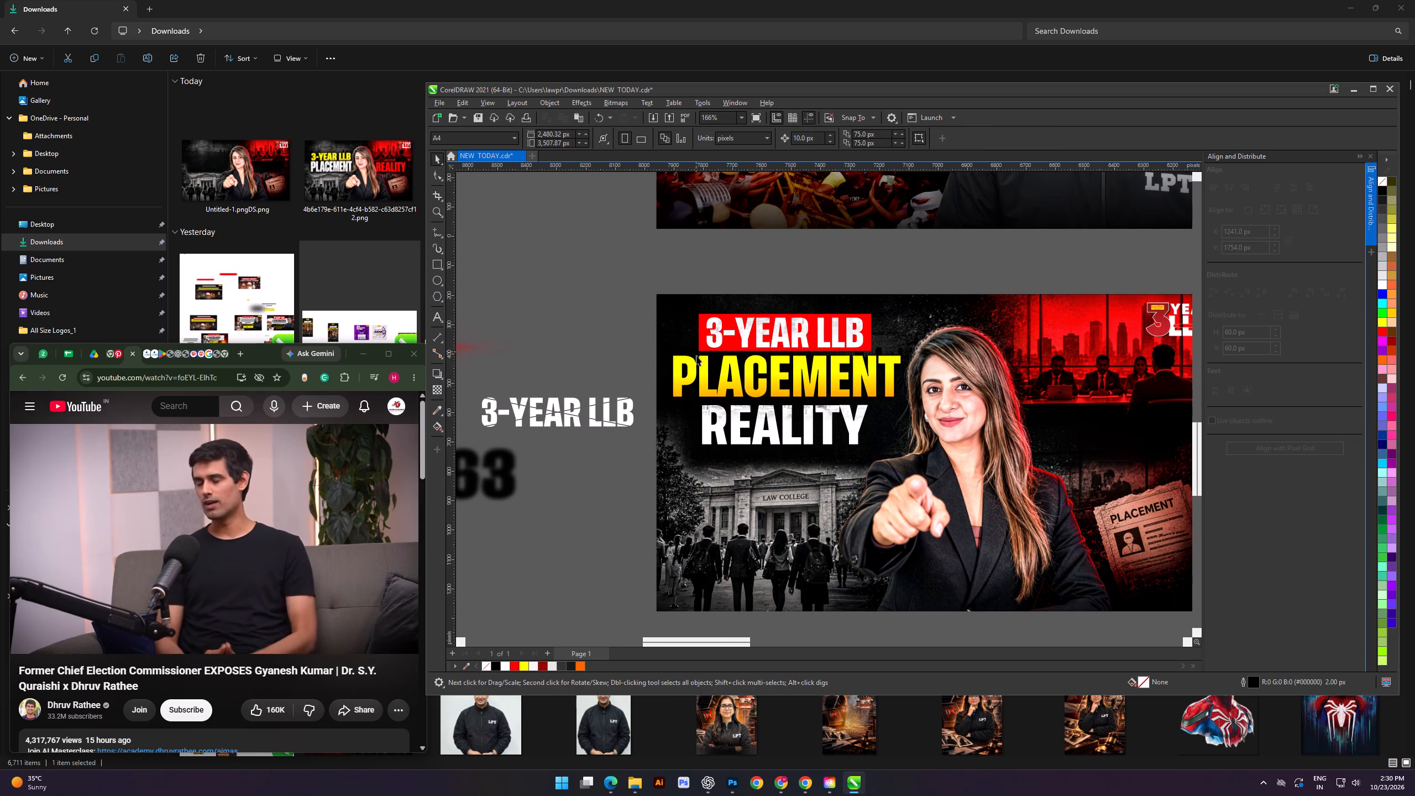
Enlarge the PLACEMENT line proportionally to about 790 by 144 px.
{"action": "scroll", "coordinate": [690, 365], "scroll_direction": "up", "scroll_amount": 6}
{"action": "left_click", "coordinate": [684, 411]}
{"action": "scroll", "coordinate": [655, 435], "scroll_direction": "up", "scroll_amount": 1}
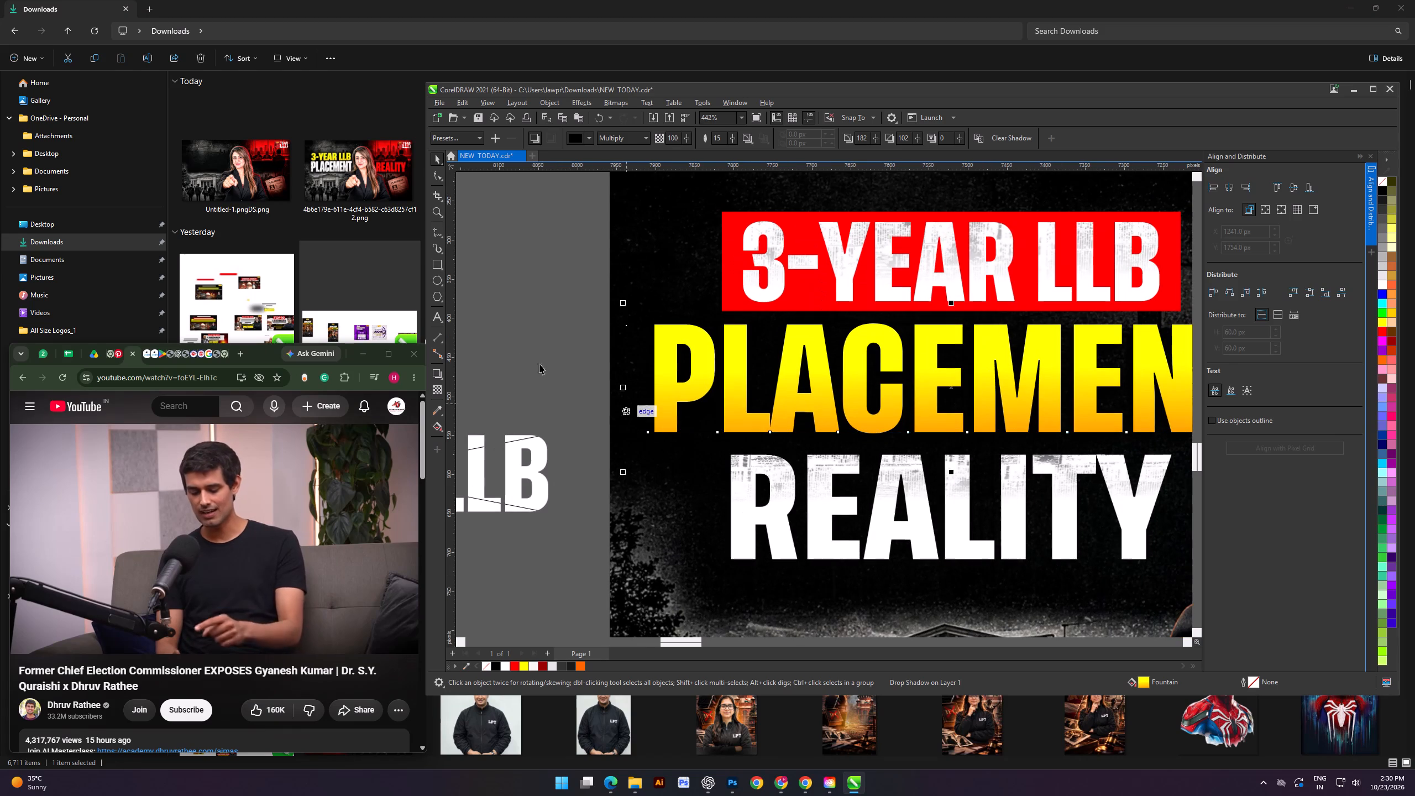
{"action": "left_click", "coordinate": [518, 354]}
{"action": "left_click", "coordinate": [657, 389]}
{"action": "scroll", "coordinate": [632, 447], "scroll_direction": "up", "scroll_amount": 4}
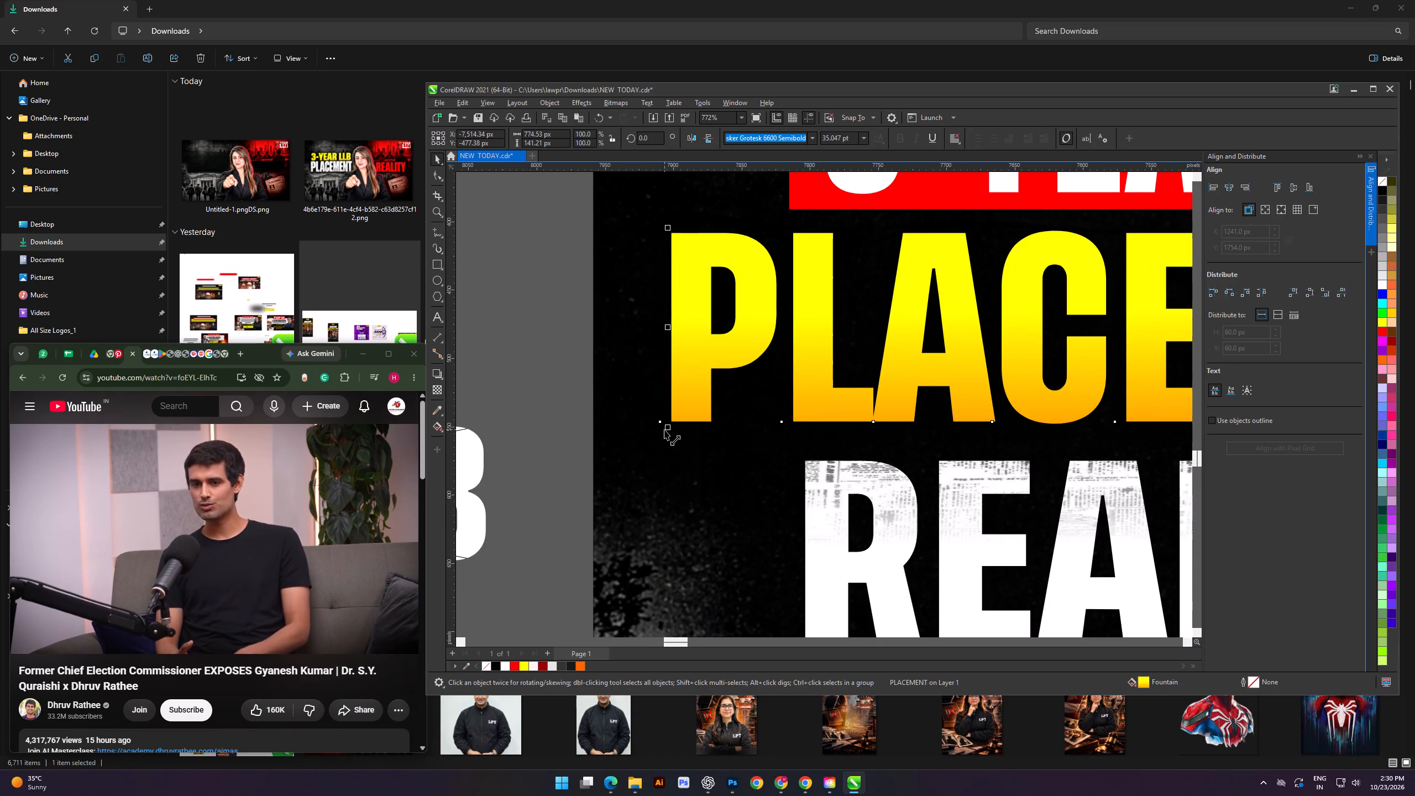
{"action": "left_click_drag", "start_coordinate": [666, 429], "coordinate": [646, 438]}
{"action": "scroll", "coordinate": [652, 417], "scroll_direction": "down", "scroll_amount": 5}
{"action": "left_click", "coordinate": [504, 304]}
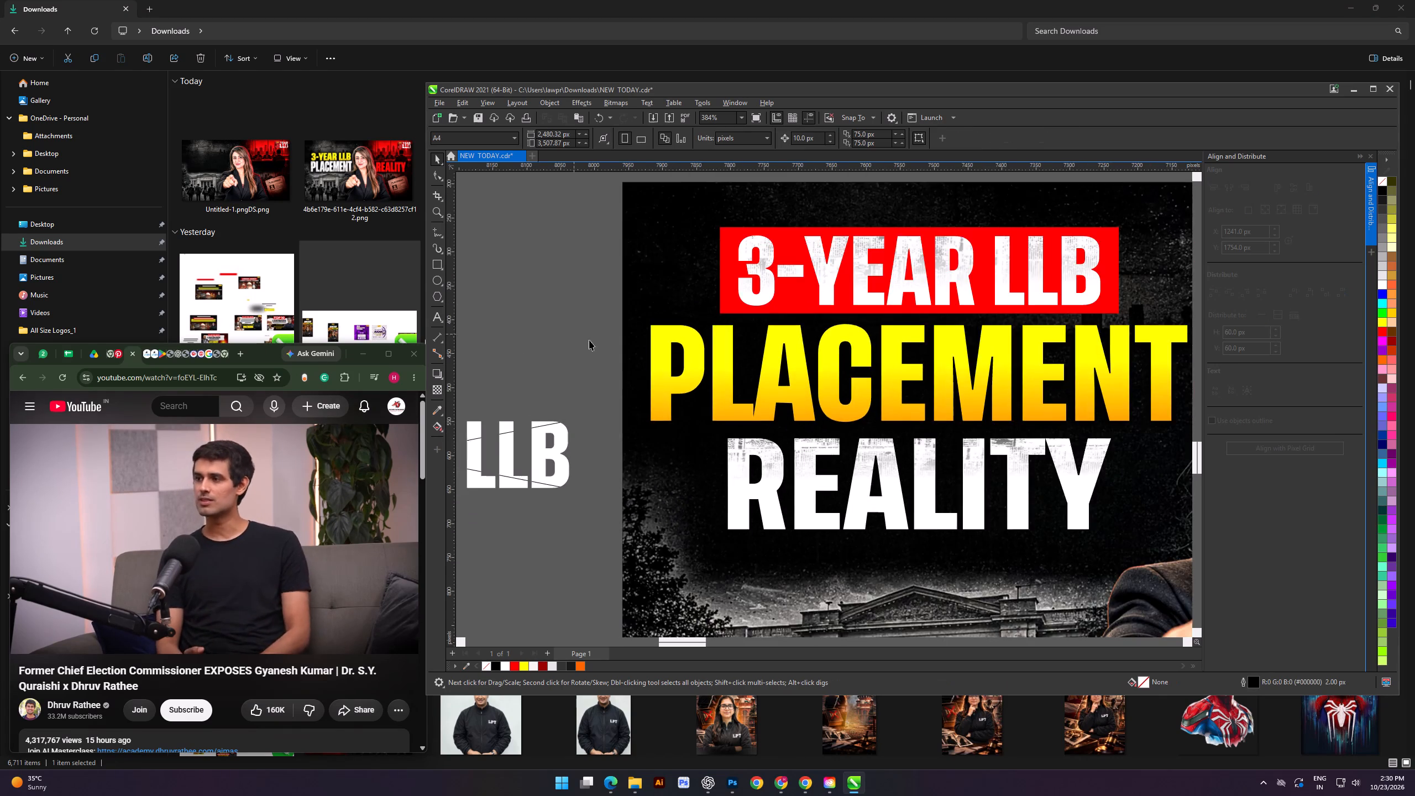
Reduce REALITY's height to about 127 px and move it up, centred under PLACEMENT with about 26 px line spacing.
{"action": "scroll", "coordinate": [609, 350], "scroll_direction": "down", "scroll_amount": 3}
{"action": "scroll", "coordinate": [848, 358], "scroll_direction": "up", "scroll_amount": 4}
{"action": "scroll", "coordinate": [856, 385], "scroll_direction": "up", "scroll_amount": 2, "text": "shift"}
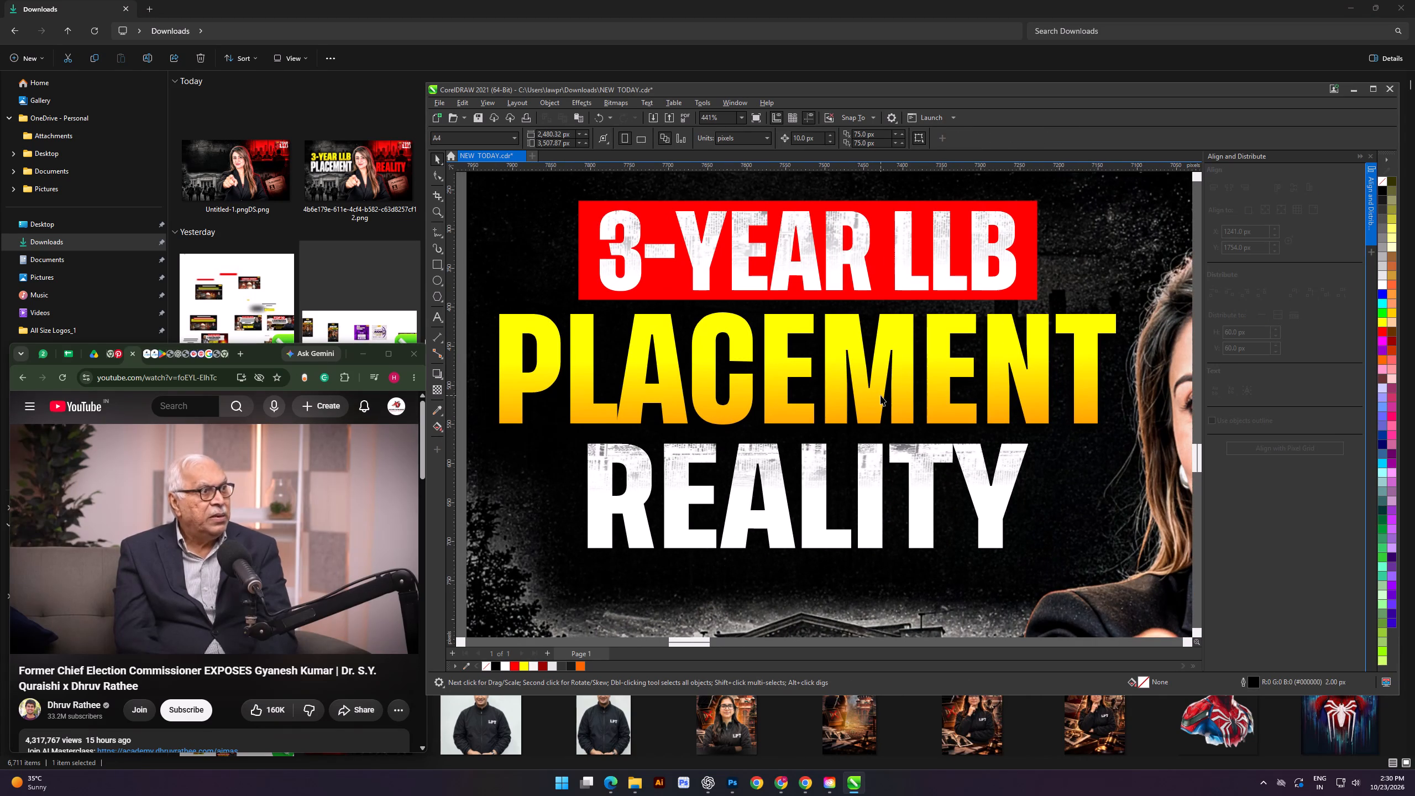
{"action": "left_click", "coordinate": [877, 396]}
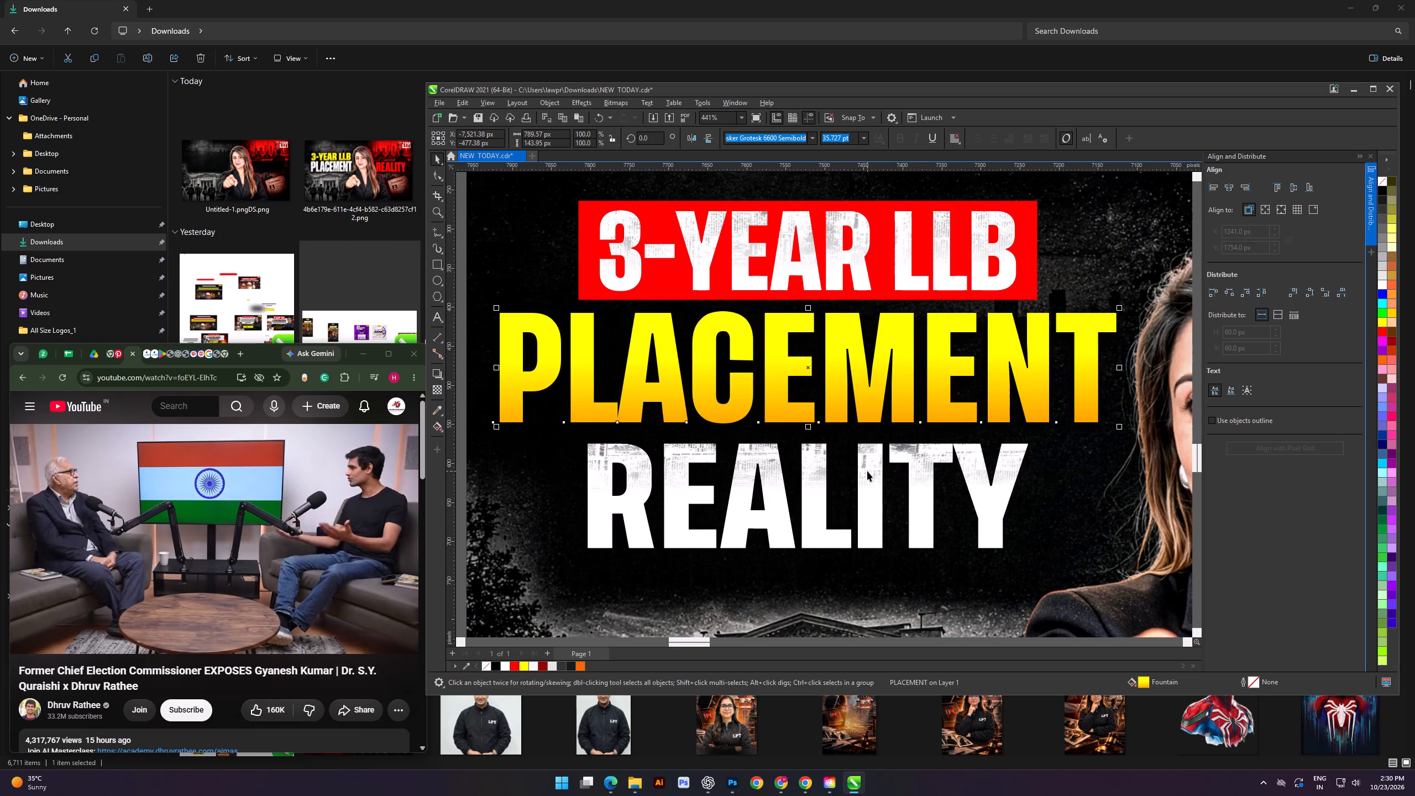
{"action": "scroll", "coordinate": [869, 469], "scroll_direction": "down", "scroll_amount": 3}
{"action": "left_click", "coordinate": [873, 482]}
{"action": "scroll", "coordinate": [845, 507], "scroll_direction": "up", "scroll_amount": 3}
{"action": "left_click_drag", "start_coordinate": [821, 533], "coordinate": [822, 525], "text": "shift"}
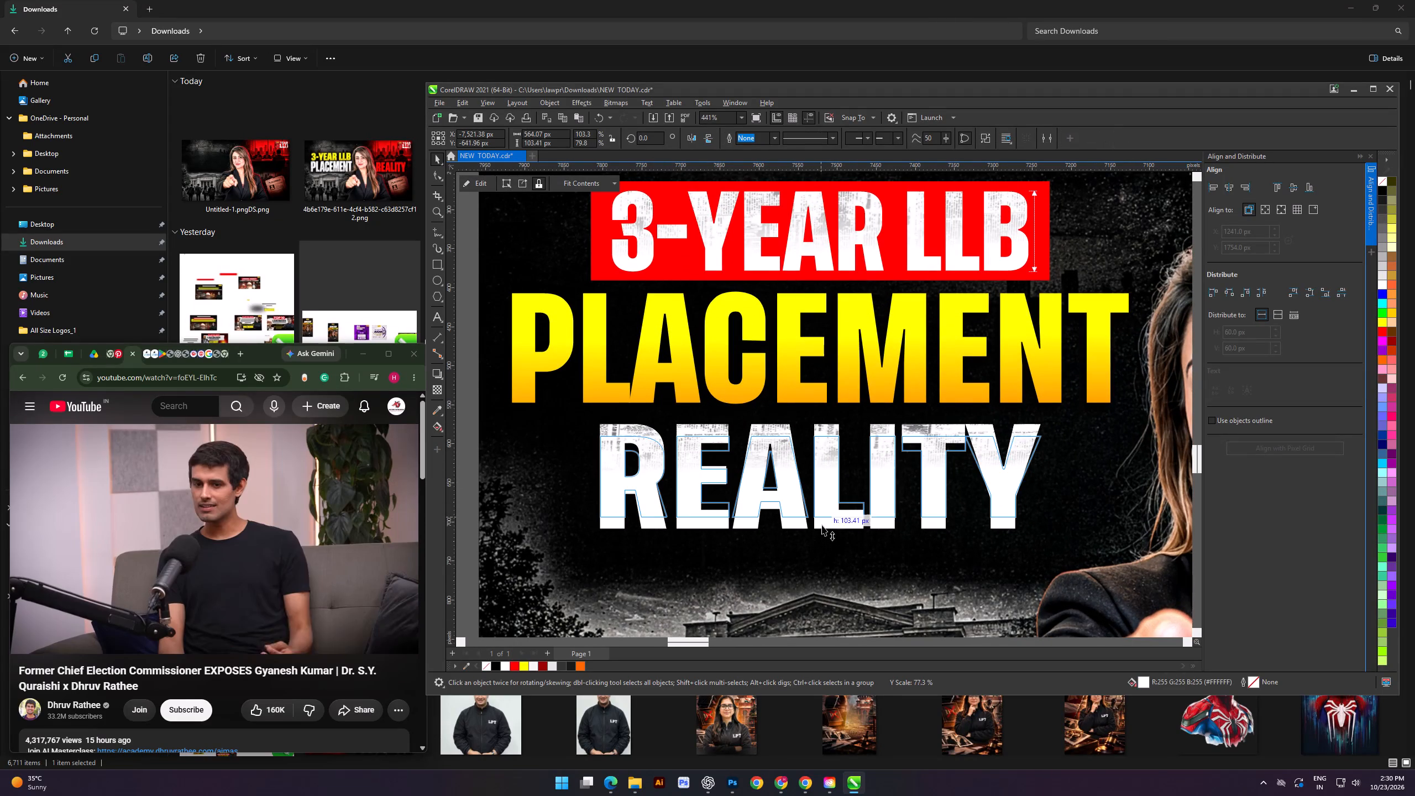
{"action": "left_click_drag", "start_coordinate": [822, 525], "coordinate": [822, 524], "text": "shift"}
{"action": "key", "text": "ctrl+z"}
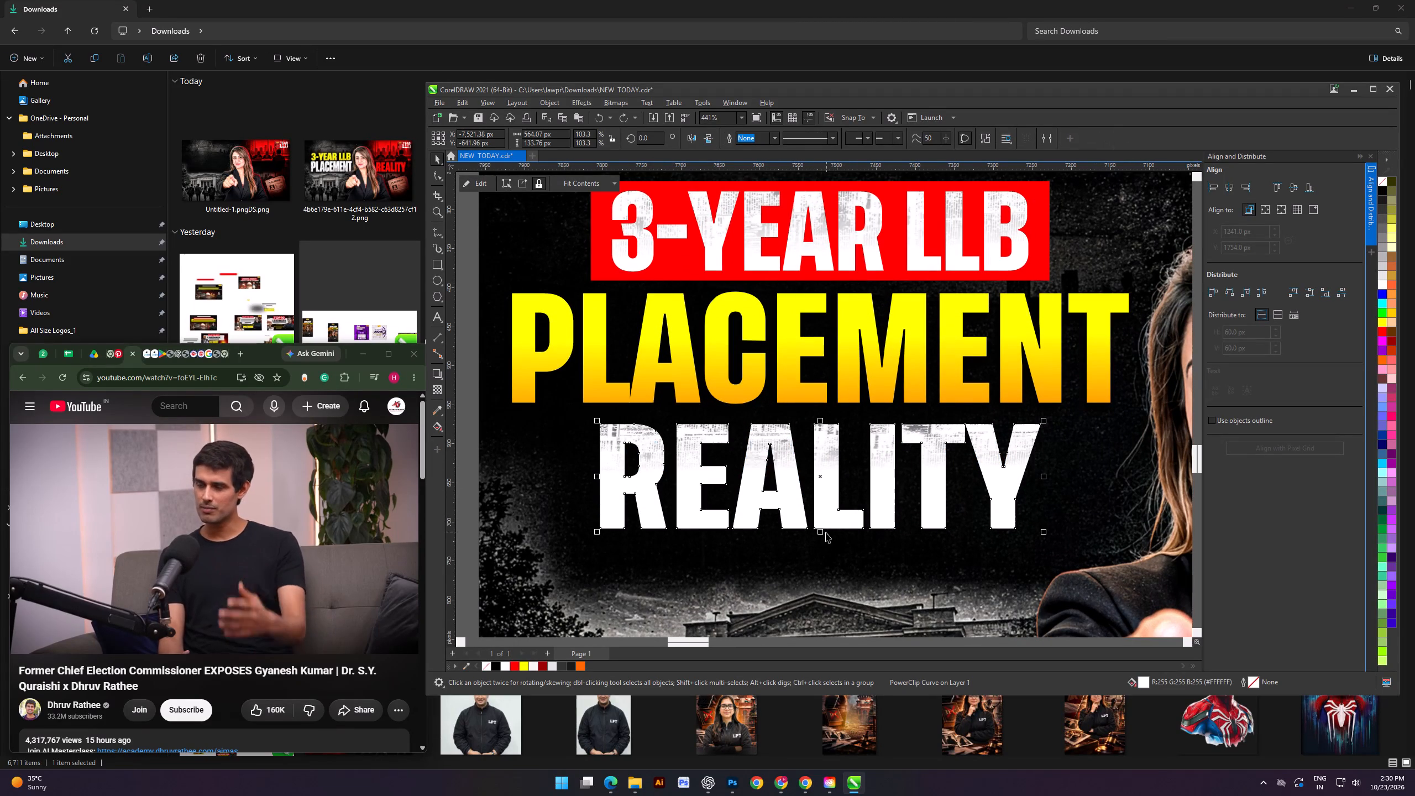
{"action": "left_click", "coordinate": [821, 532], "text": "shift"}
{"action": "left_click_drag", "start_coordinate": [828, 487], "coordinate": [823, 486]}
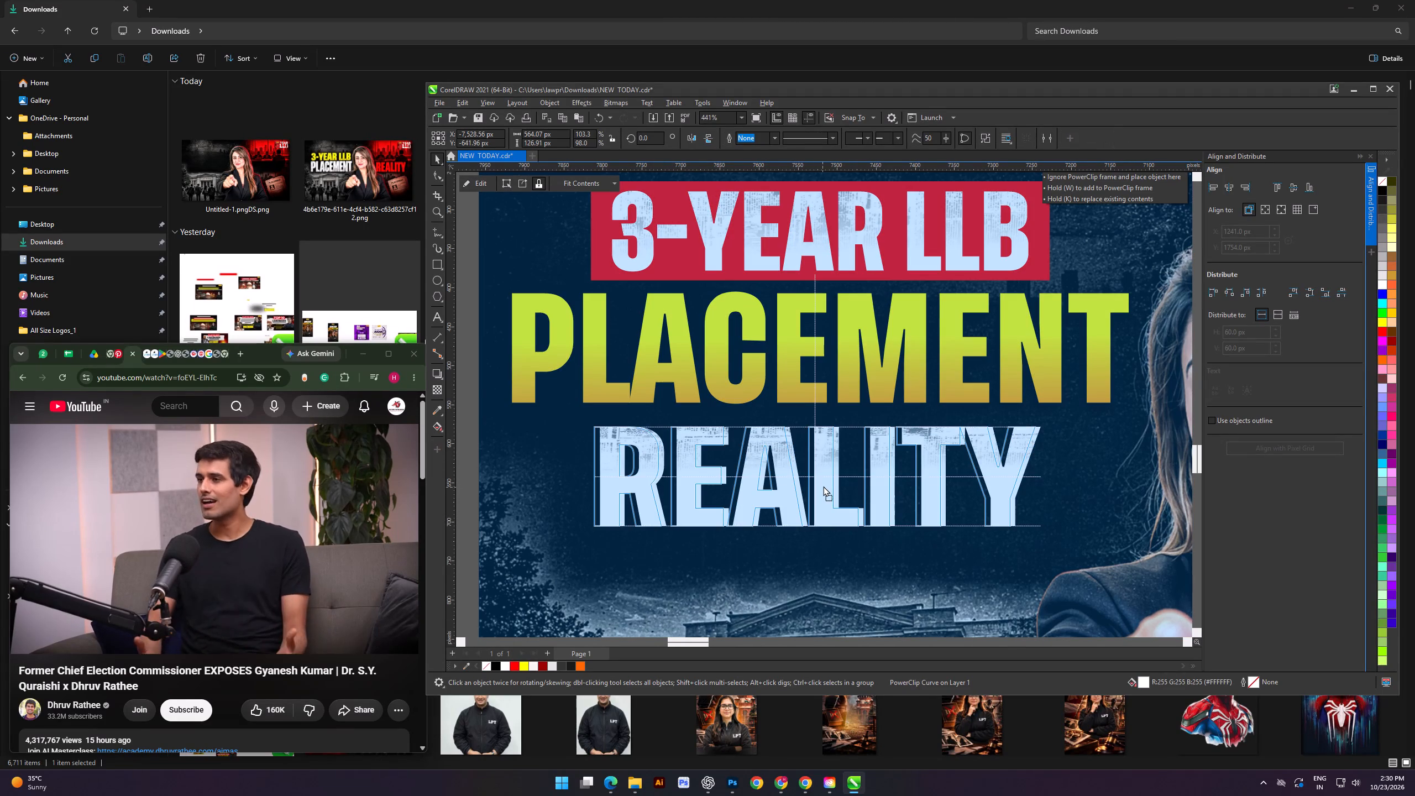
{"action": "left_click_drag", "start_coordinate": [823, 486], "coordinate": [823, 483]}
{"action": "left_click", "coordinate": [819, 474]}
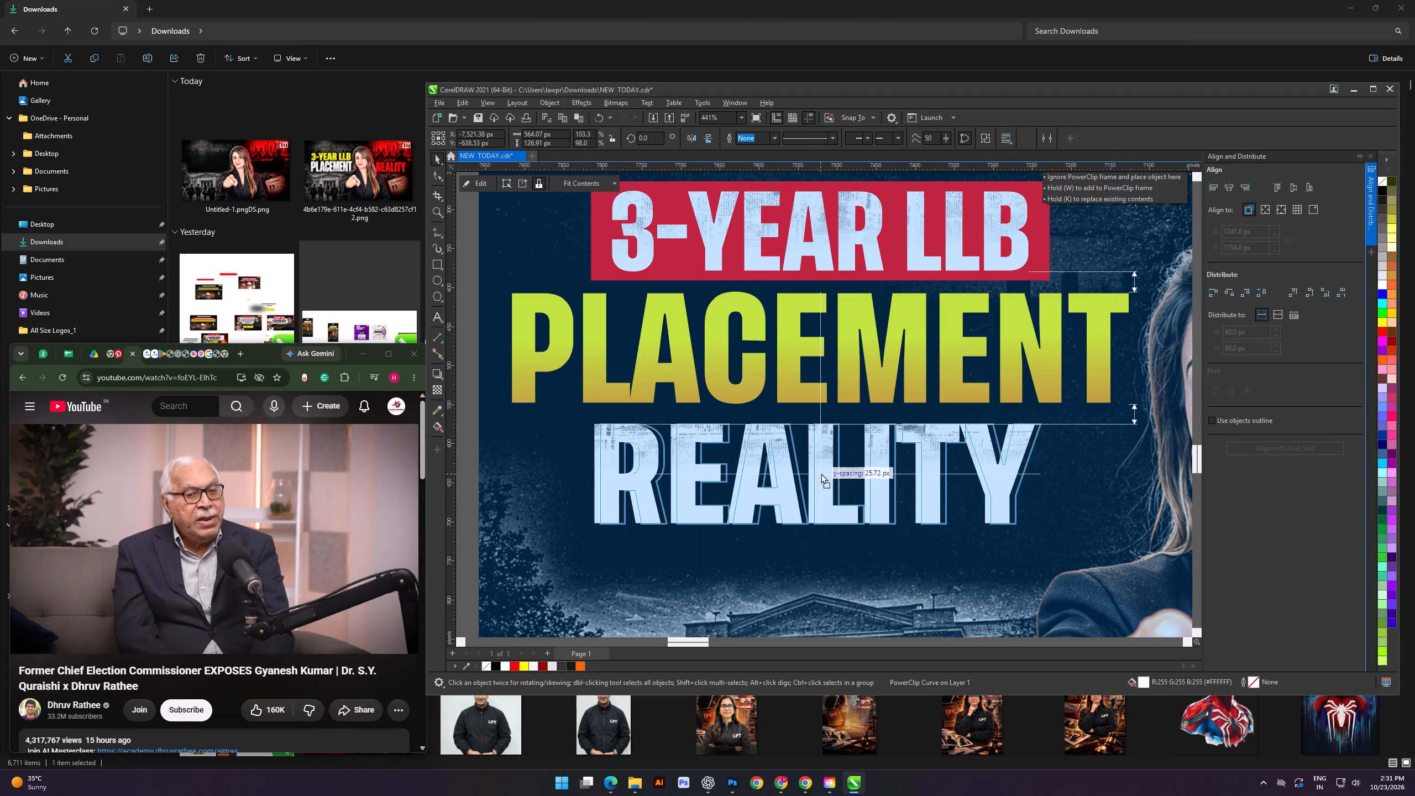
{"action": "left_click", "coordinate": [857, 362]}
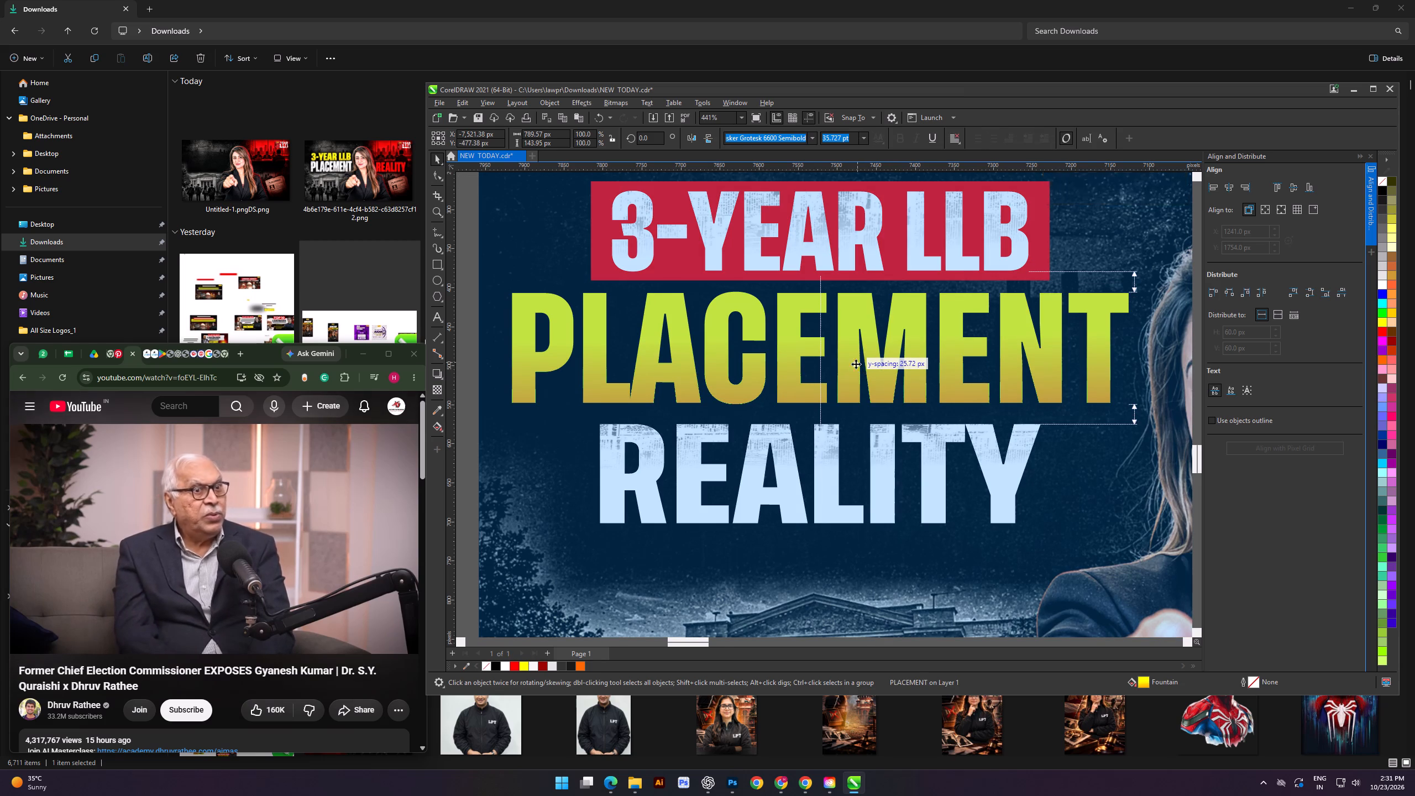
Review the whole thumbnail with the rebalanced heading lines.
{"action": "scroll", "coordinate": [856, 365], "scroll_direction": "down", "scroll_amount": 5}
{"action": "left_click", "coordinate": [604, 313]}
{"action": "scroll", "coordinate": [630, 325], "scroll_direction": "down", "scroll_amount": 1}
{"action": "scroll", "coordinate": [641, 323], "scroll_direction": "down", "scroll_amount": 1, "text": "shift"}
{"action": "scroll", "coordinate": [644, 317], "scroll_direction": "down", "scroll_amount": 3}
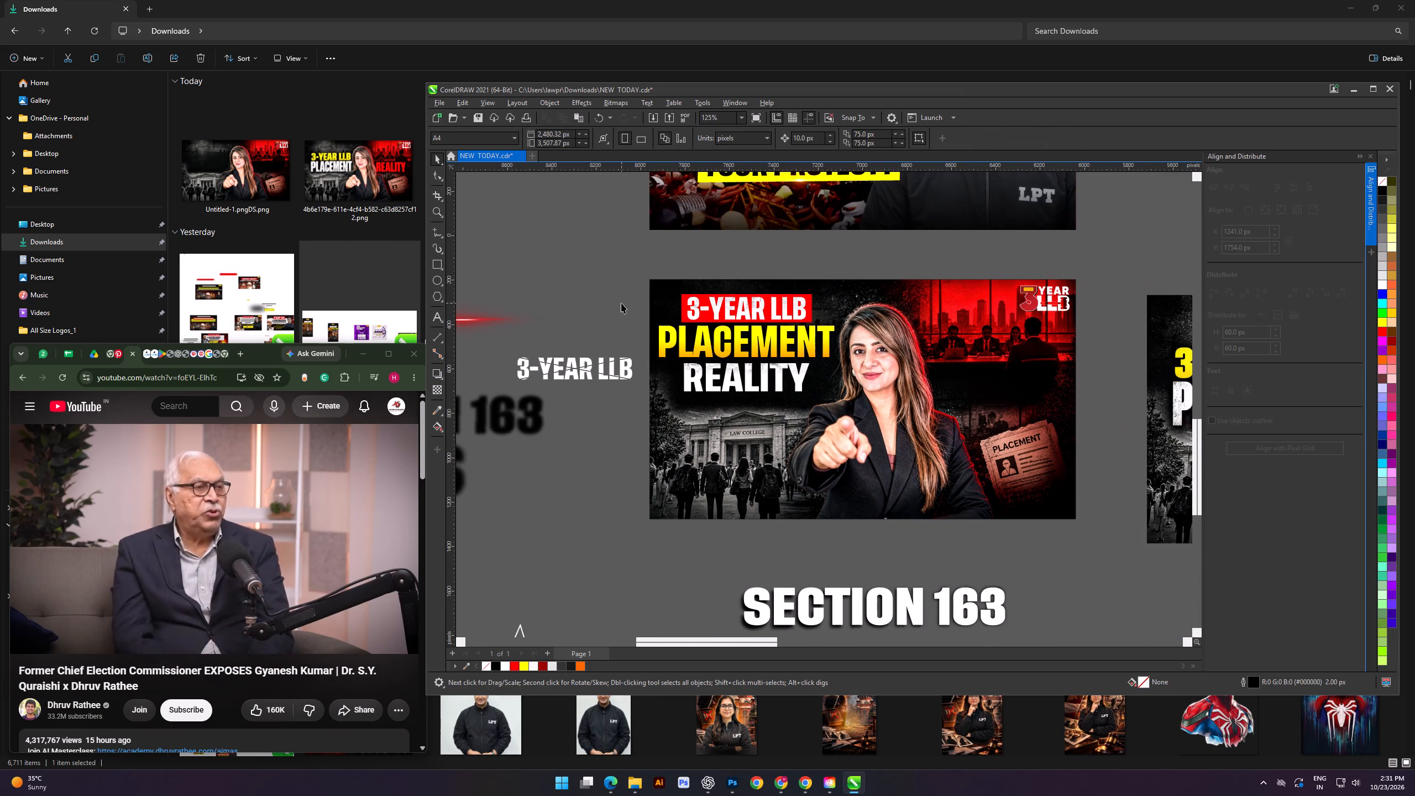
{"action": "left_click", "coordinate": [565, 481]}
{"action": "scroll", "coordinate": [579, 442], "scroll_direction": "up", "scroll_amount": 2, "text": "shift"}
{"action": "scroll", "coordinate": [581, 438], "scroll_direction": "down", "scroll_amount": 2, "text": "alt"}
{"action": "left_click", "coordinate": [560, 474]}
{"action": "scroll", "coordinate": [633, 381], "scroll_direction": "down", "scroll_amount": 4, "text": "shift"}
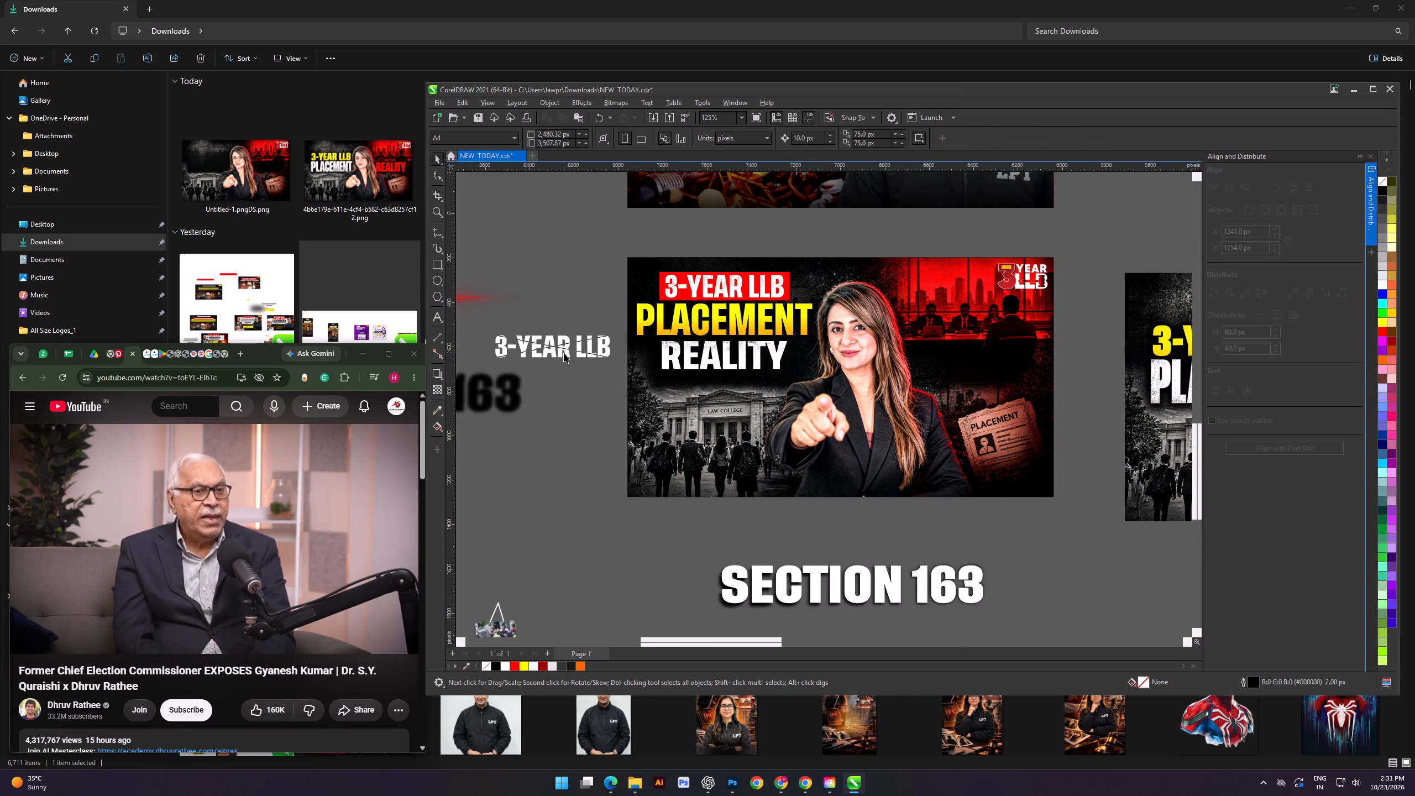
{"action": "left_click_drag", "start_coordinate": [575, 351], "coordinate": [558, 484]}
{"action": "left_click_drag", "start_coordinate": [572, 343], "coordinate": [564, 426]}
{"action": "scroll", "coordinate": [562, 364], "scroll_direction": "down", "scroll_amount": 1}
{"action": "scroll", "coordinate": [514, 326], "scroll_direction": "up", "scroll_amount": 3, "text": "alt"}
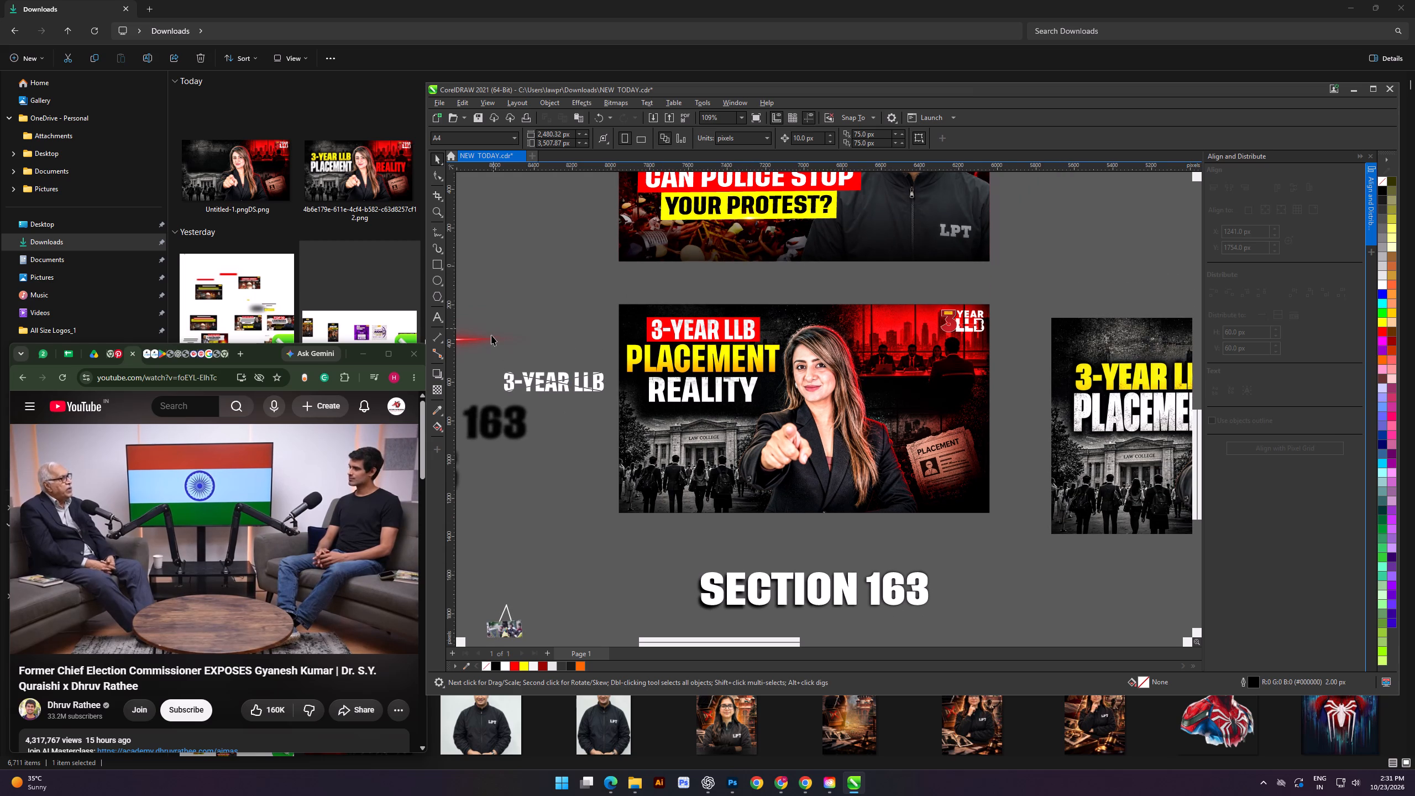
Move the red lens flare from beside the thumbnail onto the 3-YEAR LLB banner and clear its transformations.
{"action": "left_click_drag", "start_coordinate": [489, 342], "coordinate": [756, 316]}
{"action": "scroll", "coordinate": [718, 317], "scroll_direction": "up", "scroll_amount": 5}
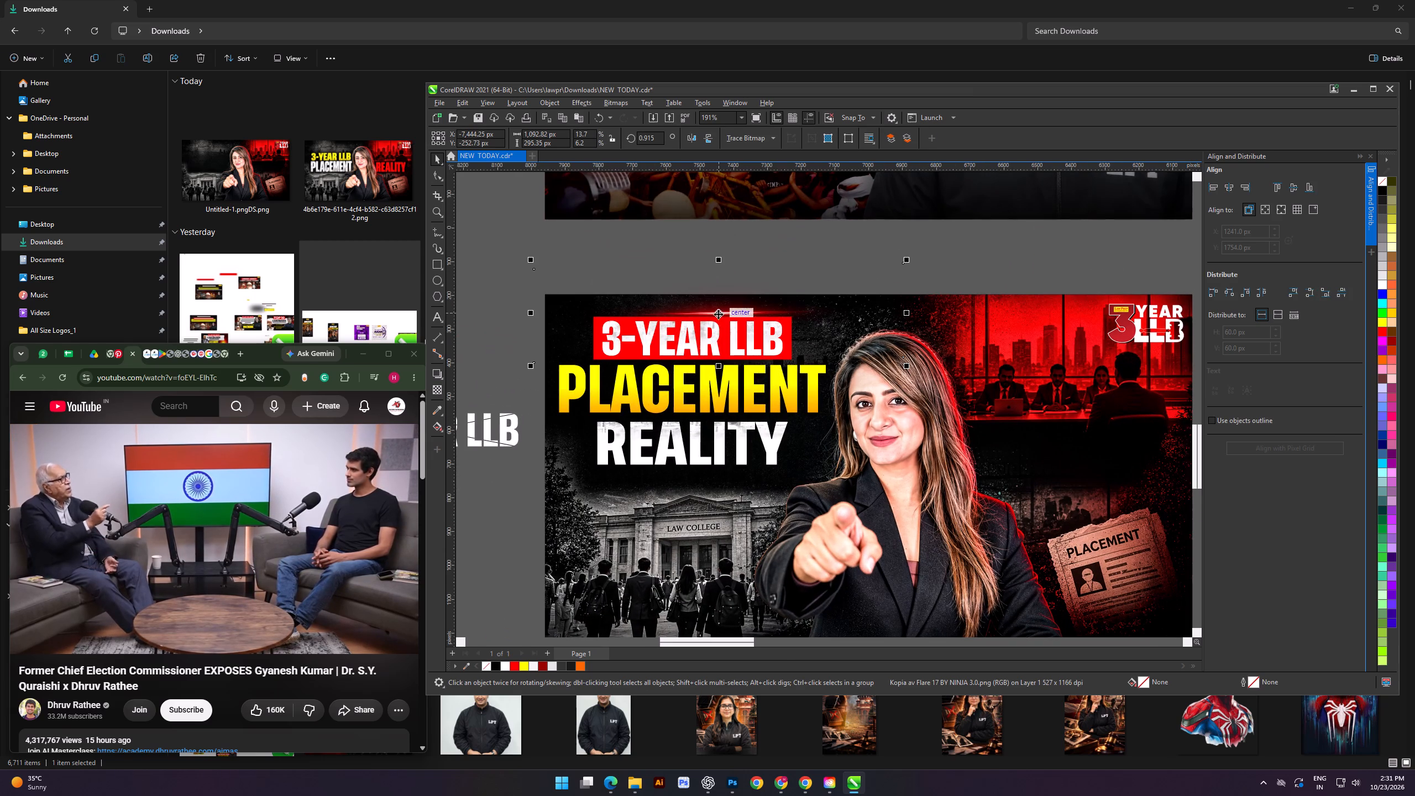
{"action": "left_click", "coordinate": [548, 101]}
{"action": "left_click", "coordinate": [604, 197]}
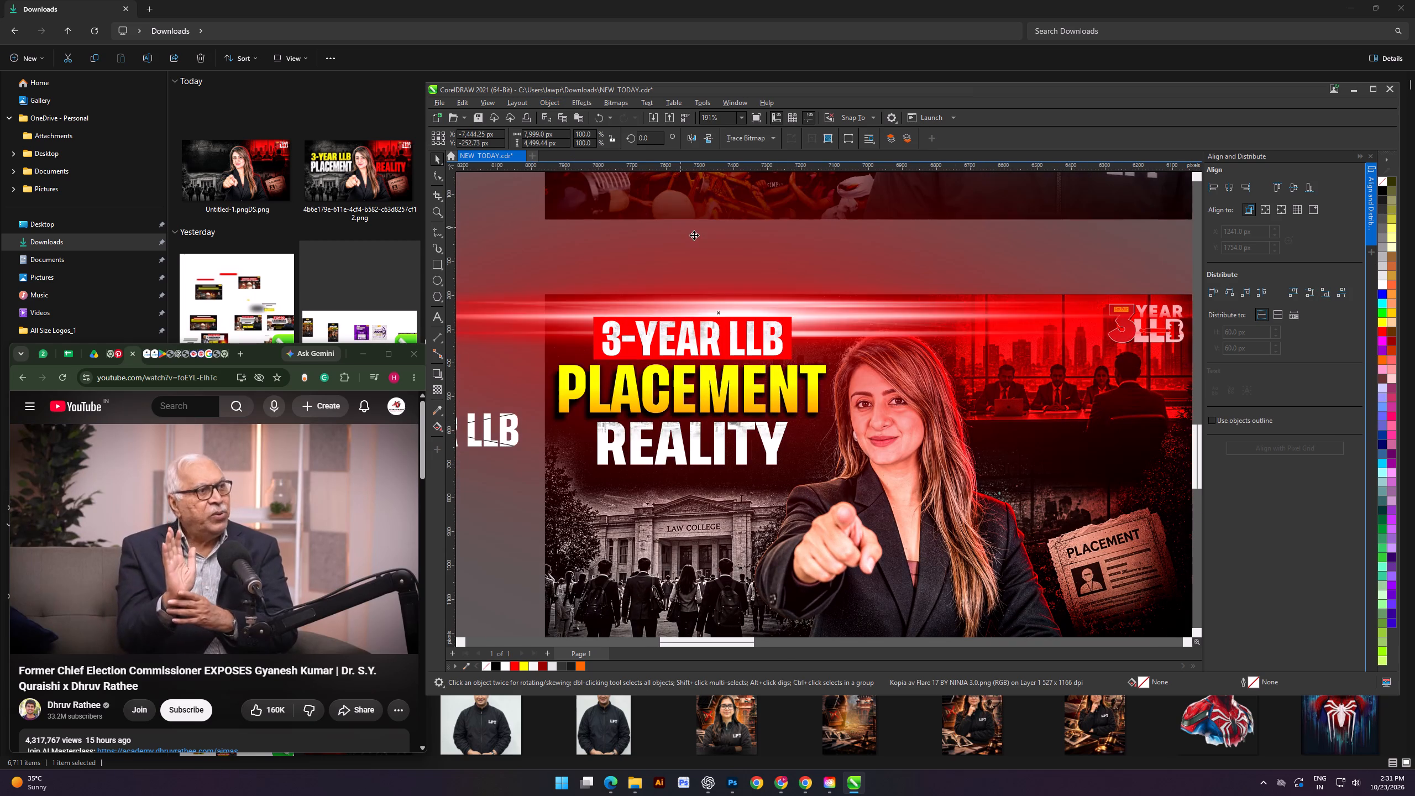
{"action": "left_click", "coordinate": [684, 238]}
Scale the red lens flare down proportionally about its centre to about 433 by 244 px.
{"action": "scroll", "coordinate": [745, 296], "scroll_direction": "down", "scroll_amount": 4}
{"action": "left_click", "coordinate": [538, 260]}
{"action": "left_click", "coordinate": [560, 306]}
{"action": "scroll", "coordinate": [632, 323], "scroll_direction": "down", "scroll_amount": 4}
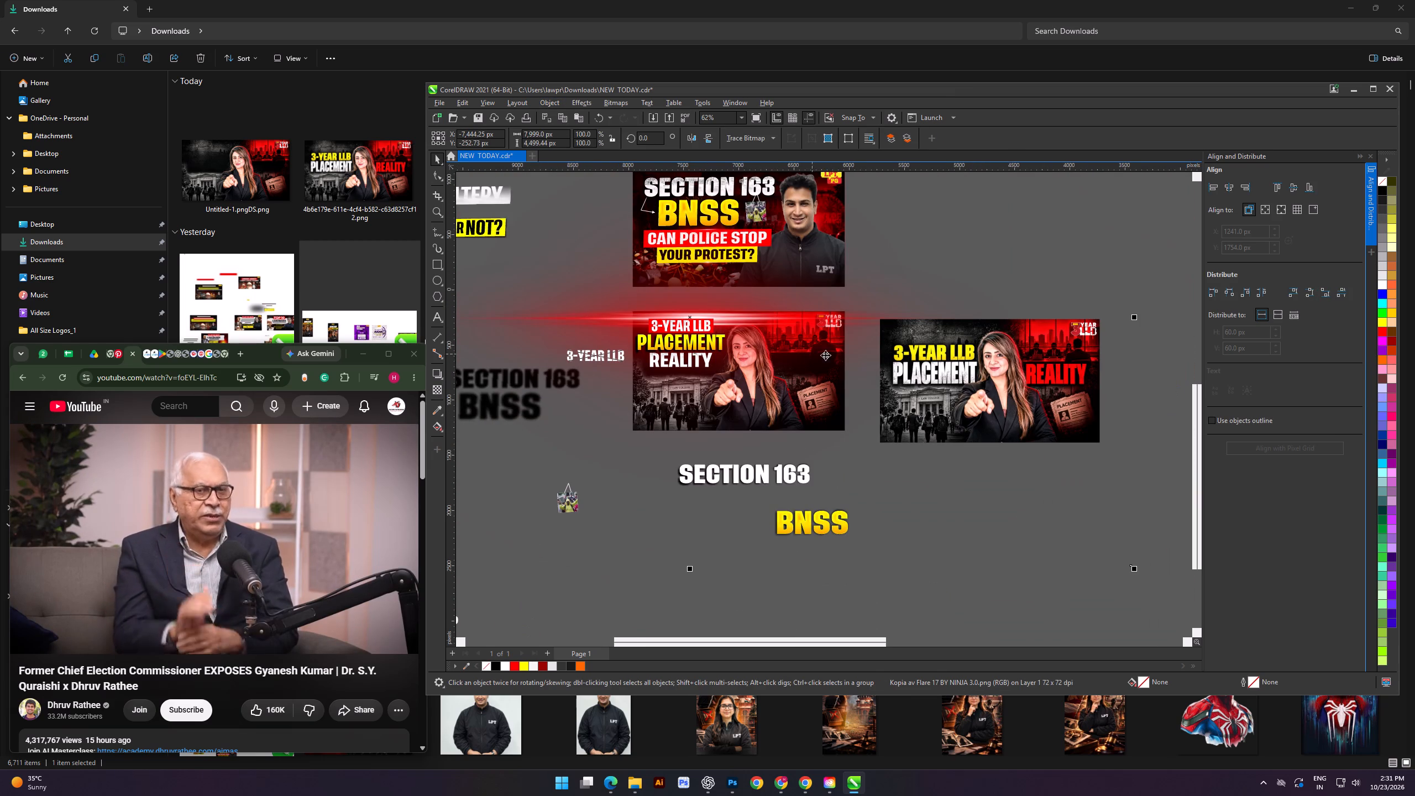
{"action": "left_click_drag", "start_coordinate": [1132, 569], "coordinate": [1123, 569], "text": "shift"}
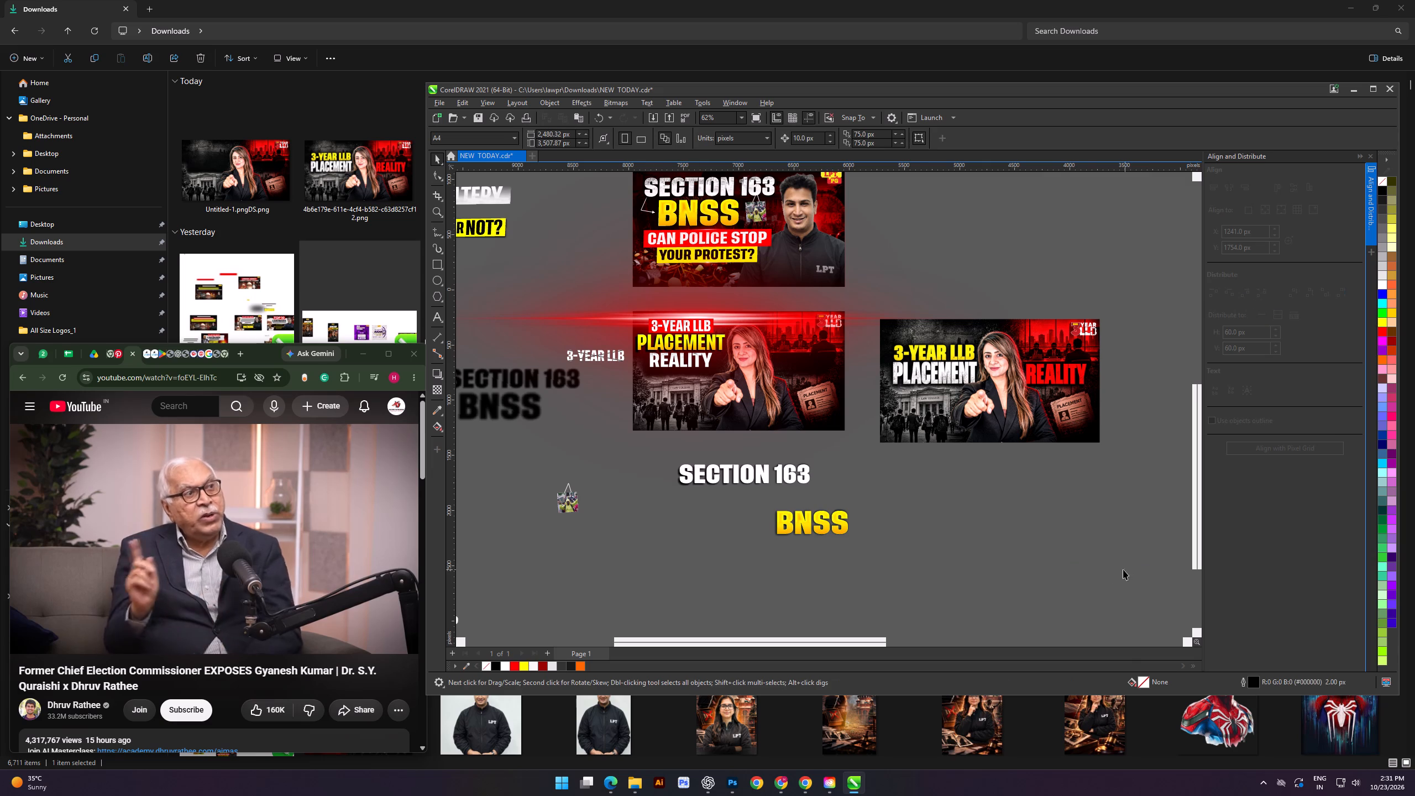
{"action": "left_click_drag", "start_coordinate": [1123, 569], "coordinate": [1100, 565], "text": "shift"}
{"action": "left_click", "coordinate": [985, 525]}
{"action": "left_click_drag", "start_coordinate": [1135, 569], "coordinate": [925, 510], "text": "shift"}
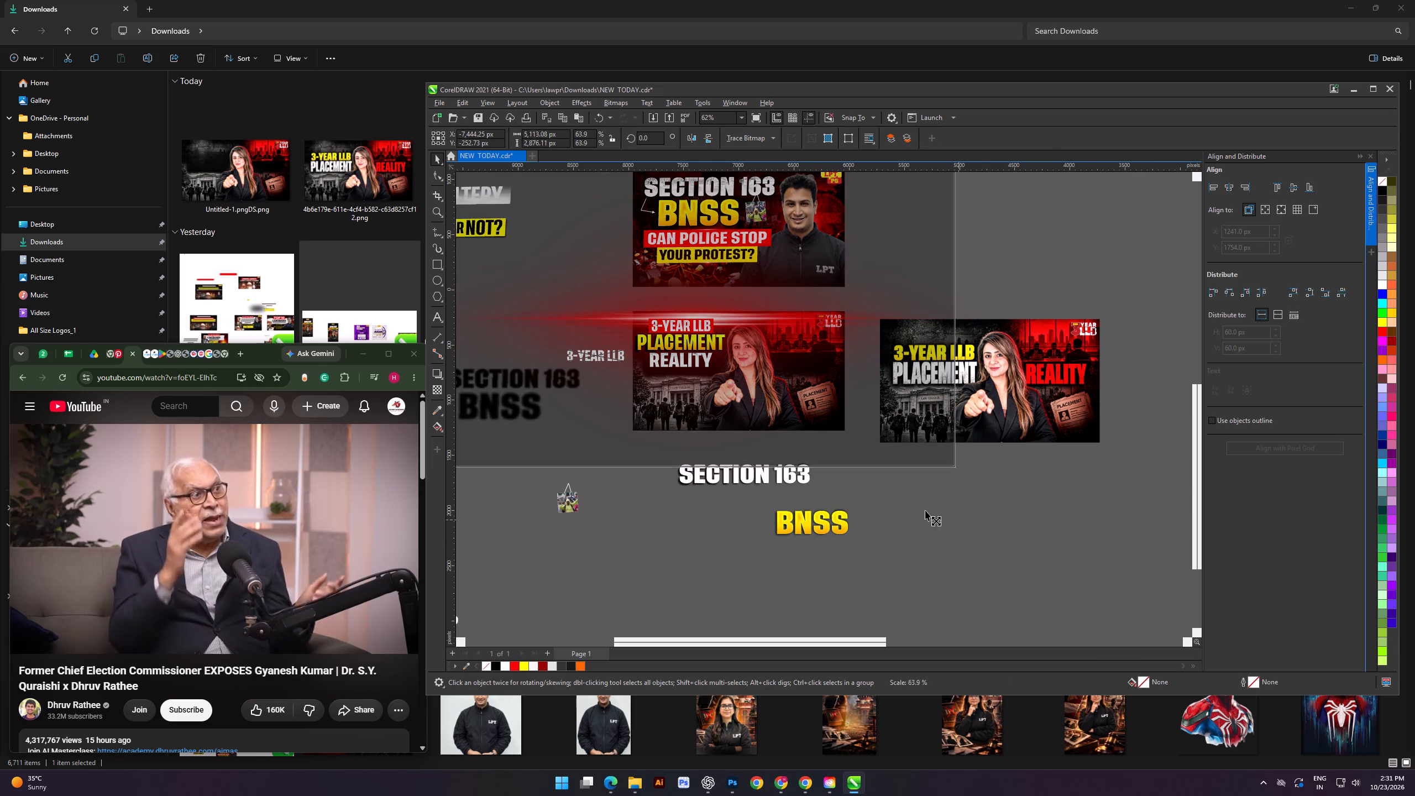
{"action": "left_click_drag", "start_coordinate": [925, 510], "coordinate": [719, 458], "text": "shift"}
{"action": "scroll", "coordinate": [647, 292], "scroll_direction": "up", "scroll_amount": 7}
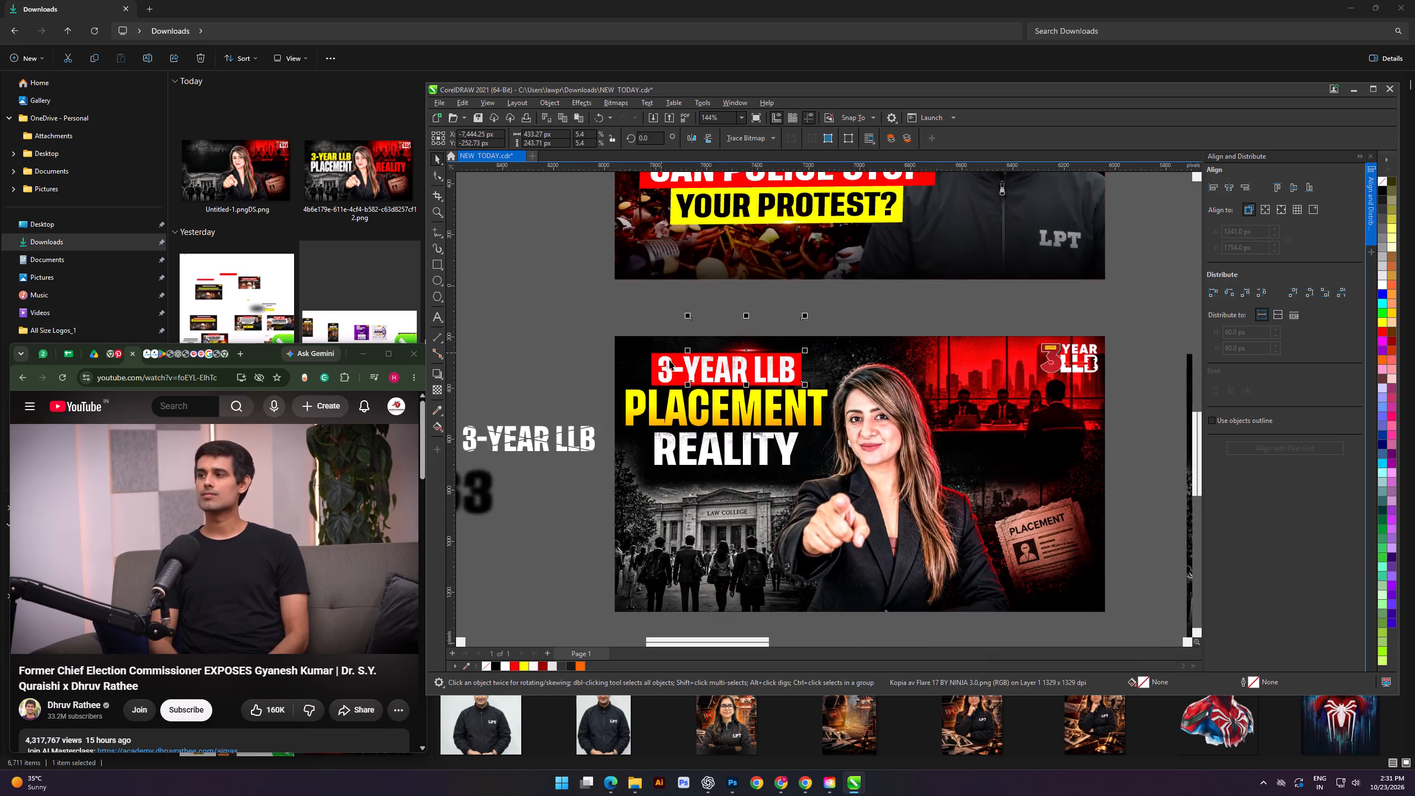
Position the small red flare over the top edge of the 3-YEAR LLB banner.
{"action": "scroll", "coordinate": [669, 360], "scroll_direction": "up", "scroll_amount": 4}
{"action": "left_click", "coordinate": [674, 254]}
{"action": "scroll", "coordinate": [787, 329], "scroll_direction": "up", "scroll_amount": 3}
{"action": "left_click_drag", "start_coordinate": [830, 346], "coordinate": [779, 352]}
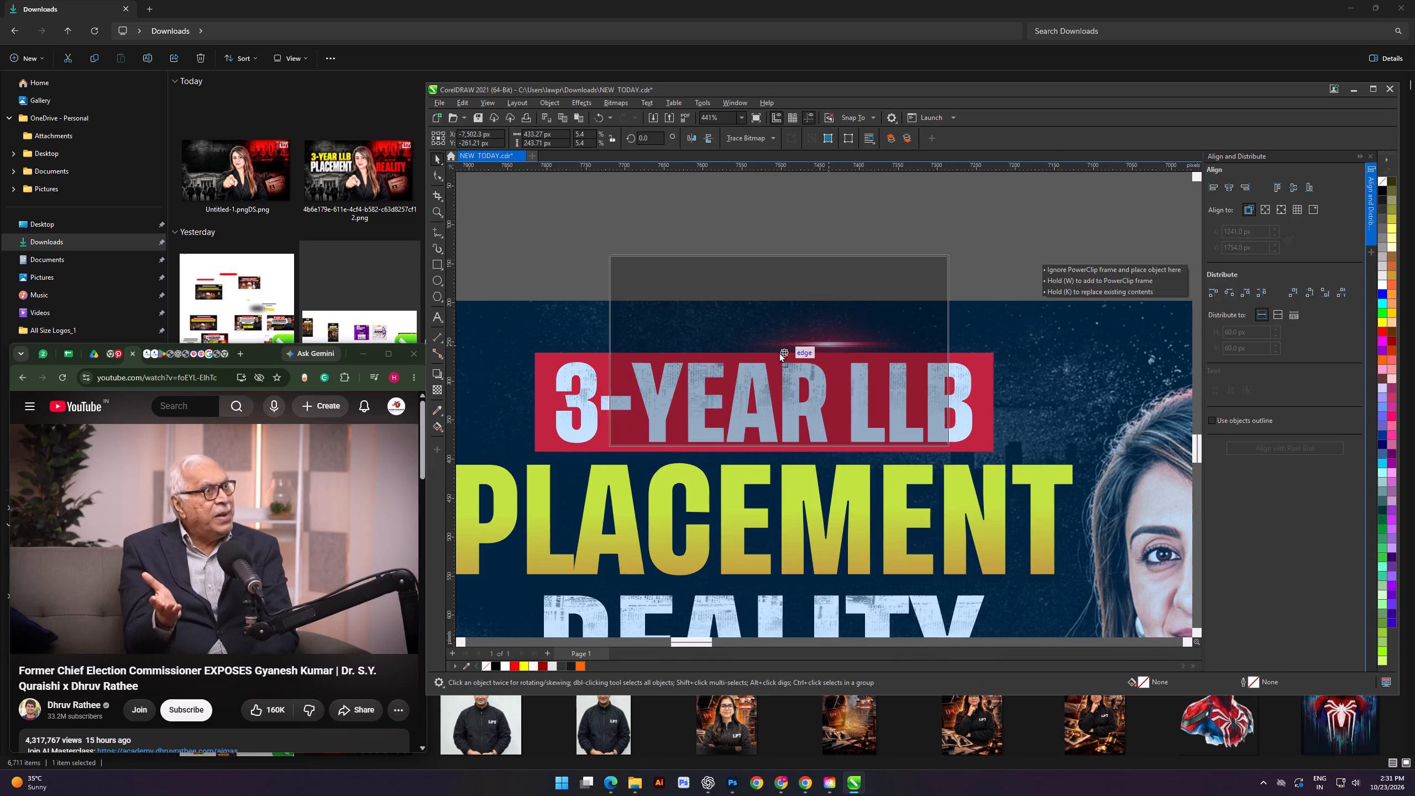
{"action": "left_click_drag", "start_coordinate": [779, 352], "coordinate": [777, 353]}
{"action": "scroll", "coordinate": [749, 343], "scroll_direction": "up", "scroll_amount": 4}
{"action": "left_click_drag", "start_coordinate": [801, 362], "coordinate": [783, 364]}
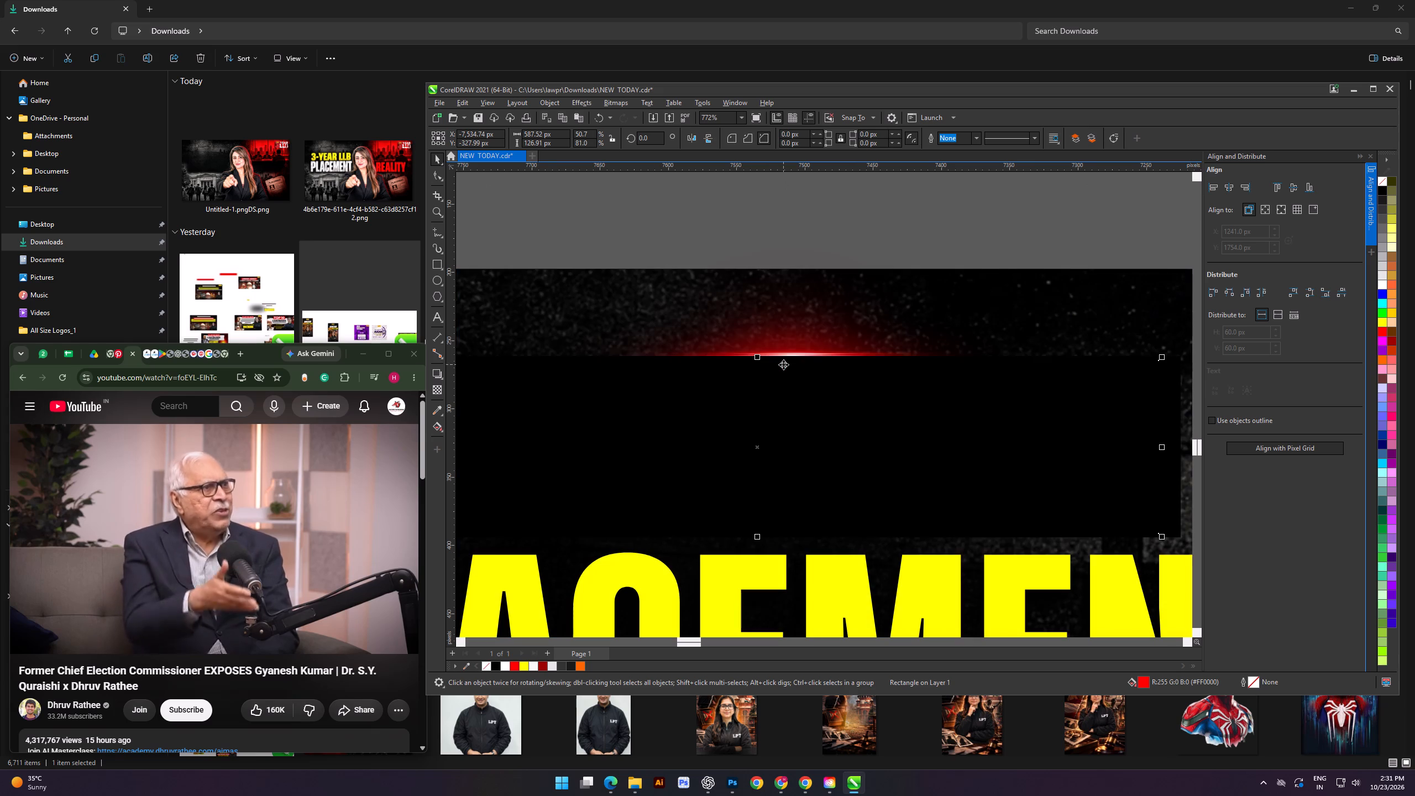
{"action": "key", "text": "ctrl+z"}
{"action": "left_click", "coordinate": [785, 351]}
{"action": "left_click_drag", "start_coordinate": [789, 353], "coordinate": [765, 353]}
{"action": "left_click_drag", "start_coordinate": [778, 354], "coordinate": [770, 357]}
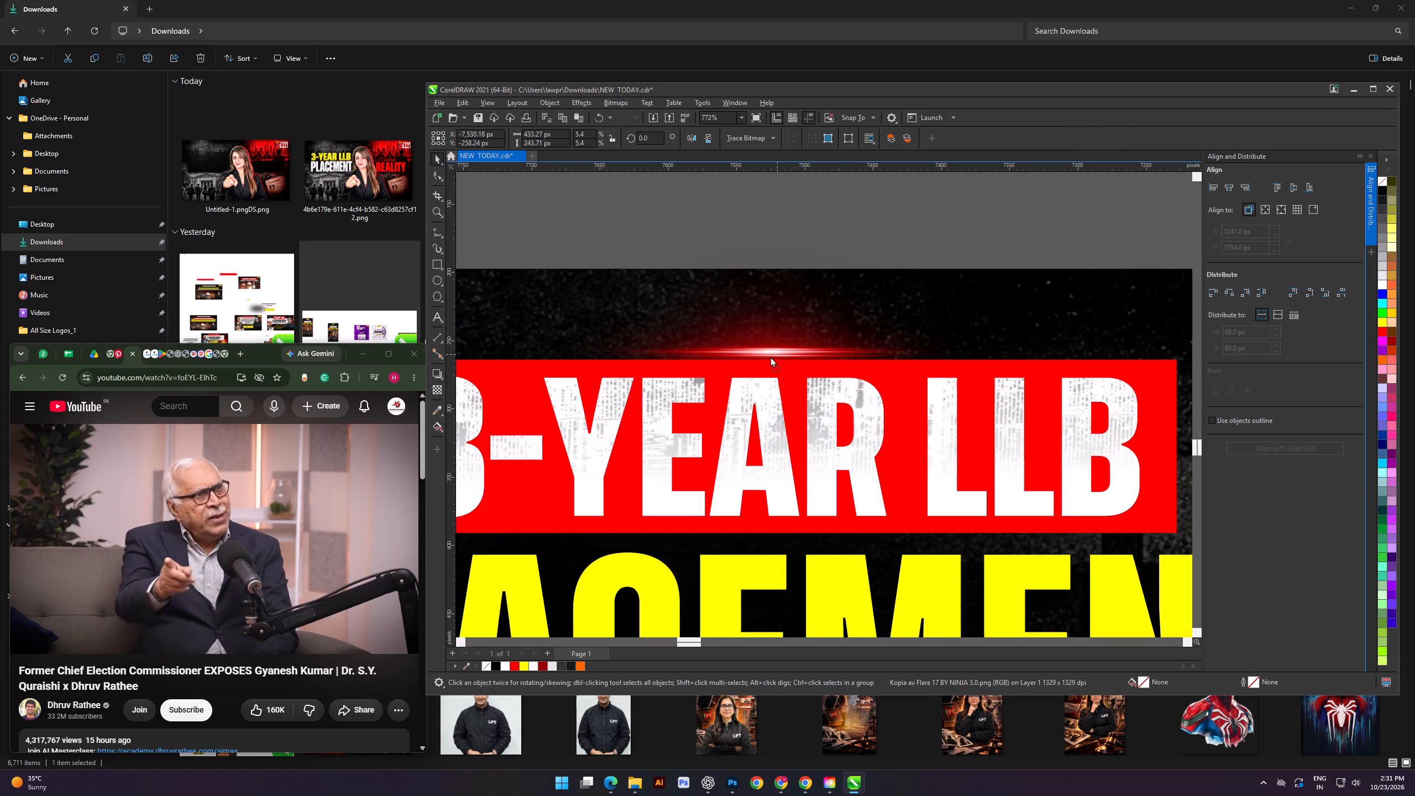
{"action": "left_click_drag", "start_coordinate": [770, 357], "coordinate": [758, 361]}
{"action": "left_click_drag", "start_coordinate": [754, 352], "coordinate": [751, 358]}
{"action": "scroll", "coordinate": [746, 358], "scroll_direction": "up", "scroll_amount": 2}
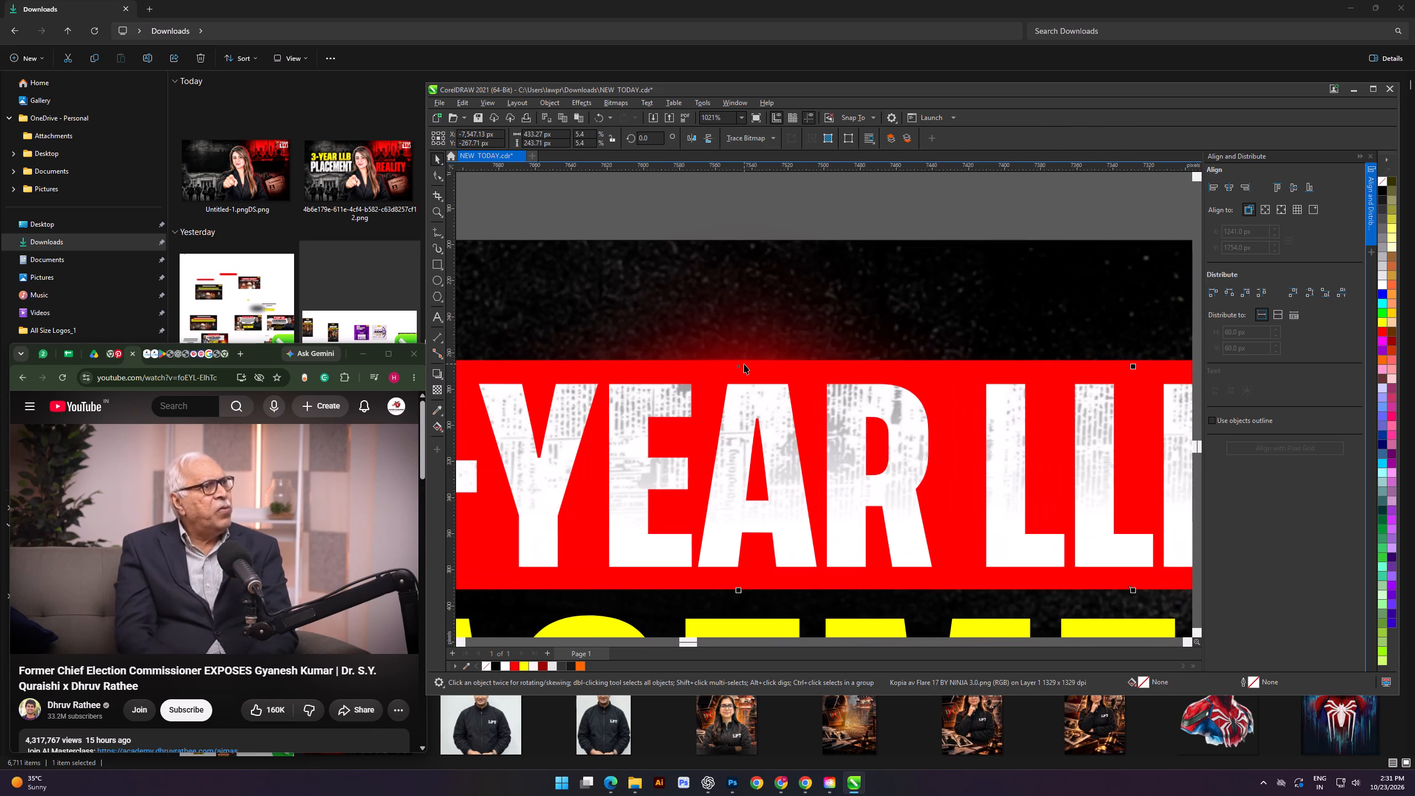
Bring the flare to the front and line its bright streak up with the banner's top edge.
{"action": "key", "text": "shift+Page_Up"}
{"action": "scroll", "coordinate": [756, 378], "scroll_direction": "up", "scroll_amount": 6}
{"action": "scroll", "coordinate": [756, 378], "scroll_direction": "down", "scroll_amount": 1}
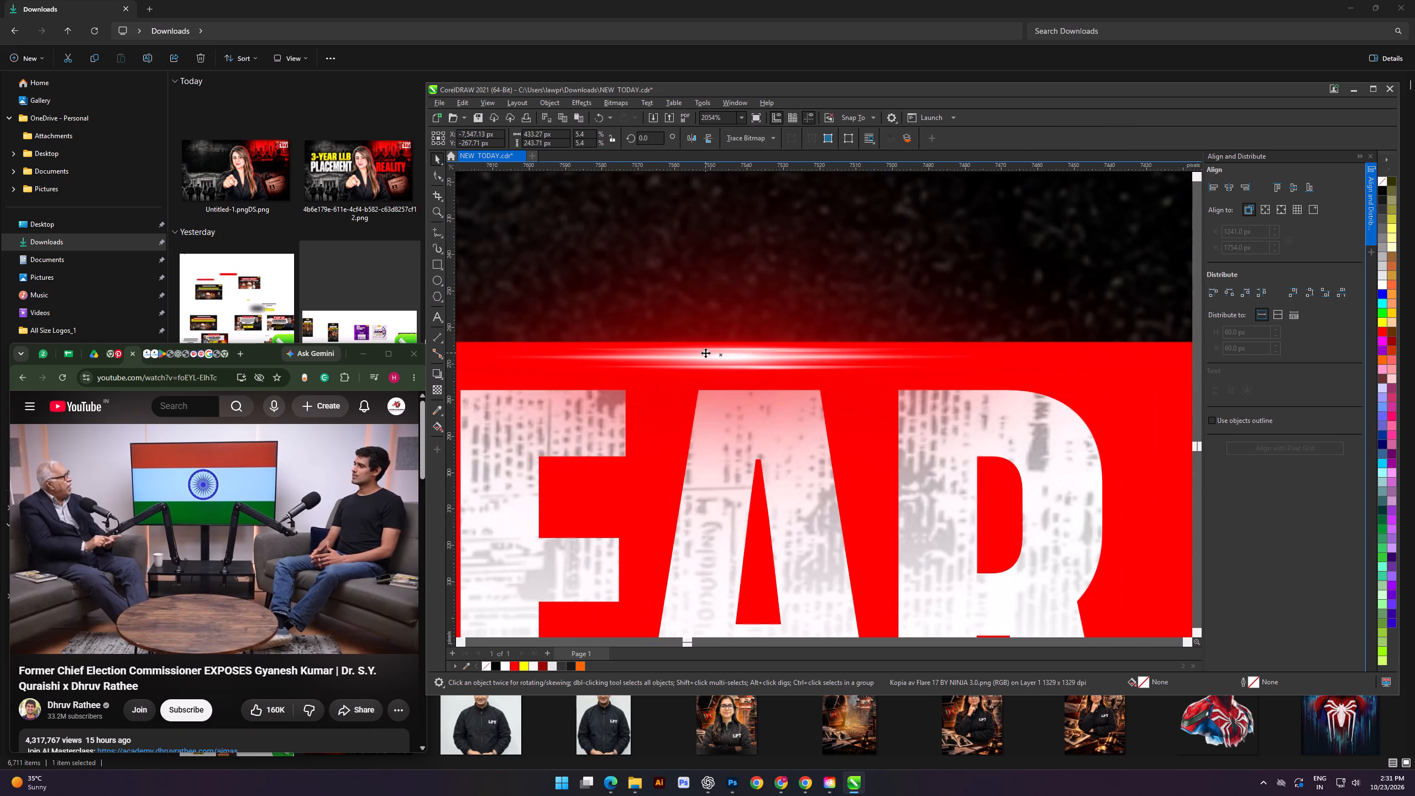
{"action": "left_click_drag", "start_coordinate": [720, 354], "coordinate": [711, 345]}
Stretch the flare horizontally about its centre to about 824 px wide, keeping its height.
{"action": "scroll", "coordinate": [711, 345], "scroll_direction": "down", "scroll_amount": 10}
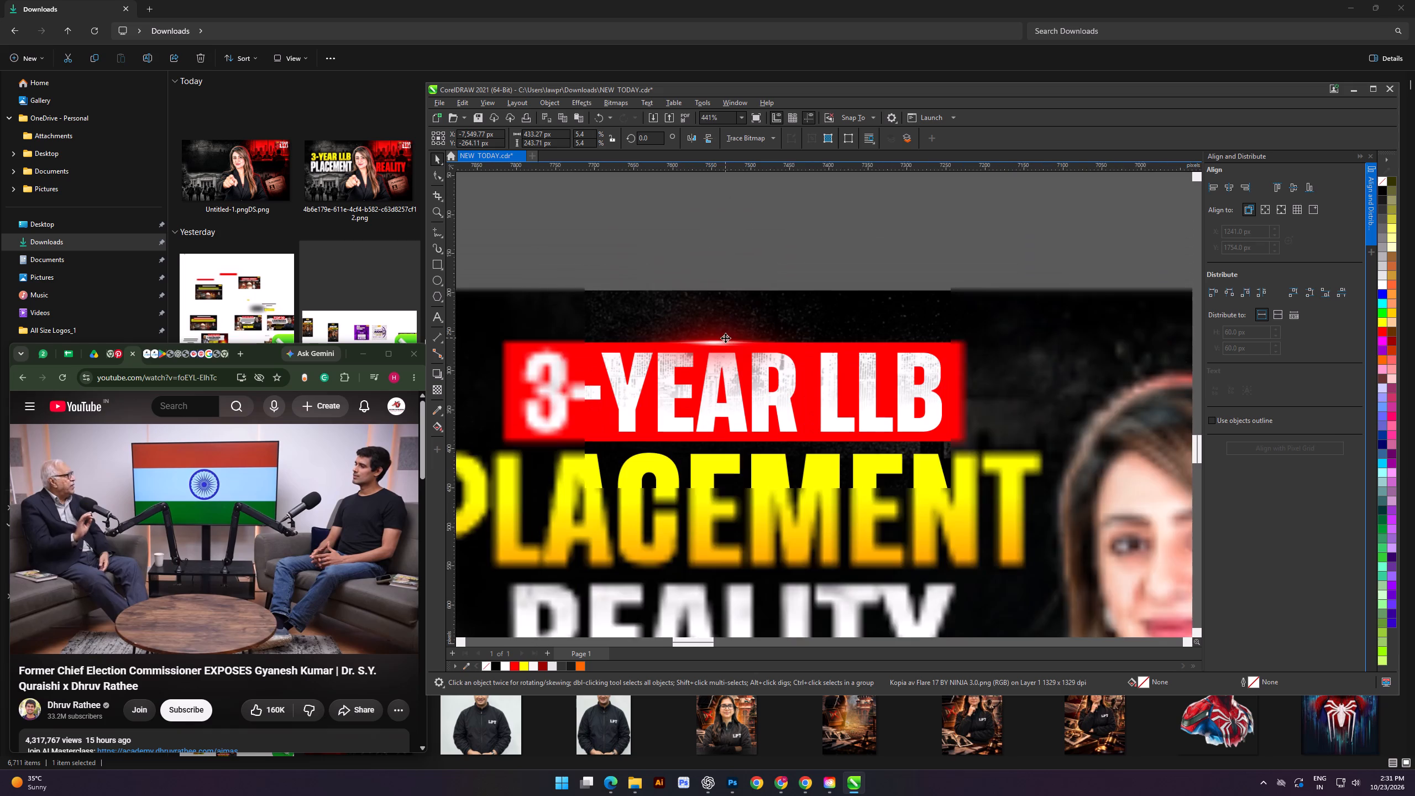
{"action": "scroll", "coordinate": [725, 338], "scroll_direction": "down", "scroll_amount": 4}
{"action": "left_click_drag", "start_coordinate": [848, 343], "coordinate": [961, 349], "text": "shift"}
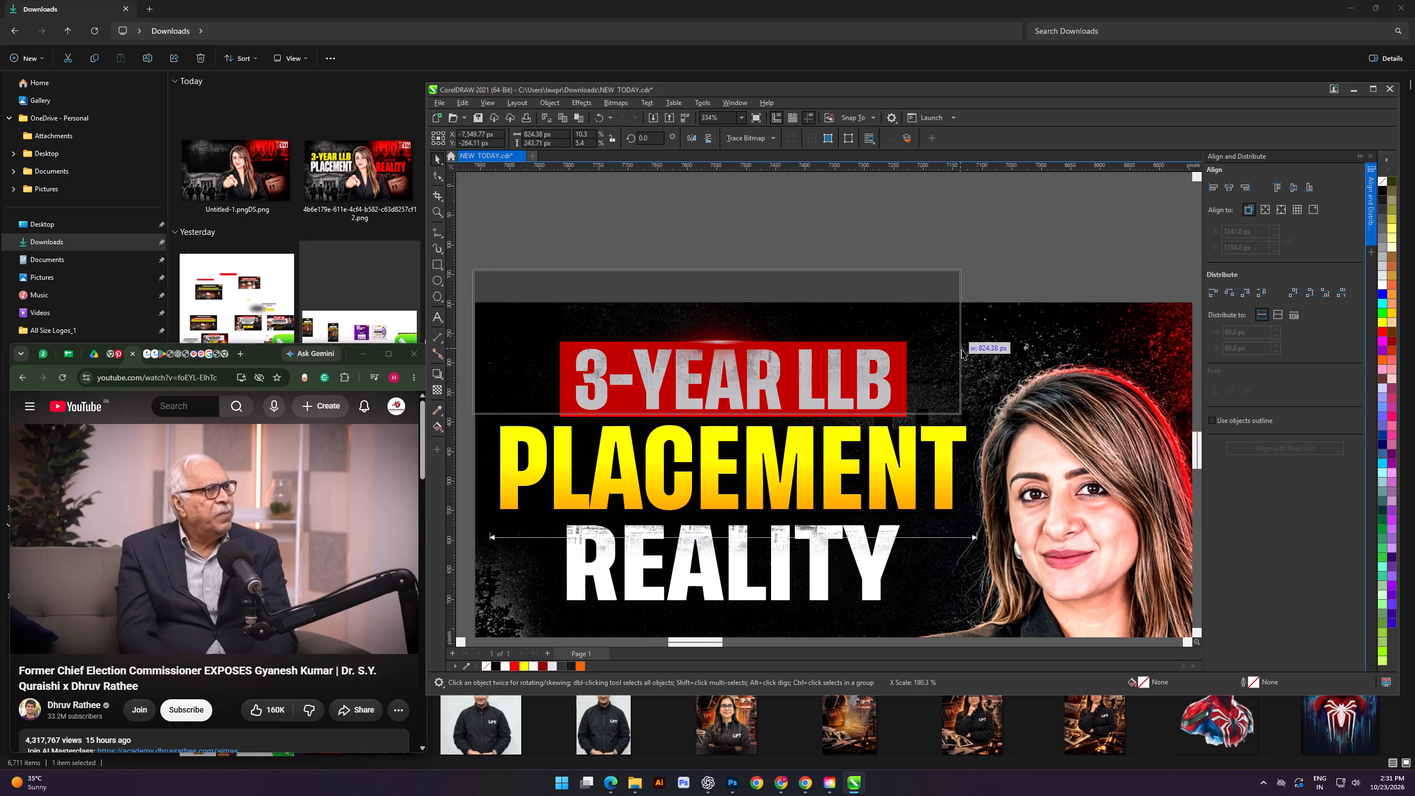
Nudge the stretched flare rightwards along the banner's top edge to an X position of about -7,400 px.
{"action": "key", "text": "Right"}
{"action": "key", "text": "Right"}
{"action": "key", "text": "Right"}
{"action": "key", "text": "Right"}
{"action": "key", "text": "Right"}
{"action": "key", "text": "Right"}
{"action": "key", "text": "Right"}
{"action": "key", "text": "Right"}
{"action": "key", "text": "Right"}
{"action": "key", "text": "Right"}
{"action": "key", "text": "Right"}
{"action": "key", "text": "Right"}
{"action": "key", "text": "Right"}
{"action": "key", "text": "Right"}
{"action": "key", "text": "Right"}
{"action": "key", "text": "Right"}
{"action": "key", "text": "Right"}
{"action": "key", "text": "Right"}
{"action": "key", "text": "Right"}
{"action": "key", "text": "Right"}
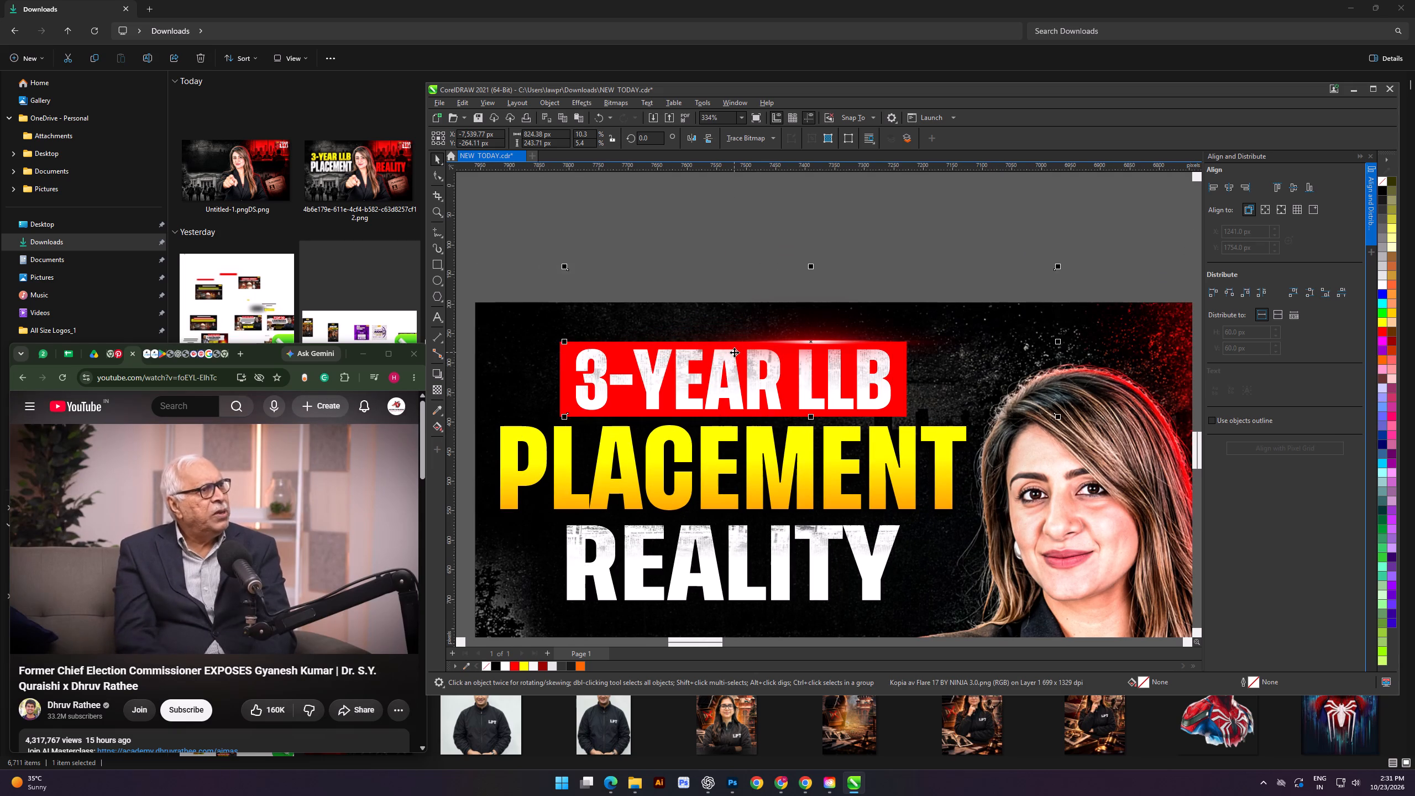
{"action": "key", "text": "Left"}
{"action": "key", "text": "Left"}
{"action": "key", "text": "Left"}
{"action": "key", "text": "Left"}
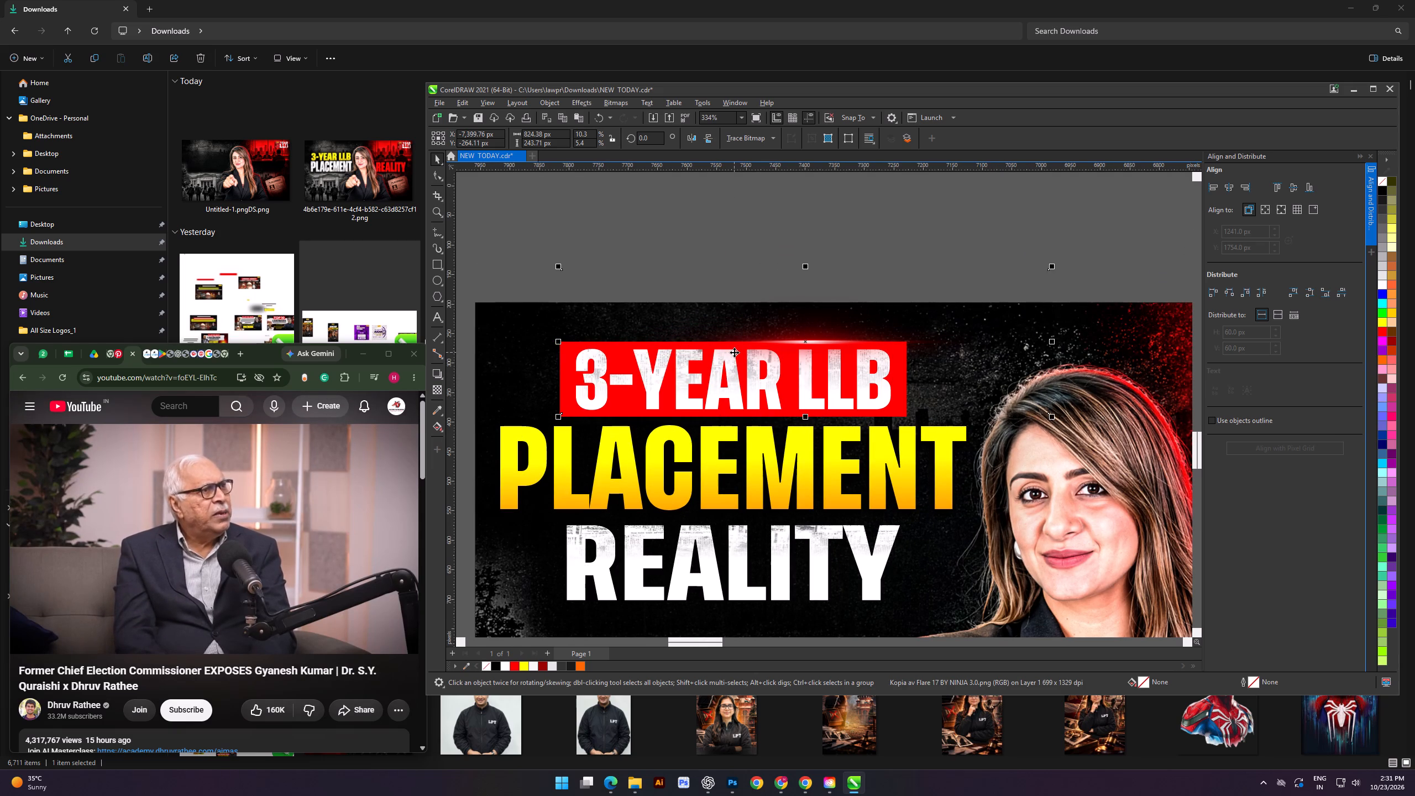
Nudge the stretched flare leftwards along the banner's top edge to an X position of about -7,440 px.
{"action": "key", "text": "Left"}
{"action": "key", "text": "Left"}
{"action": "key", "text": "Left"}
Copy the flare down onto the left part of the 3-YEAR LLB banner's bottom edge, at about X -7,649 px.
{"action": "right_click_drag", "start_coordinate": [776, 339], "coordinate": [652, 411]}
{"action": "left_click", "coordinate": [703, 432]}
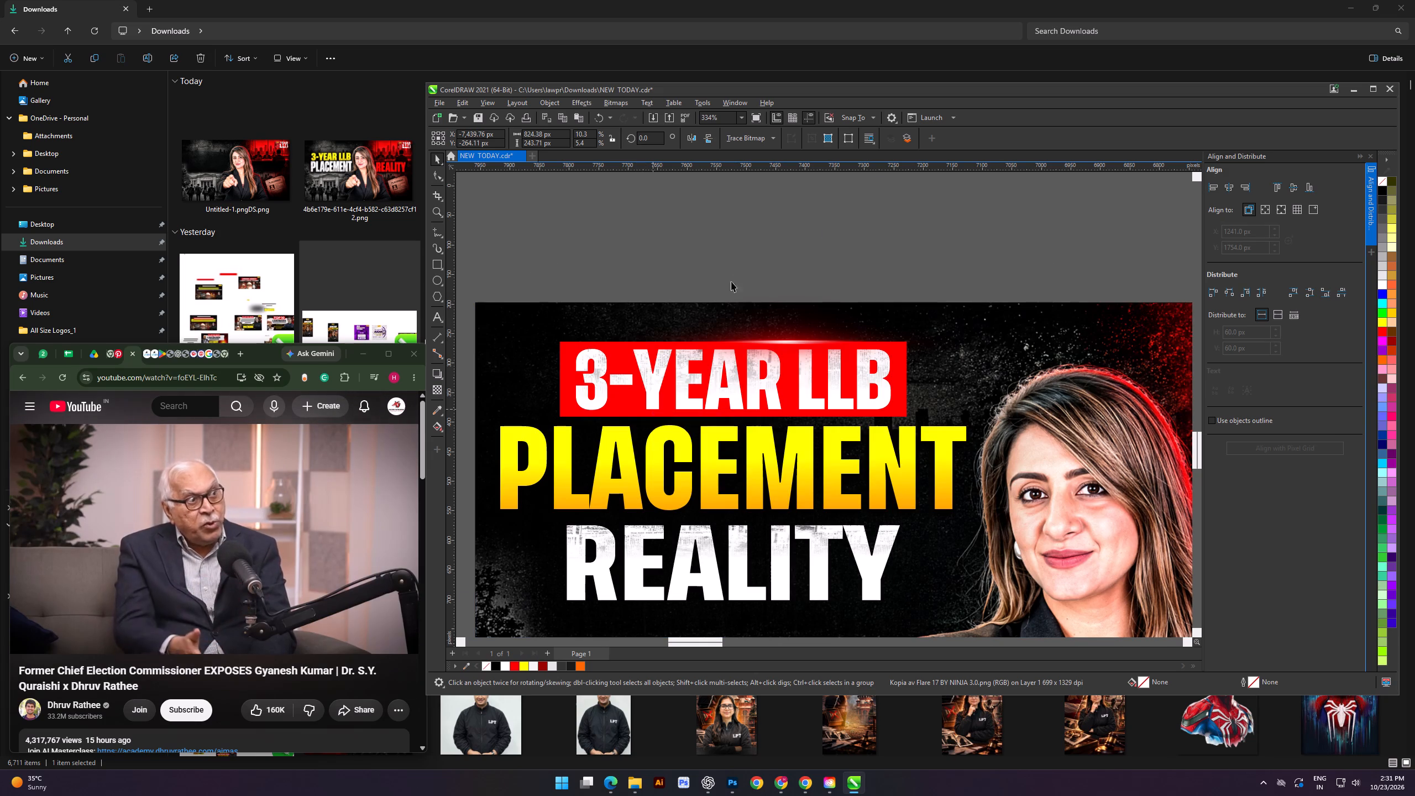
{"action": "left_click", "coordinate": [736, 269]}
{"action": "left_click", "coordinate": [674, 410]}
{"action": "left_click", "coordinate": [639, 417]}
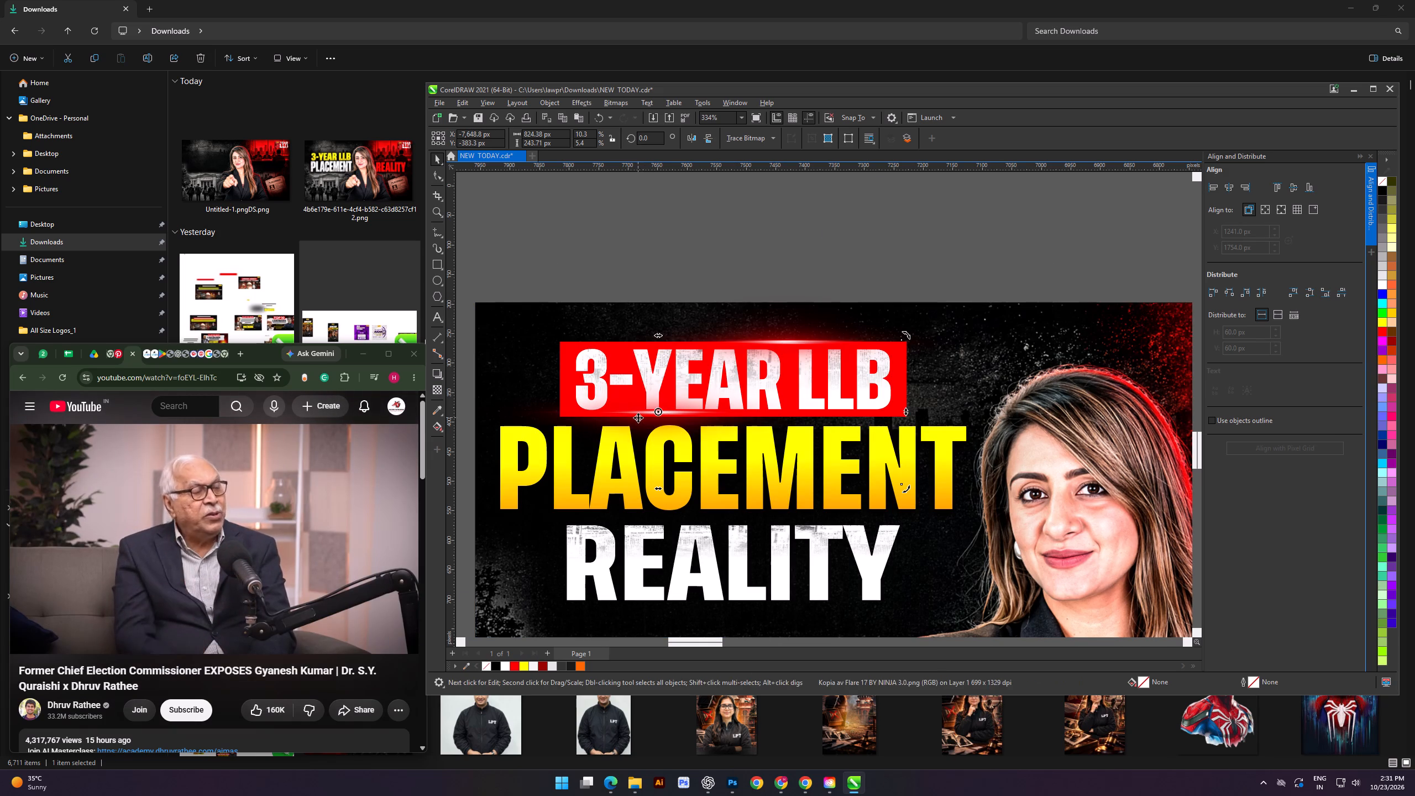
{"action": "left_click", "coordinate": [622, 417]}
{"action": "left_click", "coordinate": [647, 277]}
Shift the copied flare slightly down towards the banner's bottom edge, to a Y position of about -386 px.
{"action": "scroll", "coordinate": [702, 323], "scroll_direction": "down", "scroll_amount": 3}
{"action": "scroll", "coordinate": [665, 345], "scroll_direction": "up", "scroll_amount": 4, "text": "shift"}
{"action": "left_click", "coordinate": [605, 385]}
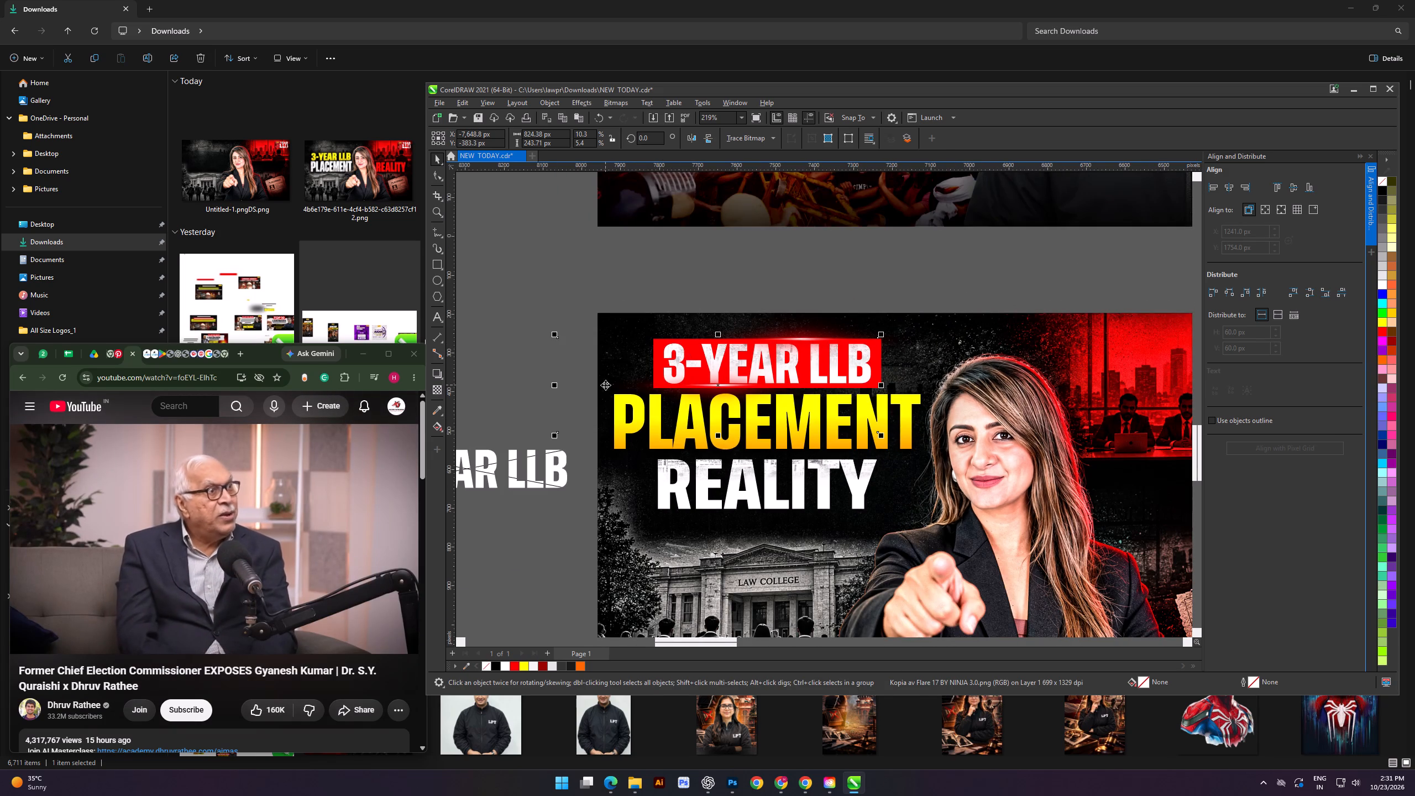
{"action": "scroll", "coordinate": [683, 386], "scroll_direction": "up", "scroll_amount": 14}
{"action": "left_click_drag", "start_coordinate": [773, 391], "coordinate": [773, 395]}
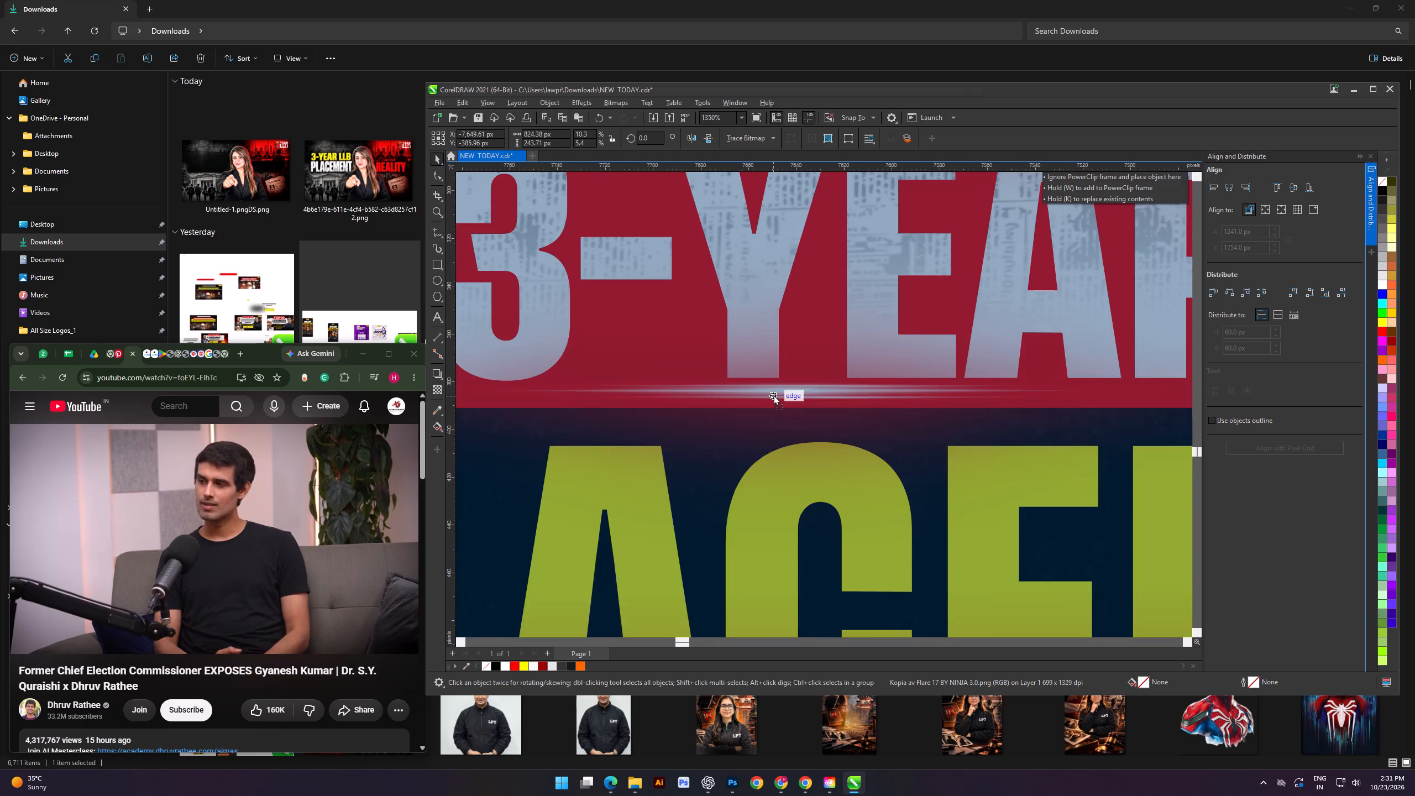
{"action": "left_click_drag", "start_coordinate": [773, 395], "coordinate": [773, 400]}
Squash the copied flare vertically about its centre to about 127 px high, keeping its width.
{"action": "scroll", "coordinate": [773, 404], "scroll_direction": "down", "scroll_amount": 6}
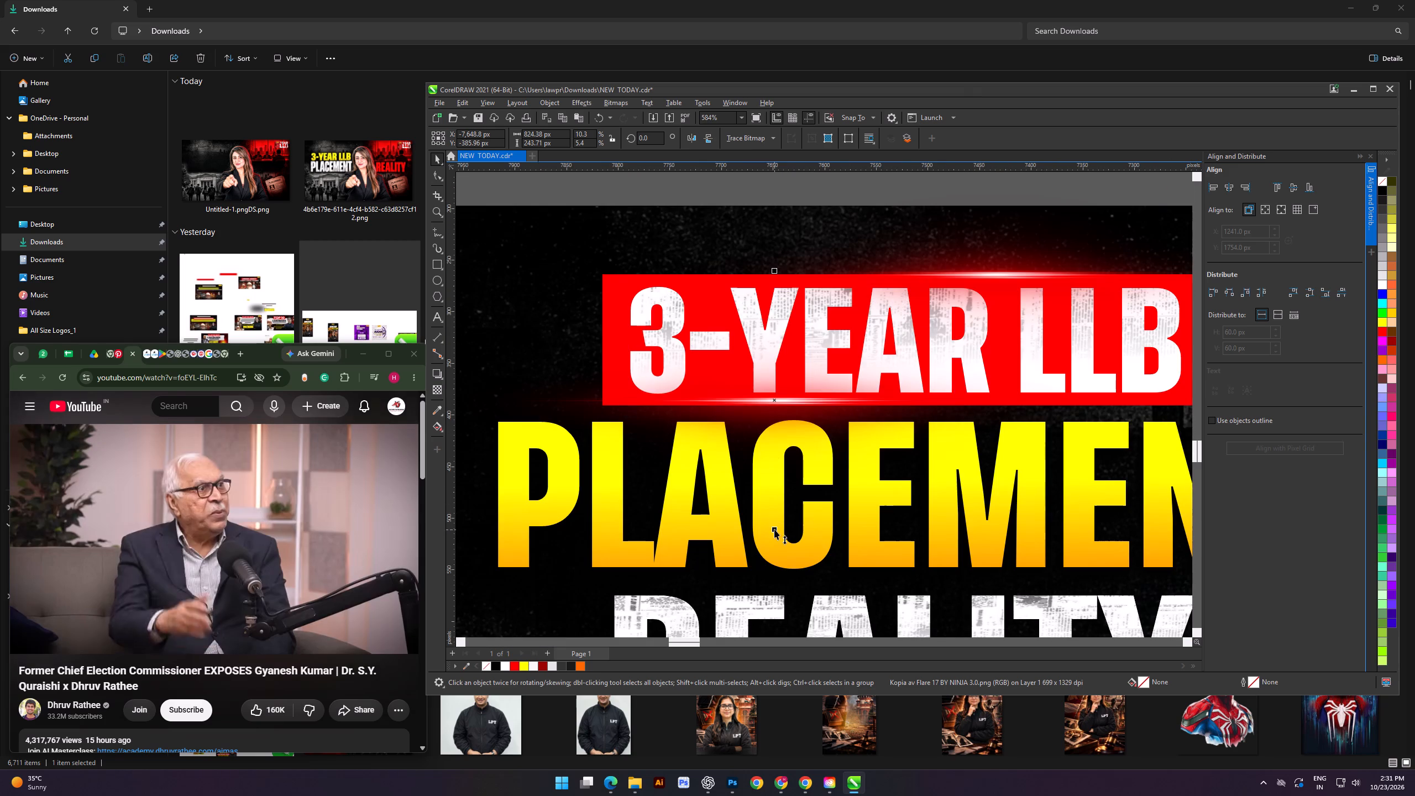
{"action": "left_click_drag", "start_coordinate": [774, 529], "coordinate": [778, 469], "text": "shift"}
{"action": "scroll", "coordinate": [789, 388], "scroll_direction": "up", "scroll_amount": 6}
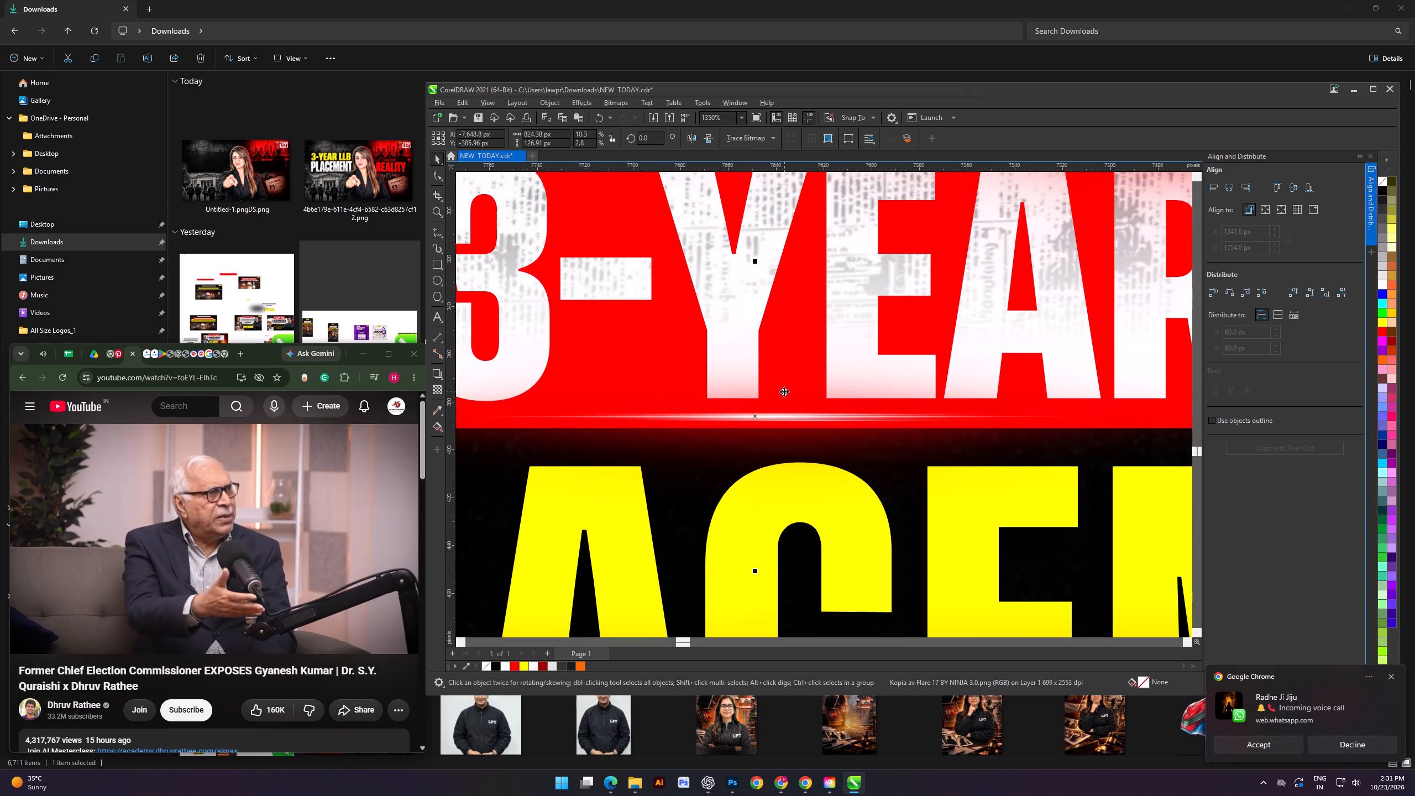
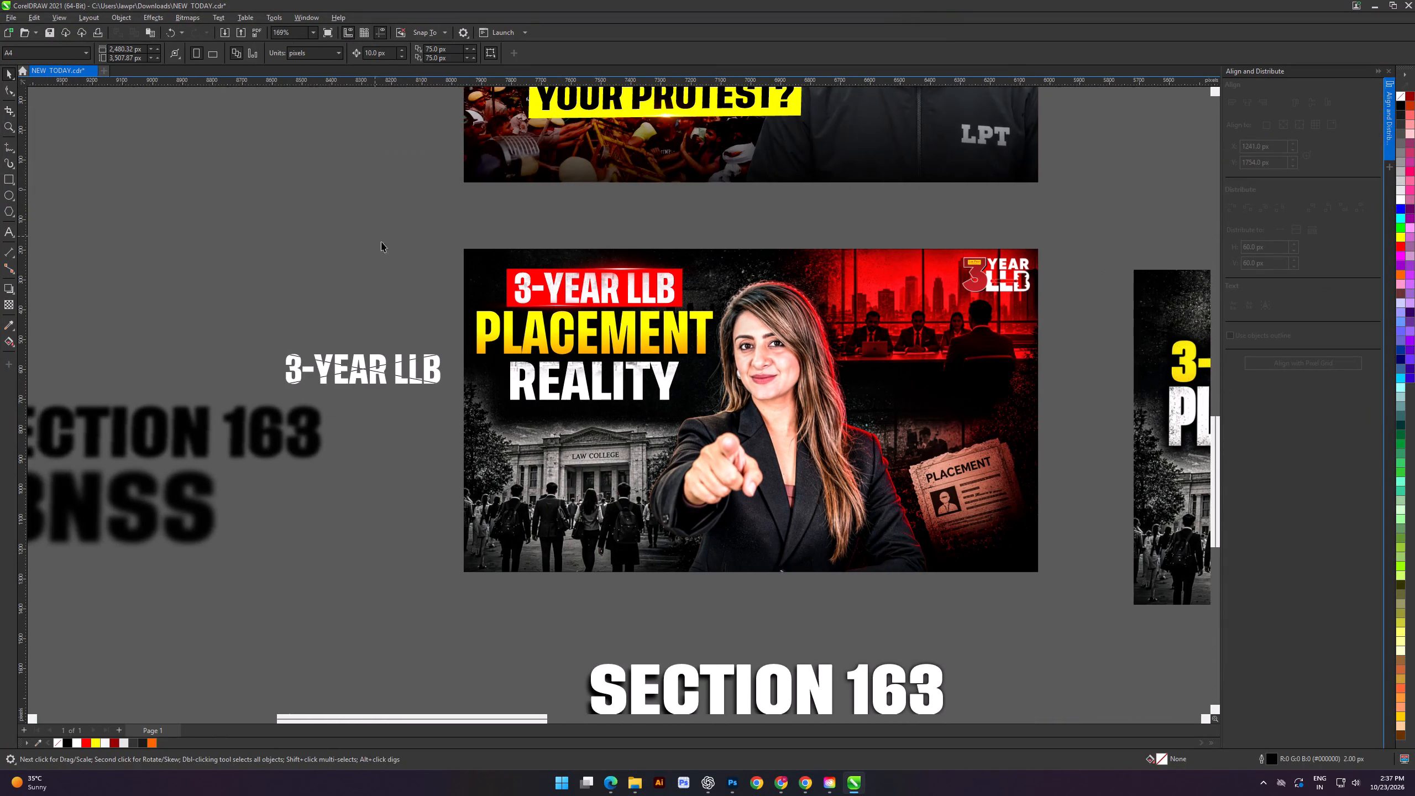
Shift the lower flare slightly down so its streak lies along the bottom edge of the 3-YEAR LLB banner.
{"action": "scroll", "coordinate": [475, 285], "scroll_direction": "up", "scroll_amount": 15}
{"action": "left_click", "coordinate": [627, 371]}
{"action": "left_click_drag", "start_coordinate": [627, 370], "coordinate": [628, 381]}
{"action": "scroll", "coordinate": [628, 378], "scroll_direction": "down", "scroll_amount": 10}
{"action": "left_click", "coordinate": [266, 303]}
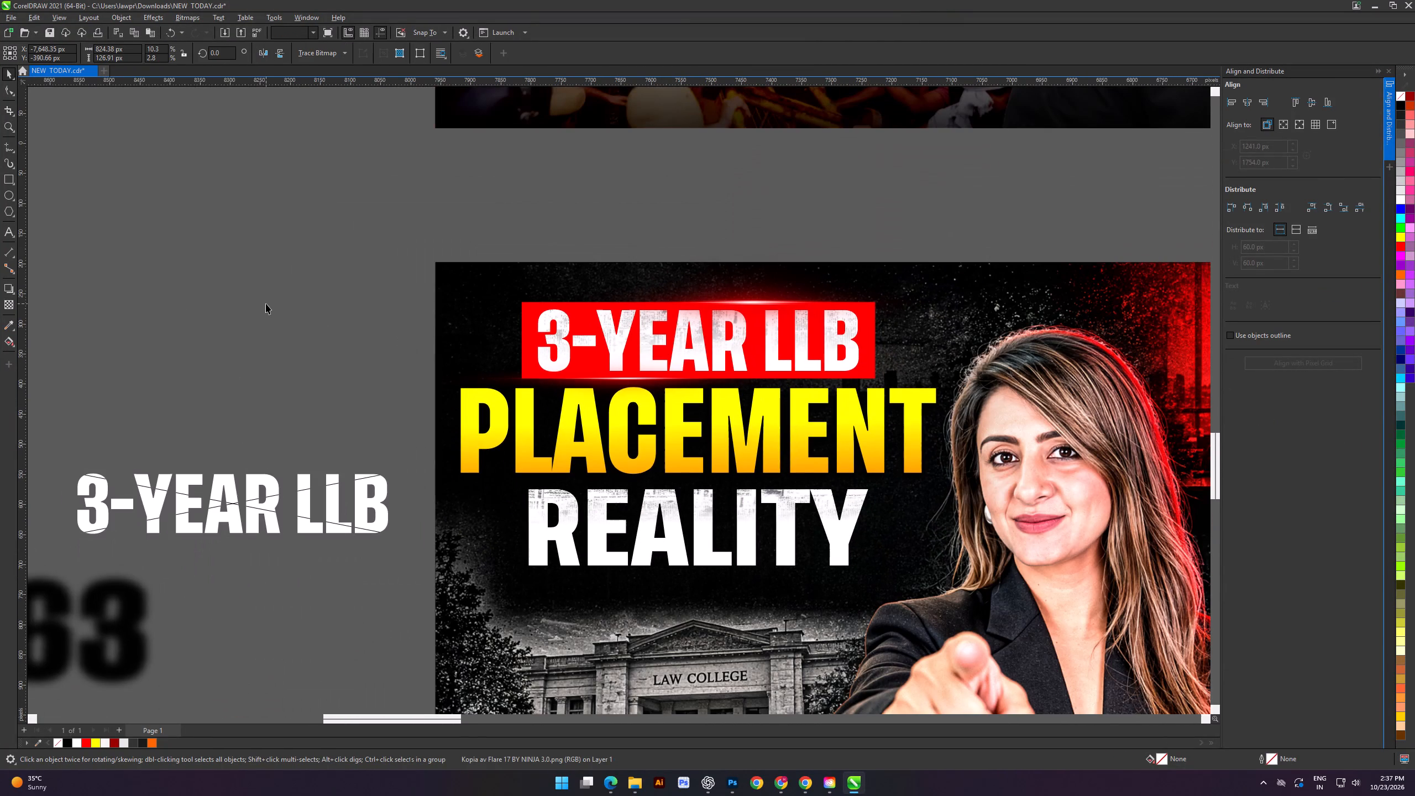
{"action": "left_click", "coordinate": [268, 304]}
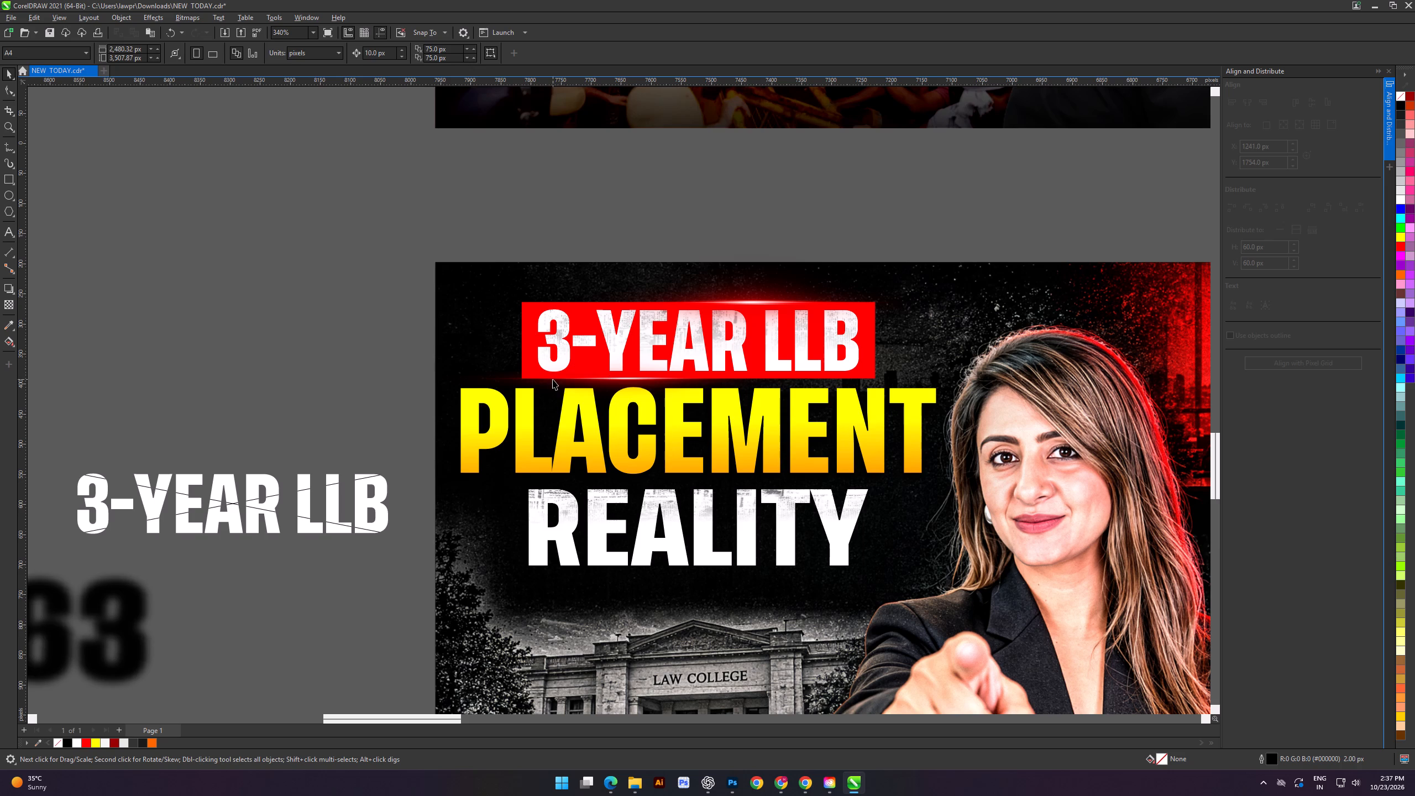
Shorten the bottom-edge flare from its left end to about 697 px wide, keeping its right end and height.
{"action": "left_click", "coordinate": [553, 379]}
{"action": "left_click_drag", "start_coordinate": [369, 381], "coordinate": [446, 381]}
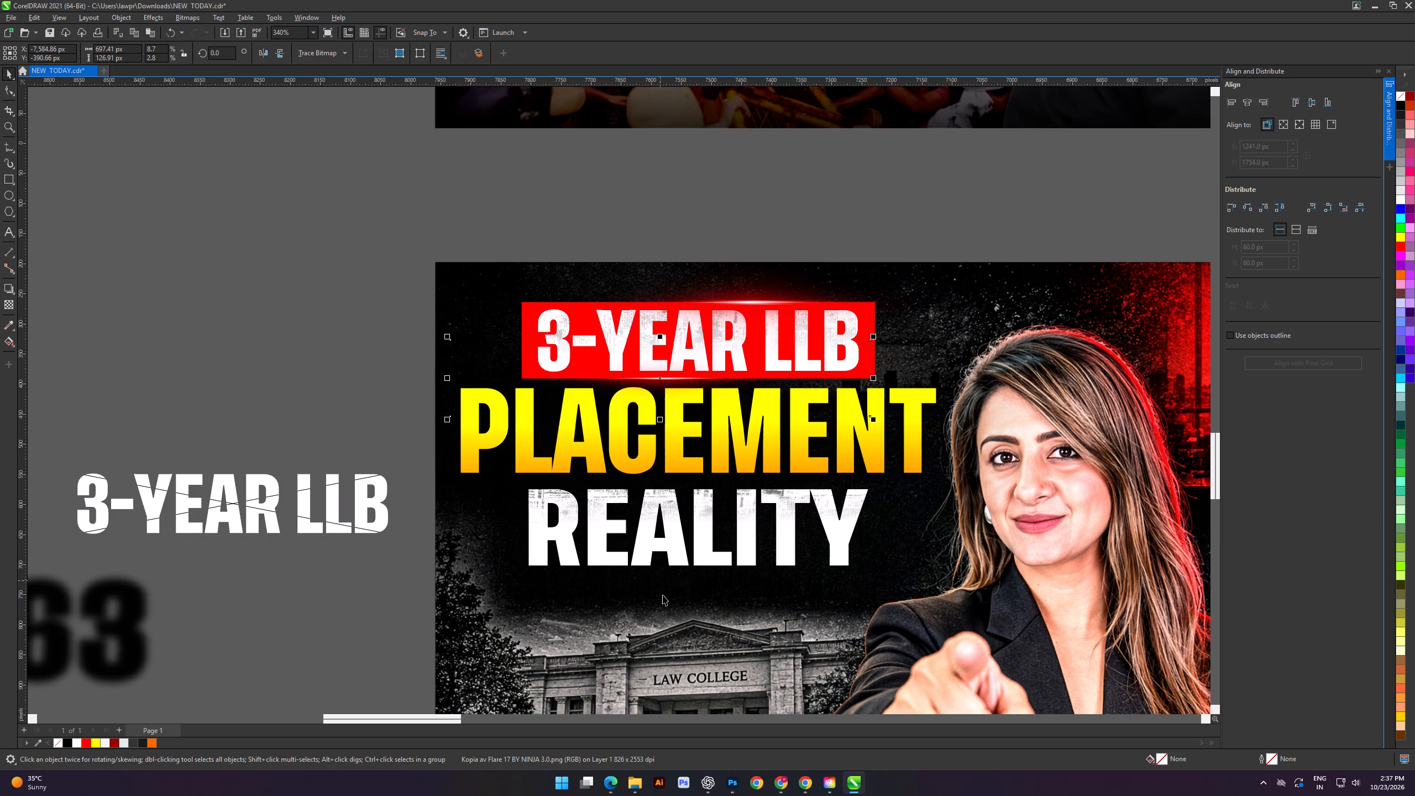
Switch to the Downloads folder in File Explorer.
{"action": "left_click", "coordinate": [638, 785]}
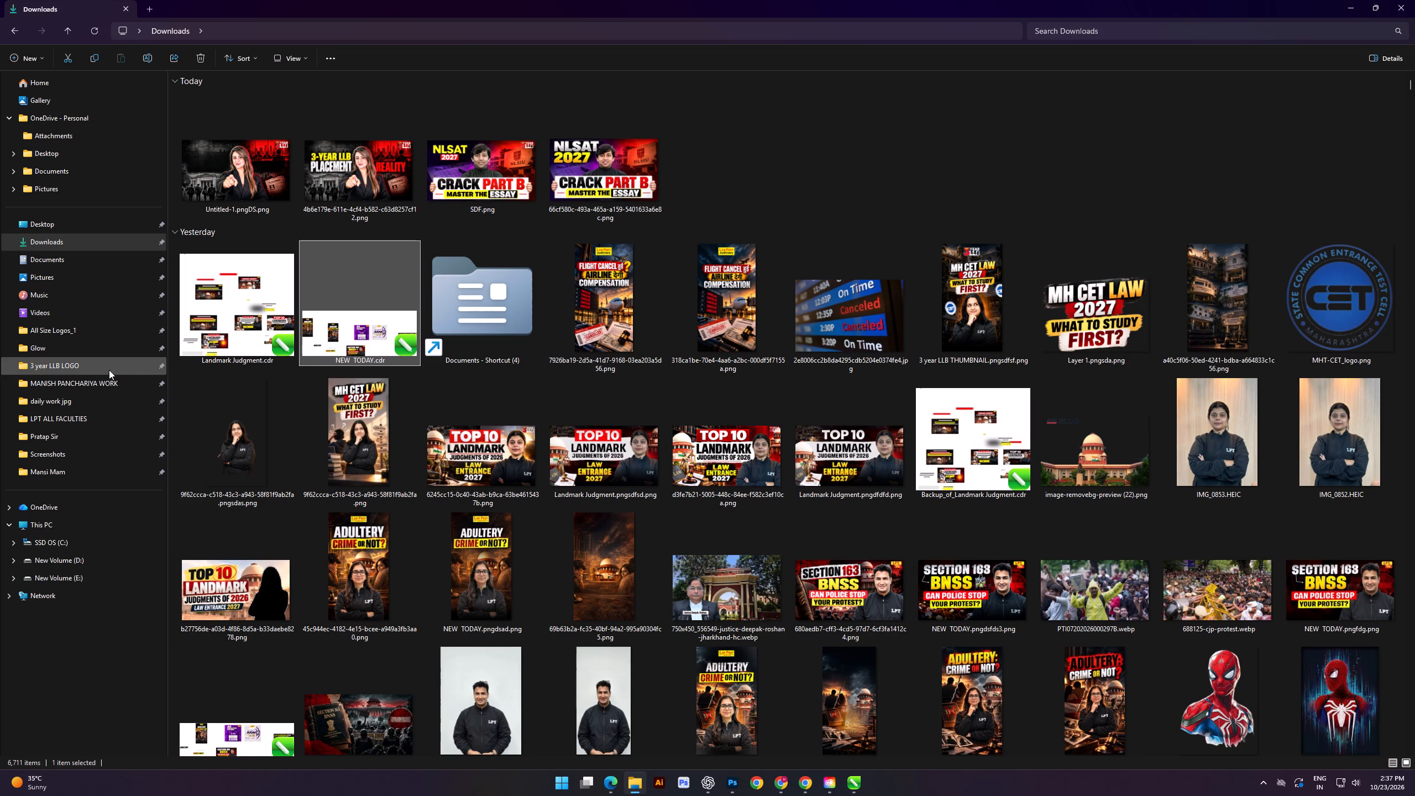
Preview the Abhinav.png photo in the LPT ALL FACULTIES folder and return to CorelDRAW.
{"action": "left_click", "coordinate": [106, 377]}
{"action": "double_click", "coordinate": [344, 112]}
{"action": "left_click", "coordinate": [370, 252]}
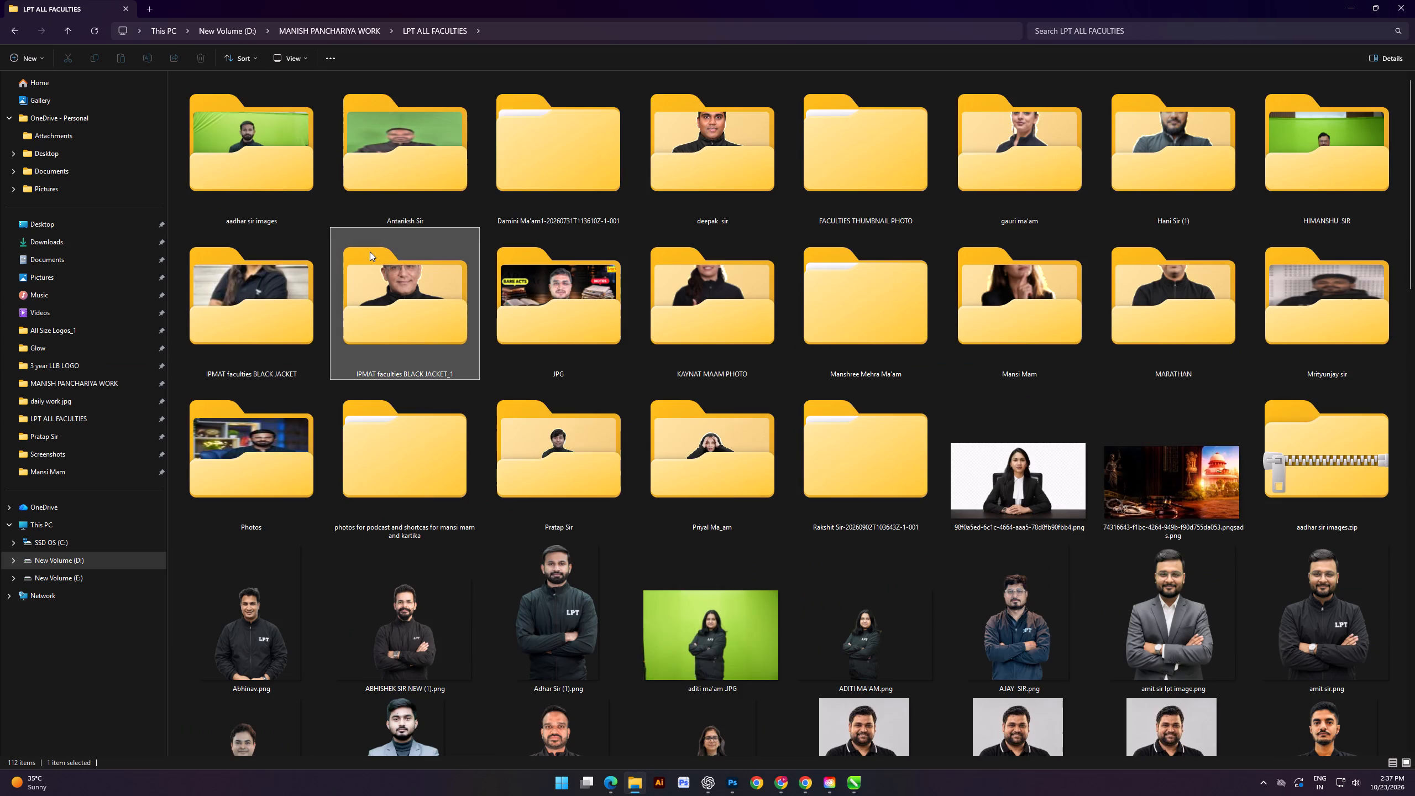
{"action": "key", "text": "a"}
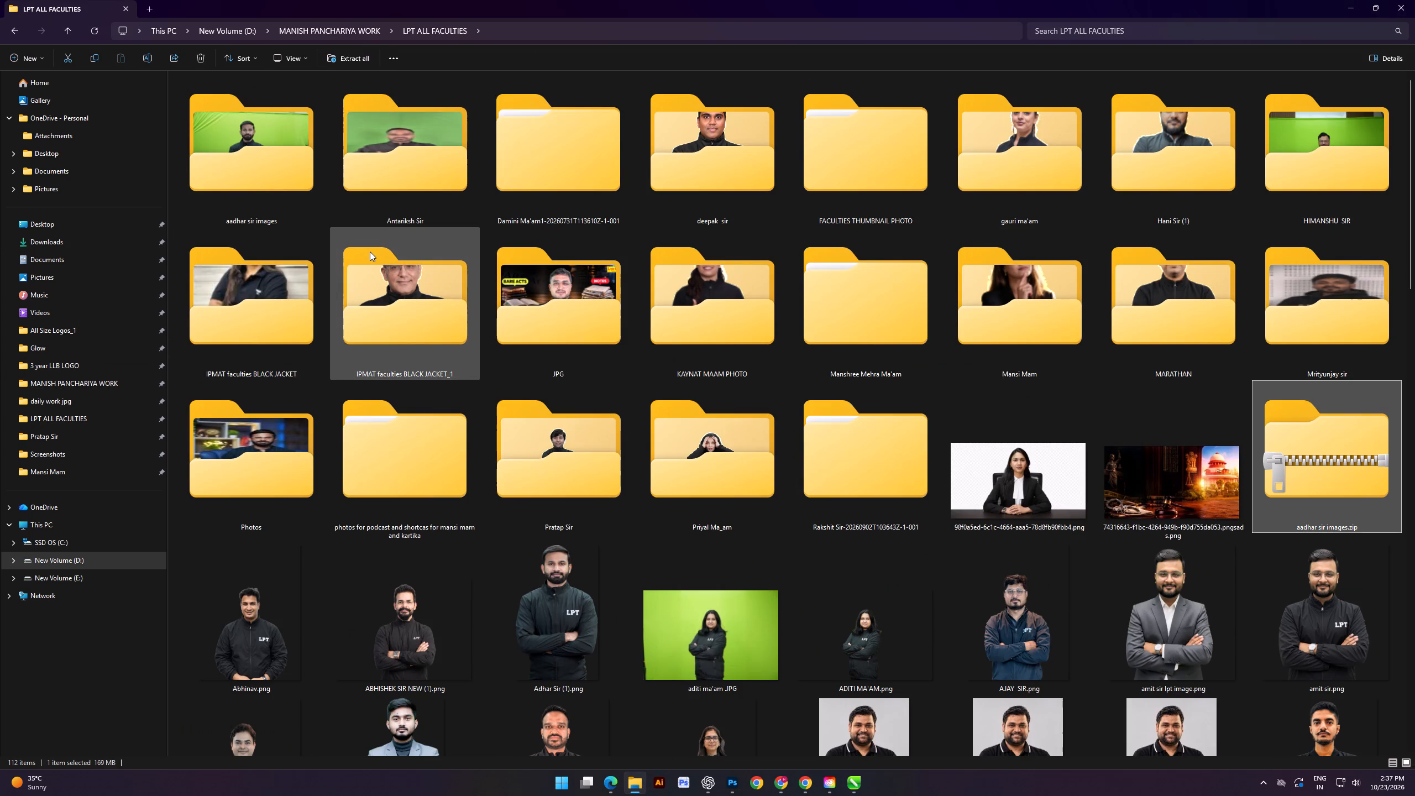
{"action": "key", "text": "a"}
{"action": "left_click", "coordinate": [256, 591]}
{"action": "key", "text": "space"}
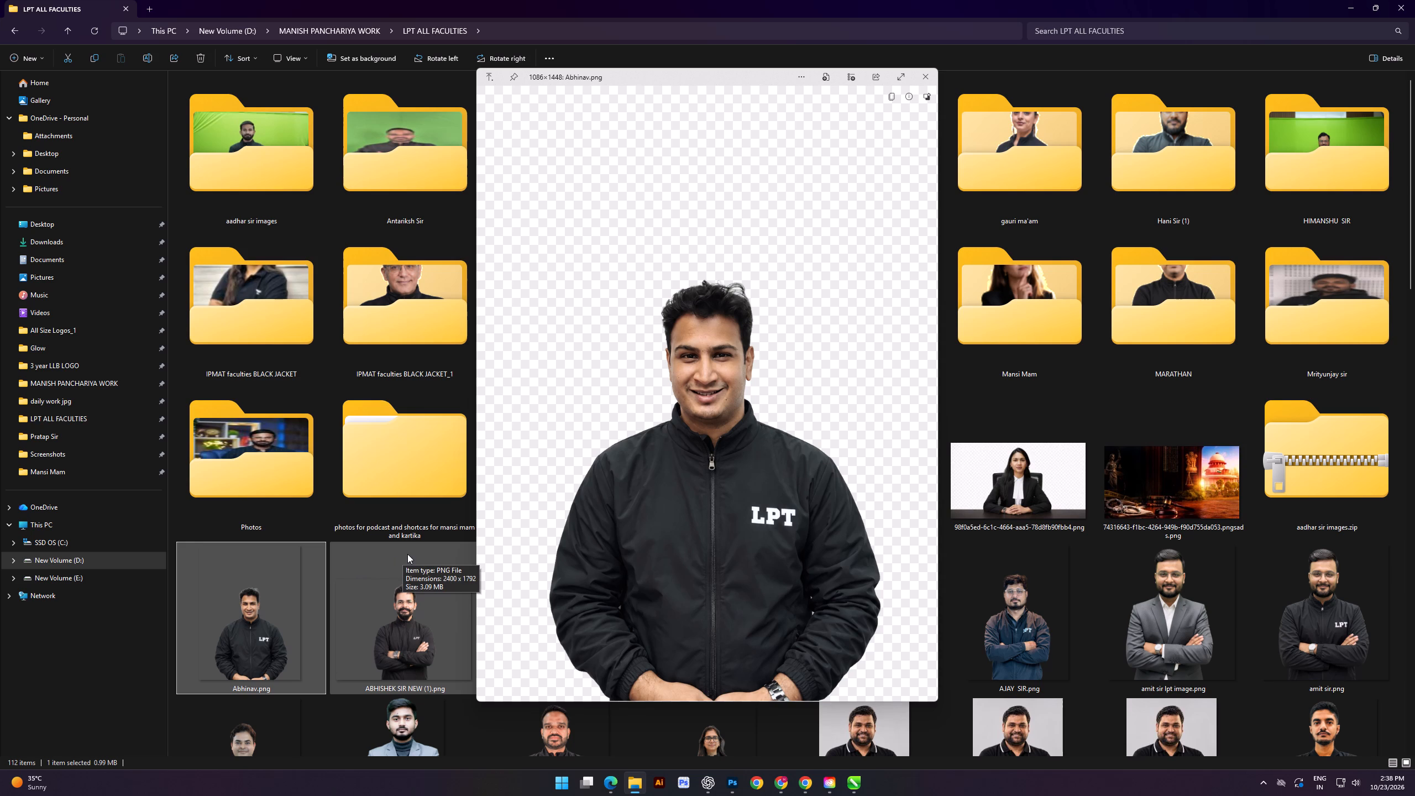
{"action": "key", "text": "Escape"}
{"action": "key", "text": "Escape"}
{"action": "key", "text": "alt+Tab"}
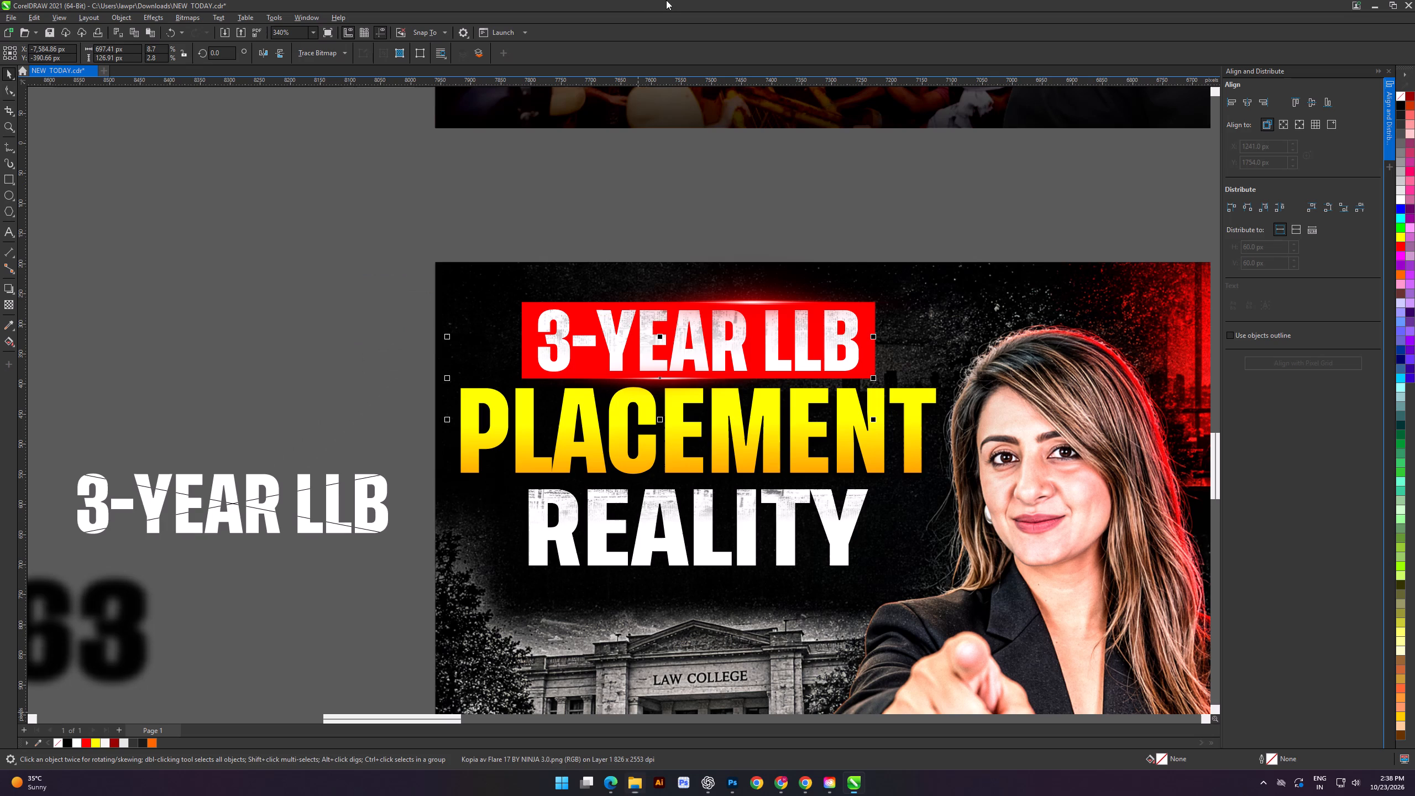
Place the heading text, red banner and flares inside the 3-Year LLB thumbnail's frame as PowerClip contents.
{"action": "left_click", "coordinate": [315, 256]}
{"action": "scroll", "coordinate": [411, 247], "scroll_direction": "down", "scroll_amount": 3}
{"action": "left_click", "coordinate": [332, 244]}
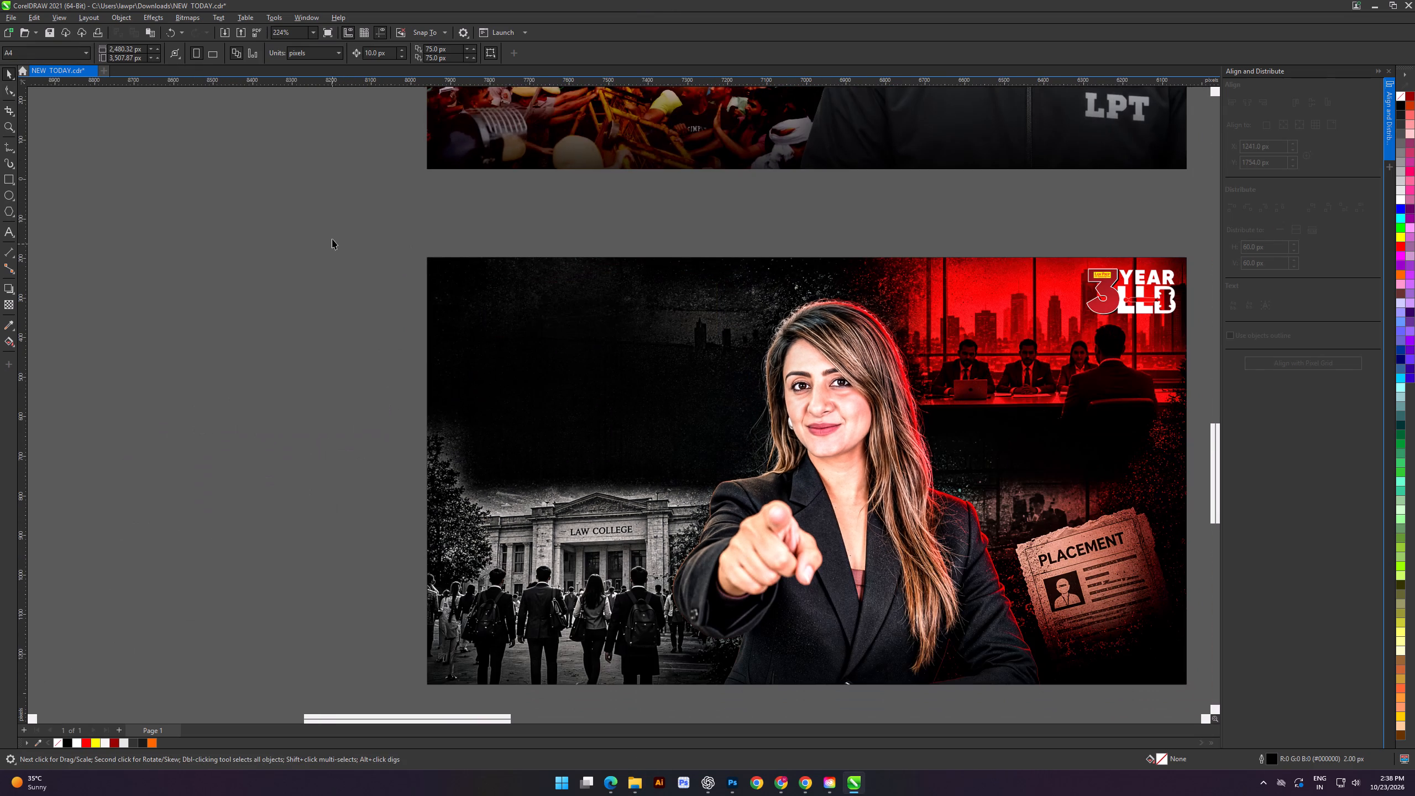
{"action": "left_click_drag", "start_coordinate": [318, 219], "coordinate": [914, 536]}
{"action": "left_click", "coordinate": [303, 244]}
{"action": "left_click_drag", "start_coordinate": [344, 181], "coordinate": [804, 478]}
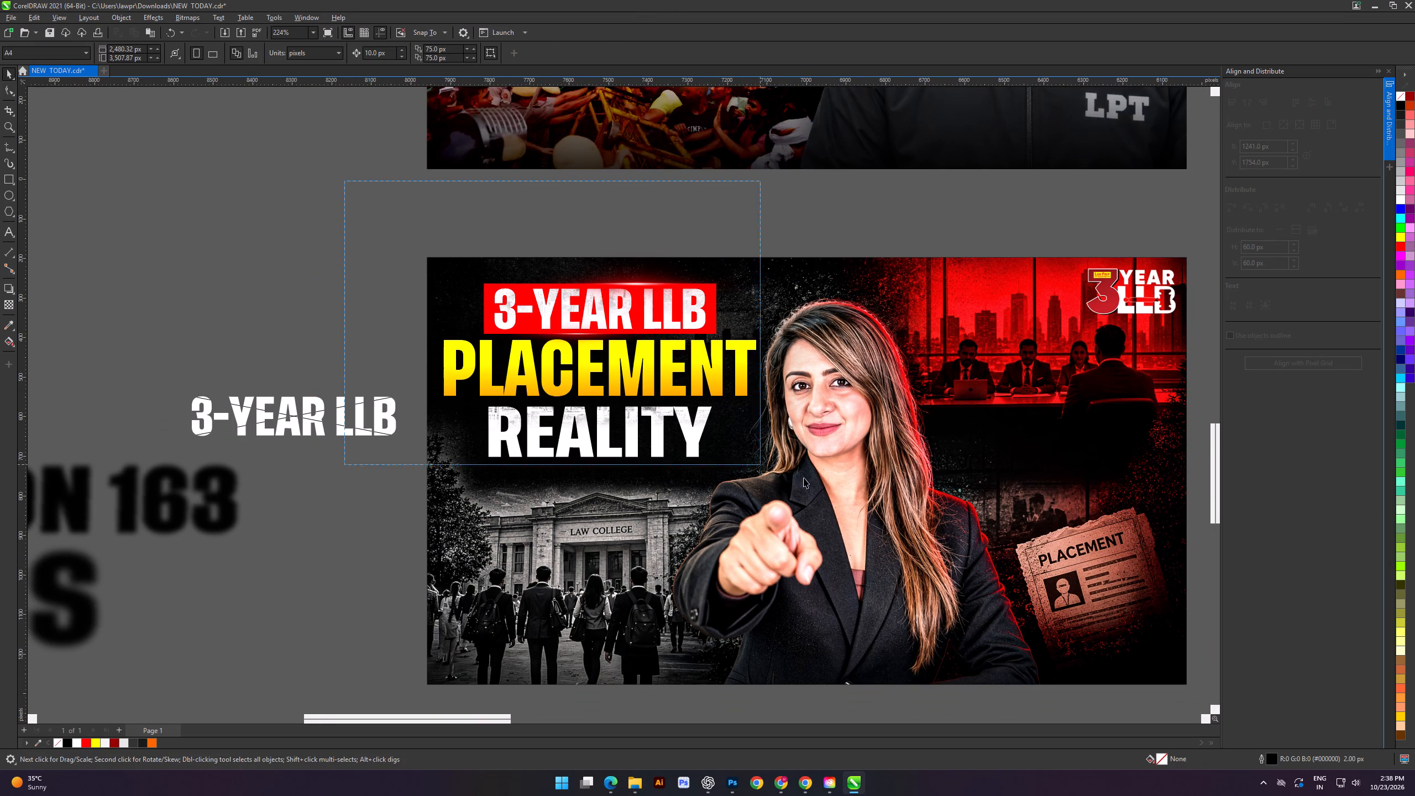
{"action": "left_click_drag", "start_coordinate": [804, 478], "coordinate": [900, 548]}
{"action": "key", "text": "d"}
{"action": "left_click", "coordinate": [932, 484]}
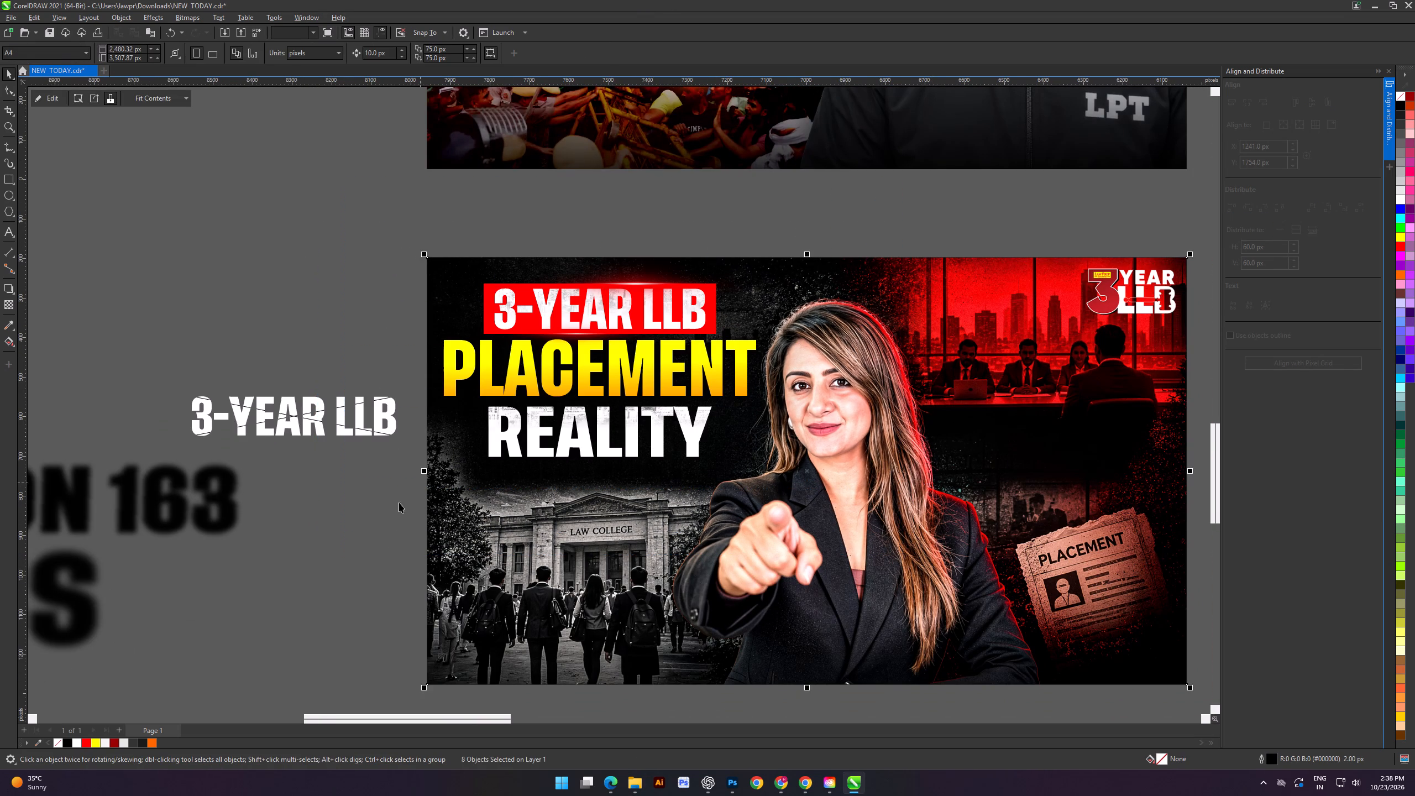
{"action": "left_click", "coordinate": [389, 504]}
Within the thumbnail's PowerClip, move the yellow PLACEMENT line straight down about 6 px and finish editing the contents.
{"action": "scroll", "coordinate": [456, 460], "scroll_direction": "down", "scroll_amount": 1}
{"action": "scroll", "coordinate": [413, 456], "scroll_direction": "up", "scroll_amount": 2, "text": "shift"}
{"action": "left_click", "coordinate": [372, 491]}
{"action": "scroll", "coordinate": [412, 467], "scroll_direction": "up", "scroll_amount": 2, "text": "shift"}
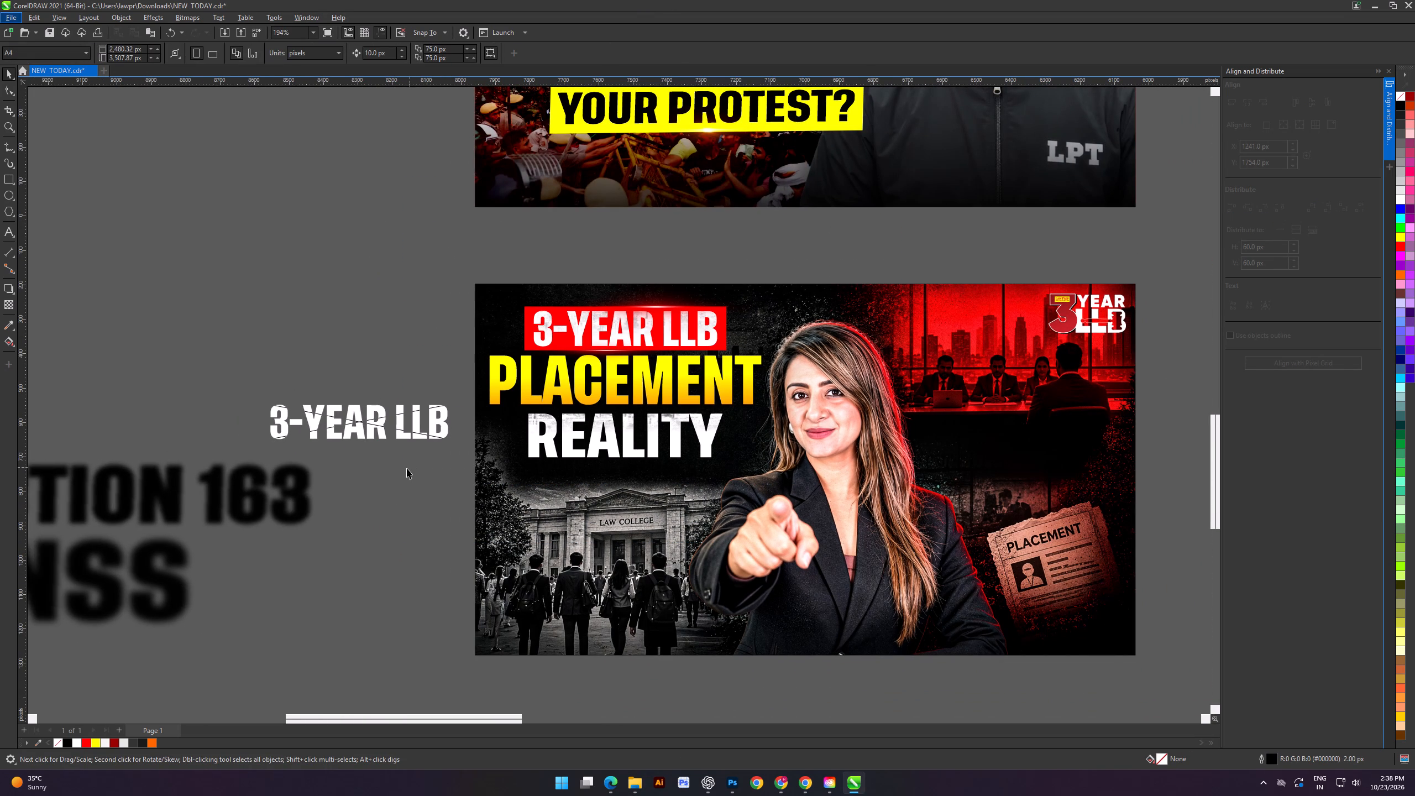
{"action": "left_click", "coordinate": [406, 469]}
{"action": "scroll", "coordinate": [626, 399], "scroll_direction": "up", "scroll_amount": 3}
{"action": "double_click", "coordinate": [607, 395]}
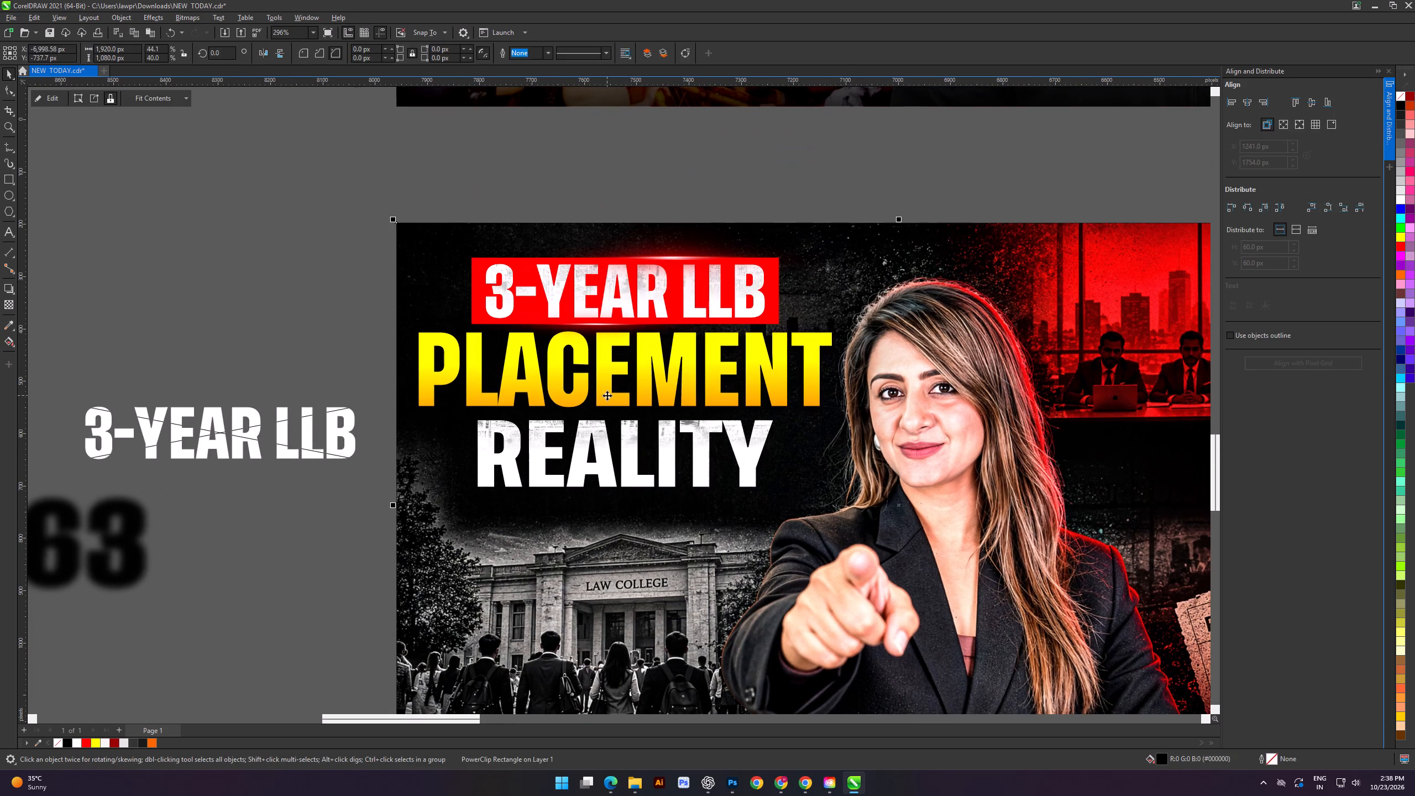
{"action": "left_click", "coordinate": [607, 395]}
{"action": "scroll", "coordinate": [606, 395], "scroll_direction": "up", "scroll_amount": 6}
{"action": "left_click_drag", "start_coordinate": [606, 378], "coordinate": [606, 381]}
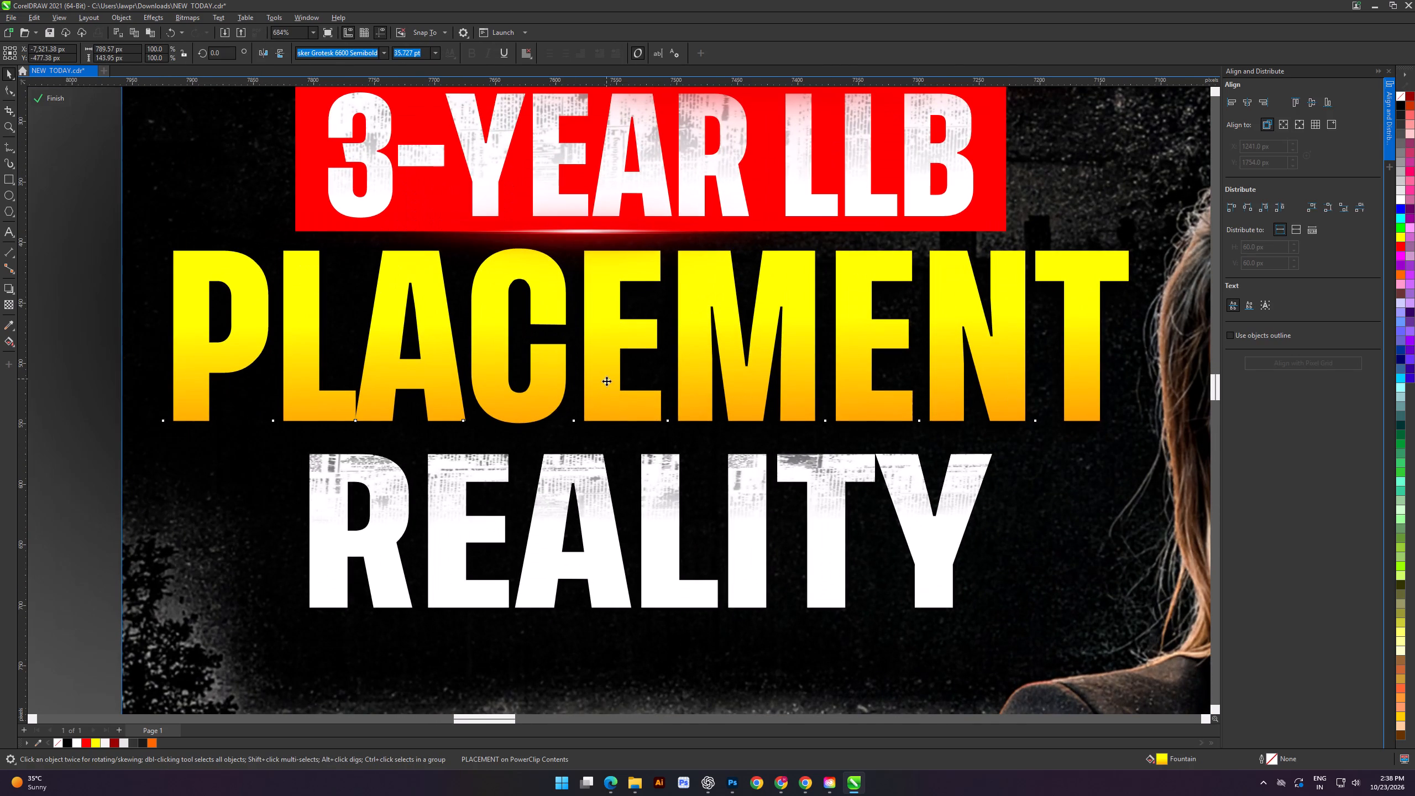
{"action": "left_click_drag", "start_coordinate": [606, 381], "coordinate": [607, 385]}
{"action": "scroll", "coordinate": [607, 385], "scroll_direction": "down", "scroll_amount": 11}
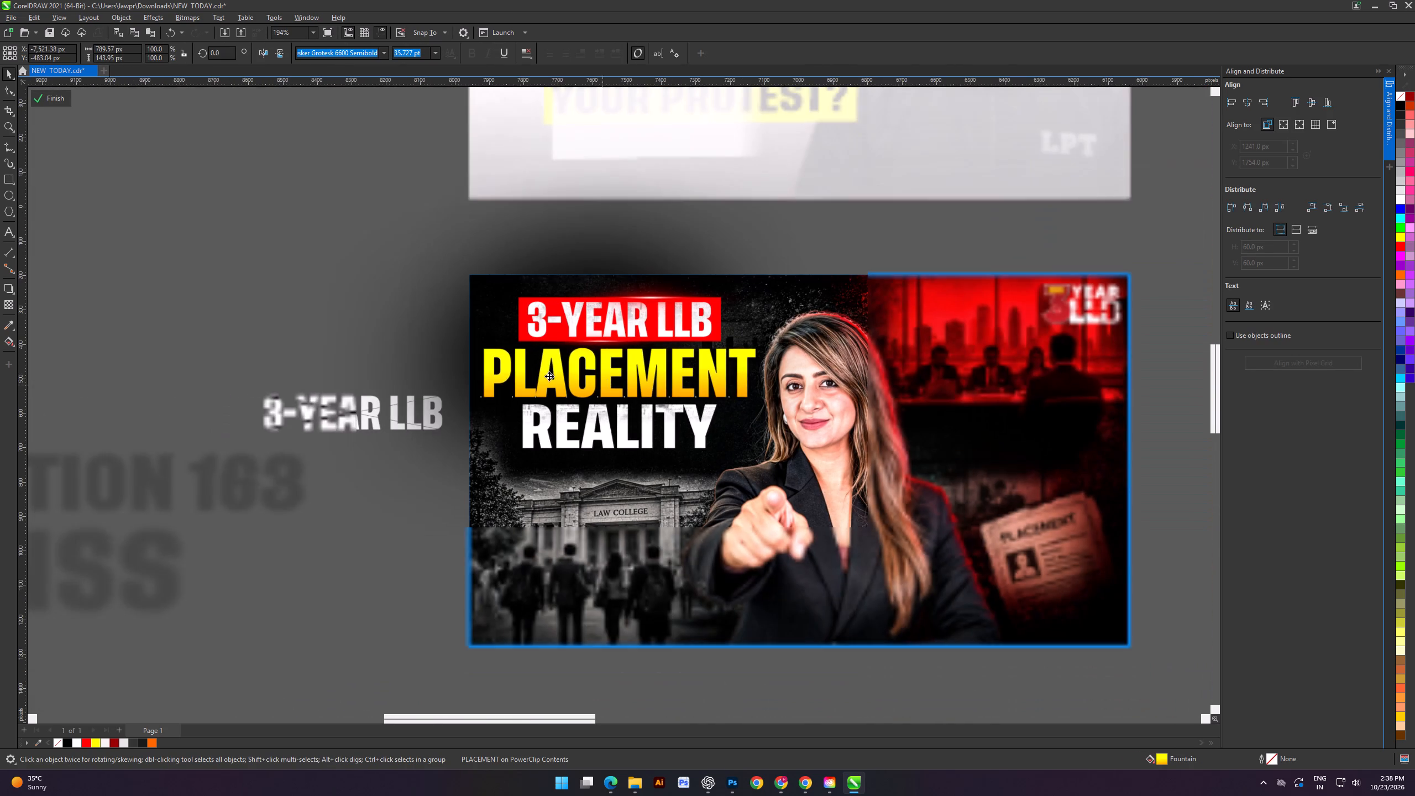
{"action": "left_click", "coordinate": [402, 332]}
{"action": "left_click", "coordinate": [40, 102]}
{"action": "left_click", "coordinate": [174, 237]}
Move the spare white 3-YEAR LLB text farther away from the thumbnail, above the blurred SECTION 163 text.
{"action": "scroll", "coordinate": [414, 302], "scroll_direction": "down", "scroll_amount": 2}
{"action": "scroll", "coordinate": [433, 311], "scroll_direction": "up", "scroll_amount": 3, "text": "shift"}
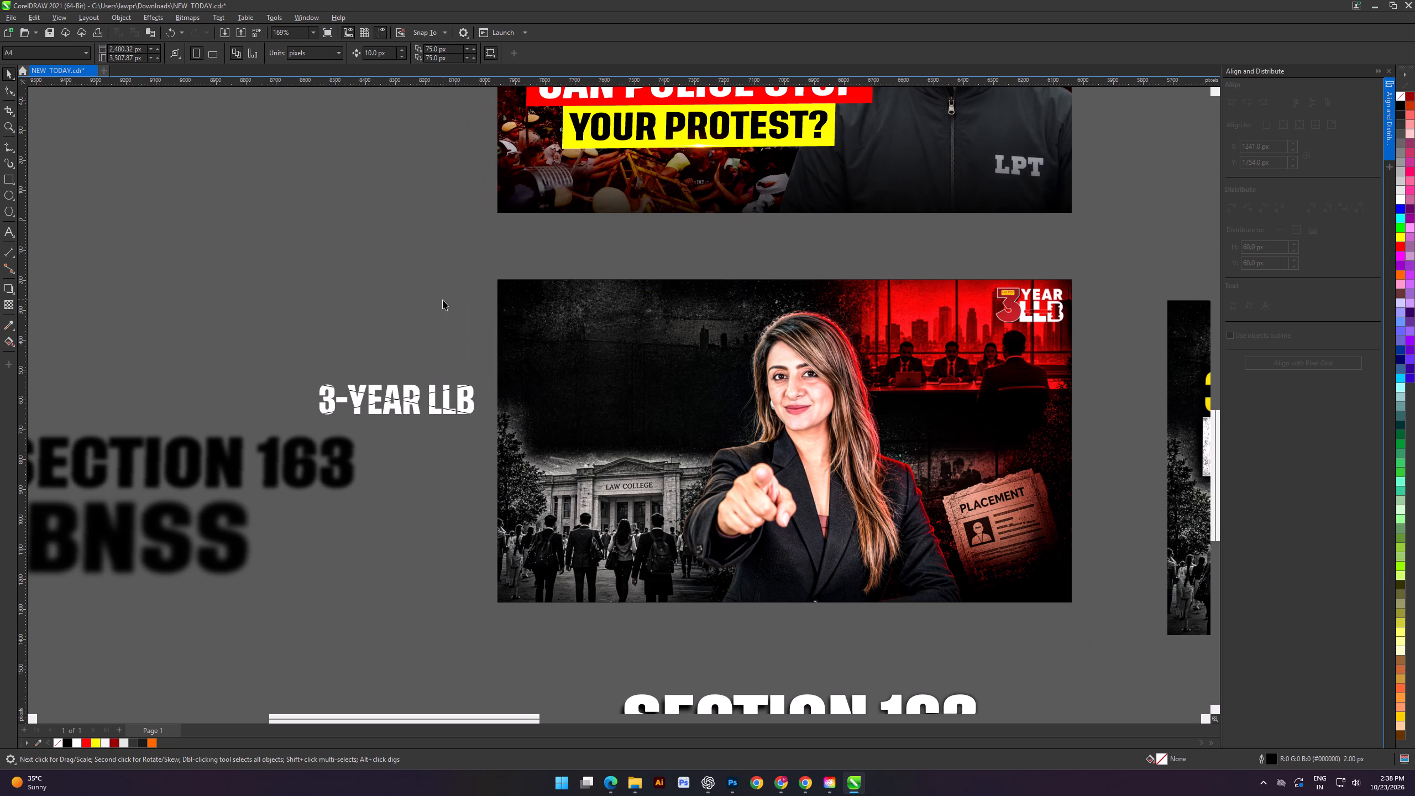
{"action": "left_click", "coordinate": [410, 301]}
{"action": "scroll", "coordinate": [427, 397], "scroll_direction": "down", "scroll_amount": 1}
{"action": "left_click_drag", "start_coordinate": [422, 400], "coordinate": [297, 332]}
{"action": "left_click_drag", "start_coordinate": [404, 410], "coordinate": [258, 365]}
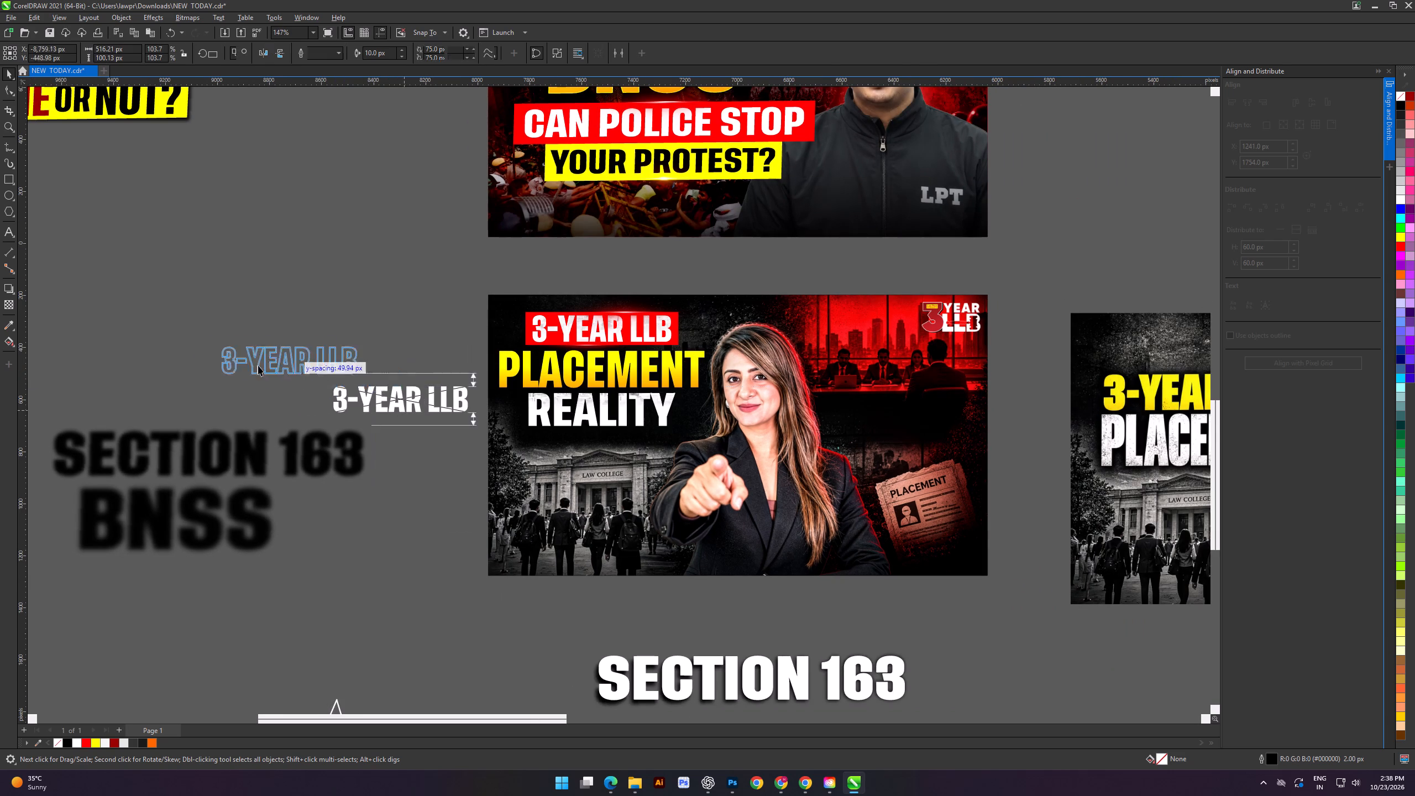
{"action": "left_click_drag", "start_coordinate": [258, 365], "coordinate": [273, 365]}
{"action": "left_click", "coordinate": [350, 370]}
Review the assembled thumbnail's overall composition at different sizes alongside the neighbouring designs.
{"action": "scroll", "coordinate": [364, 373], "scroll_direction": "down", "scroll_amount": 1}
{"action": "scroll", "coordinate": [394, 388], "scroll_direction": "up", "scroll_amount": 2, "text": "shift"}
{"action": "left_click", "coordinate": [410, 430]}
{"action": "scroll", "coordinate": [425, 429], "scroll_direction": "down", "scroll_amount": 1}
{"action": "scroll", "coordinate": [425, 429], "scroll_direction": "up", "scroll_amount": 3, "text": "shift"}
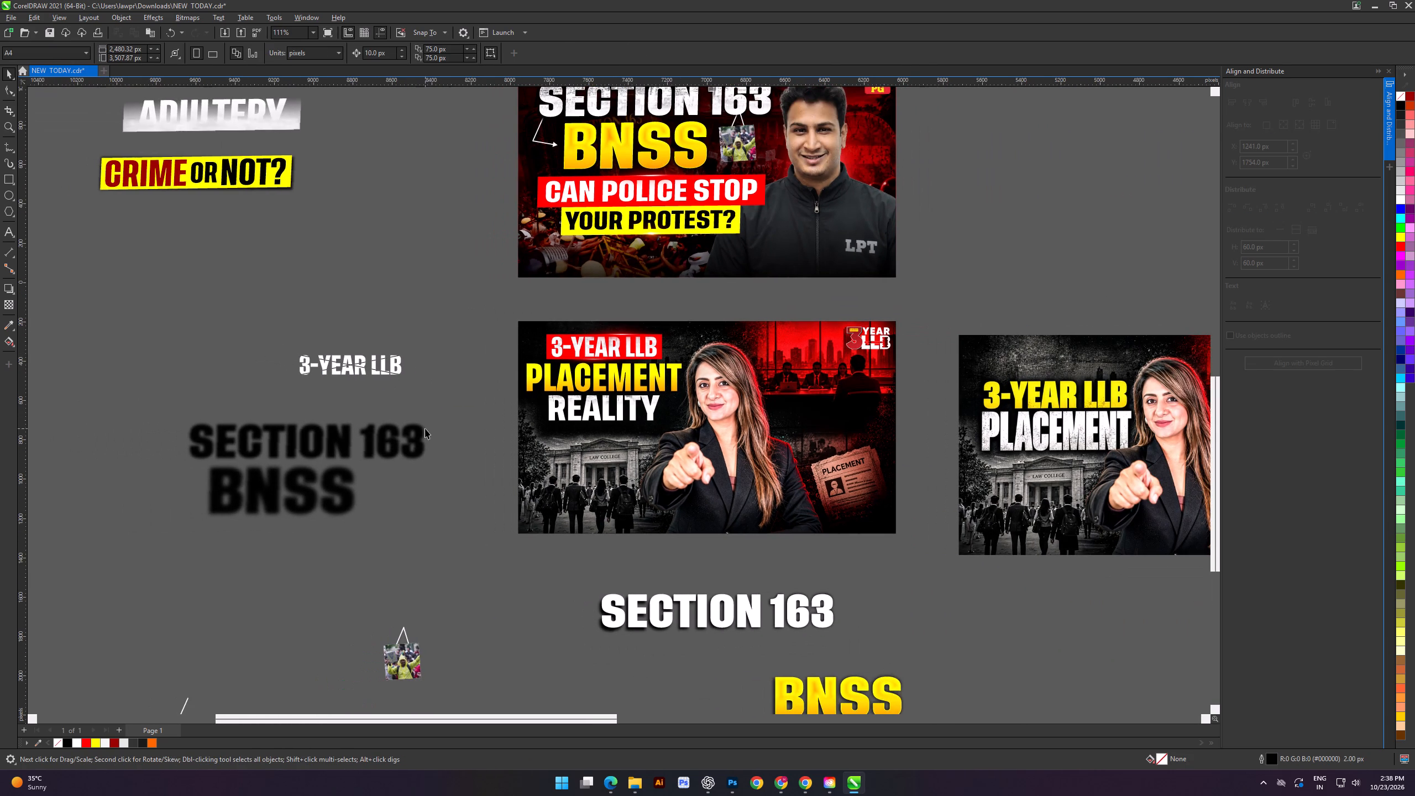
{"action": "scroll", "coordinate": [425, 428], "scroll_direction": "up", "scroll_amount": 1, "text": "shift"}
{"action": "scroll", "coordinate": [440, 412], "scroll_direction": "down", "scroll_amount": 1}
{"action": "scroll", "coordinate": [531, 392], "scroll_direction": "up", "scroll_amount": 2, "text": "shift"}
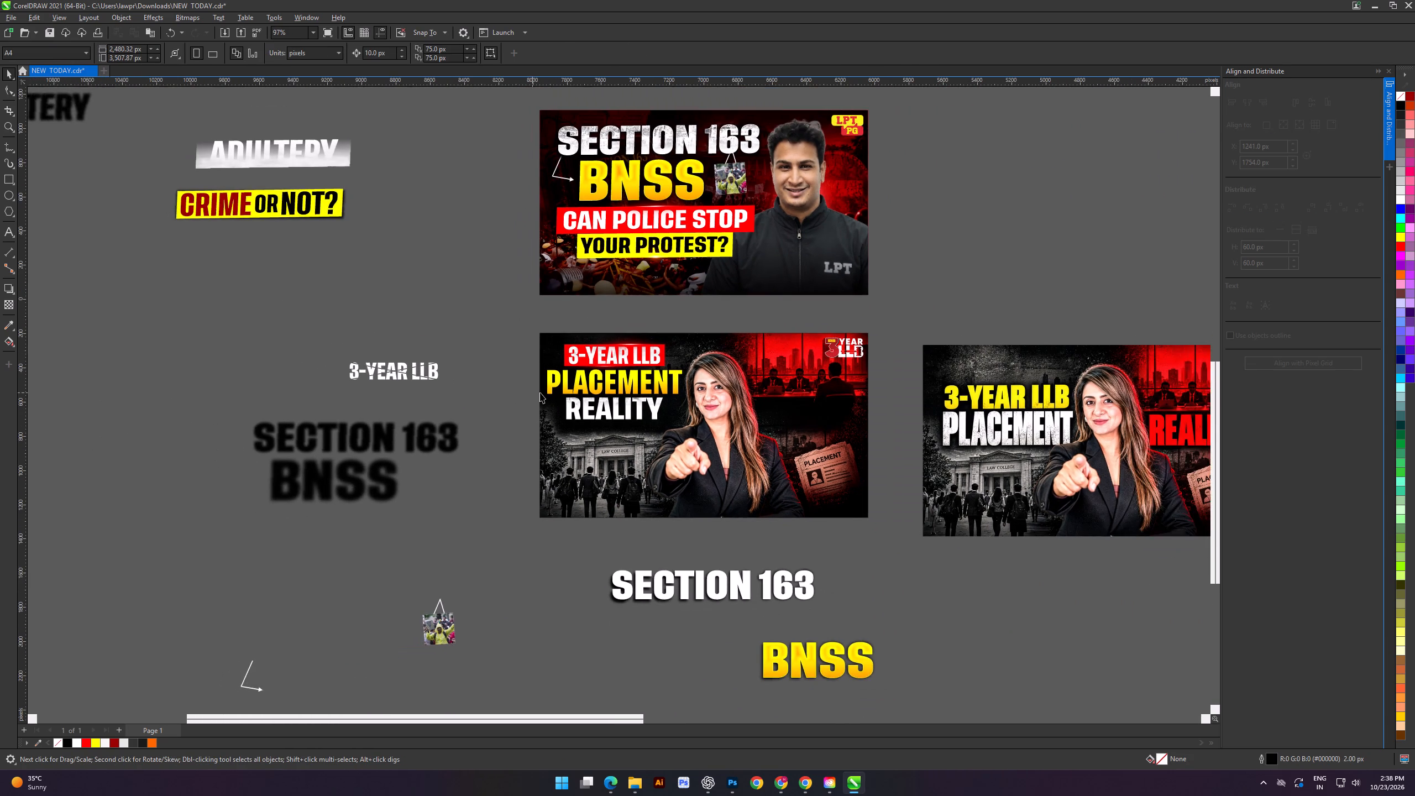
{"action": "scroll", "coordinate": [710, 392], "scroll_direction": "up", "scroll_amount": 2}
{"action": "scroll", "coordinate": [697, 392], "scroll_direction": "up", "scroll_amount": 2, "text": "shift"}
{"action": "scroll", "coordinate": [402, 520], "scroll_direction": "up", "scroll_amount": 2, "text": "shift"}
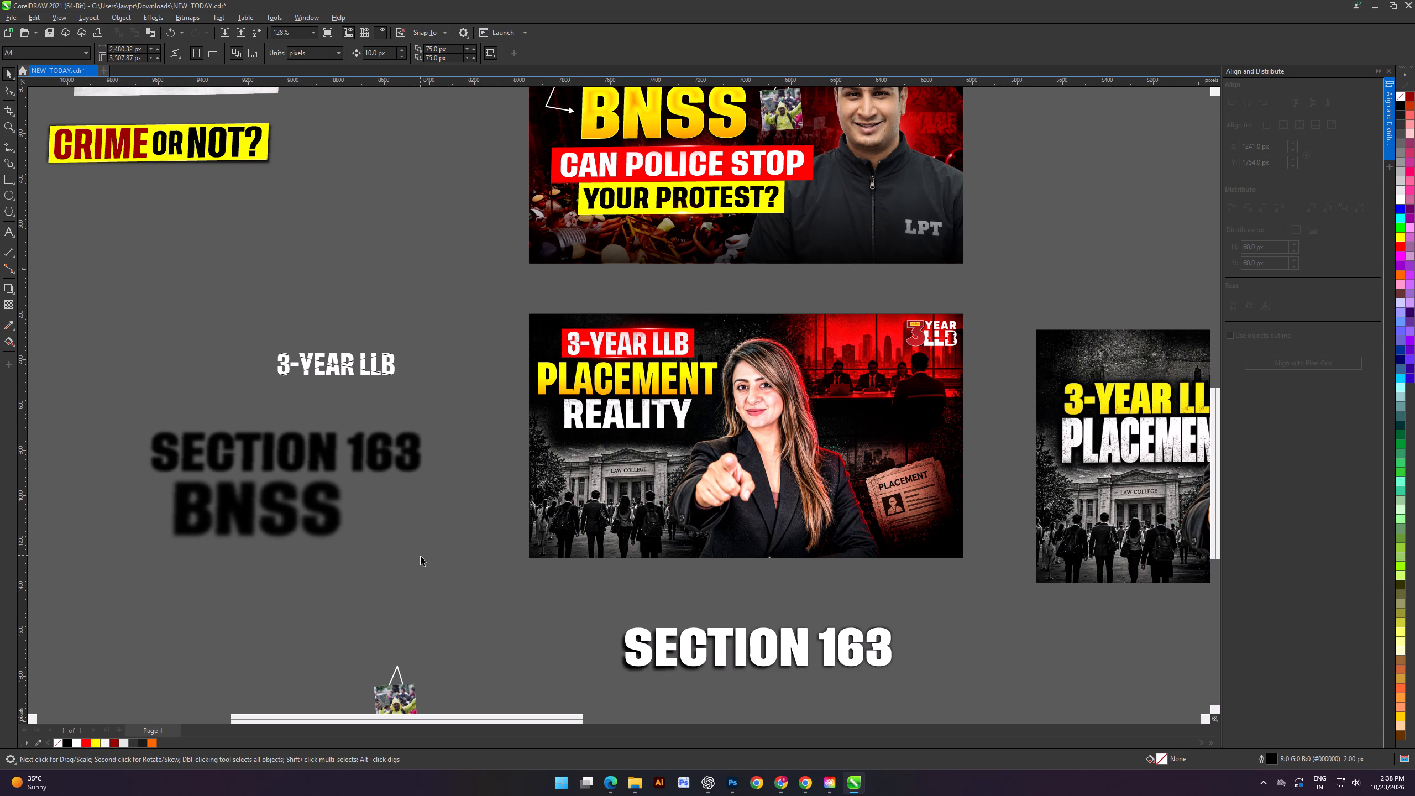
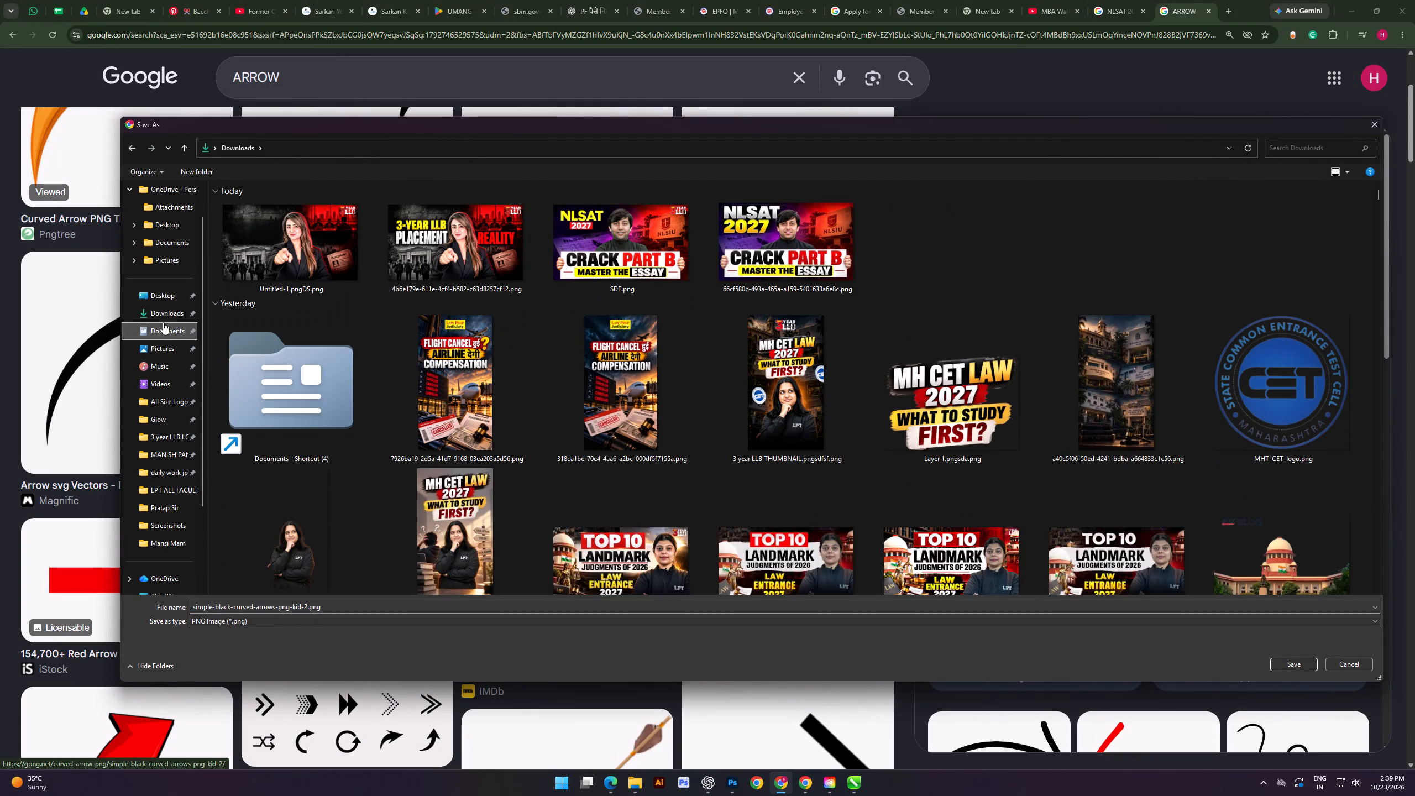
Save the curved black arrow image to the Downloads folder as simple-black-curved-arrows-png-kid-2.png.
{"action": "left_click", "coordinate": [163, 321]}
{"action": "key", "text": "Return"}
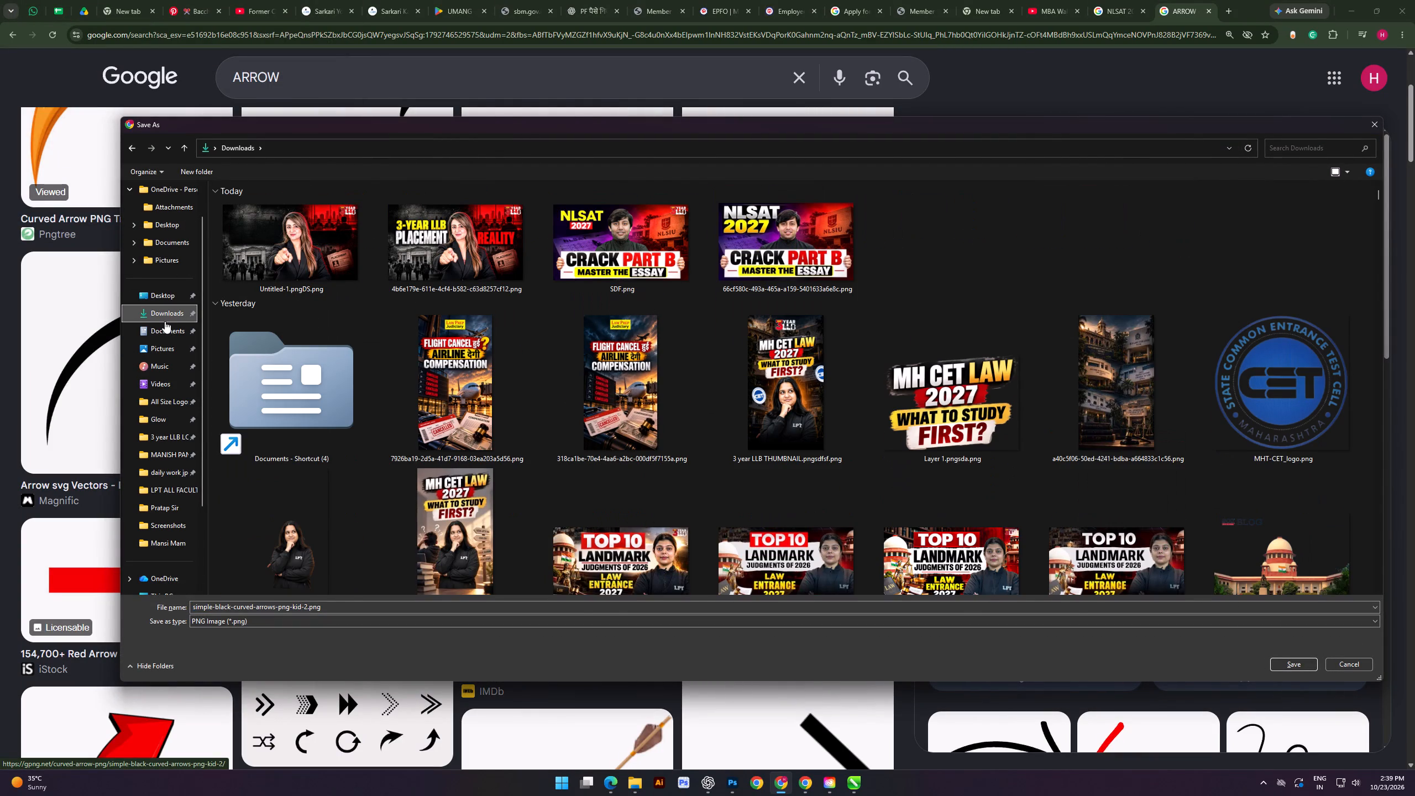
{"action": "left_click", "coordinate": [1311, 664]}
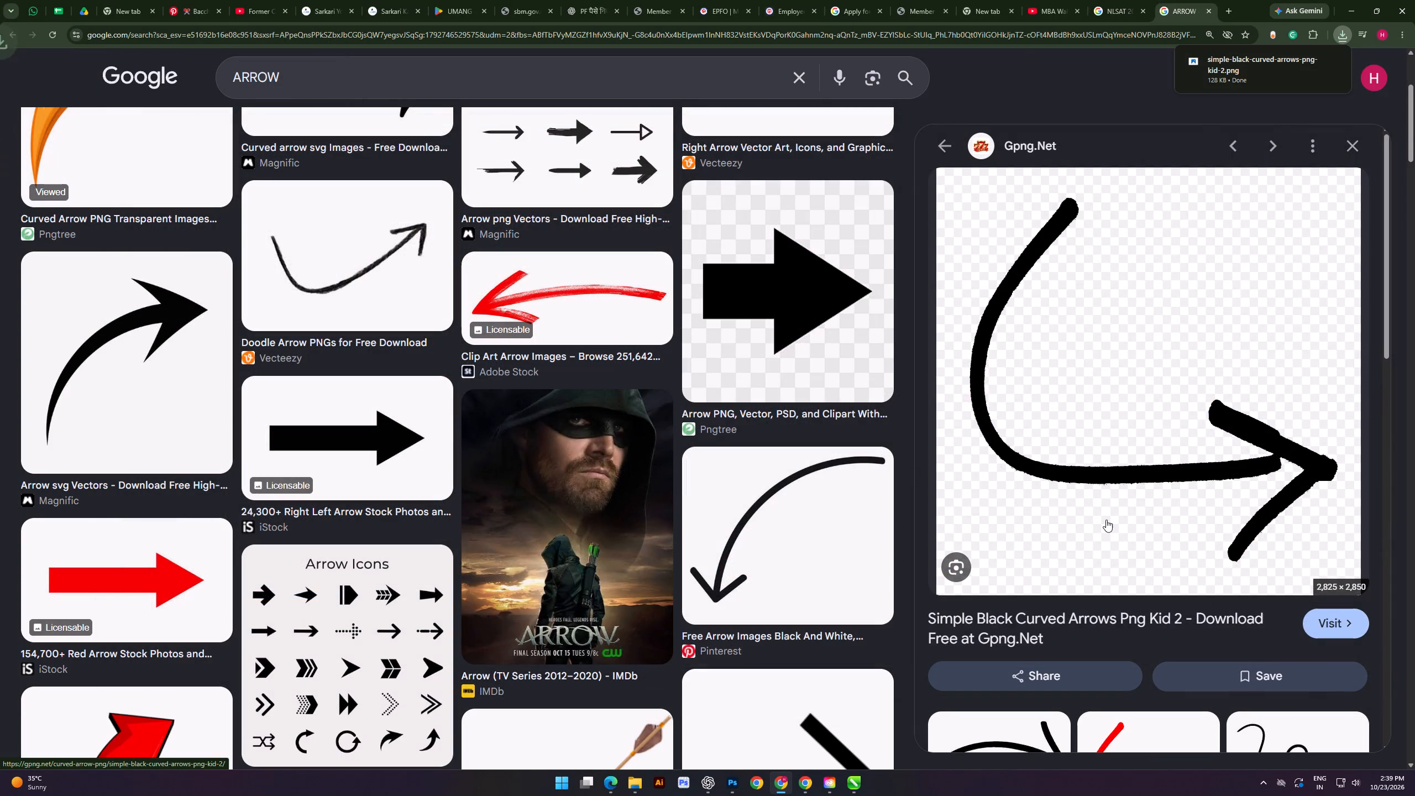
{"action": "scroll", "coordinate": [1055, 500], "scroll_direction": "down", "scroll_amount": 2}
{"action": "scroll", "coordinate": [1041, 490], "scroll_direction": "up", "scroll_amount": 2}
Switch to CorelDRAW and import simple-black-curved-arrows-png-kid-2.png near the blank page's lower edge, about 4,997 px wide.
{"action": "key", "text": "alt+Tab"}
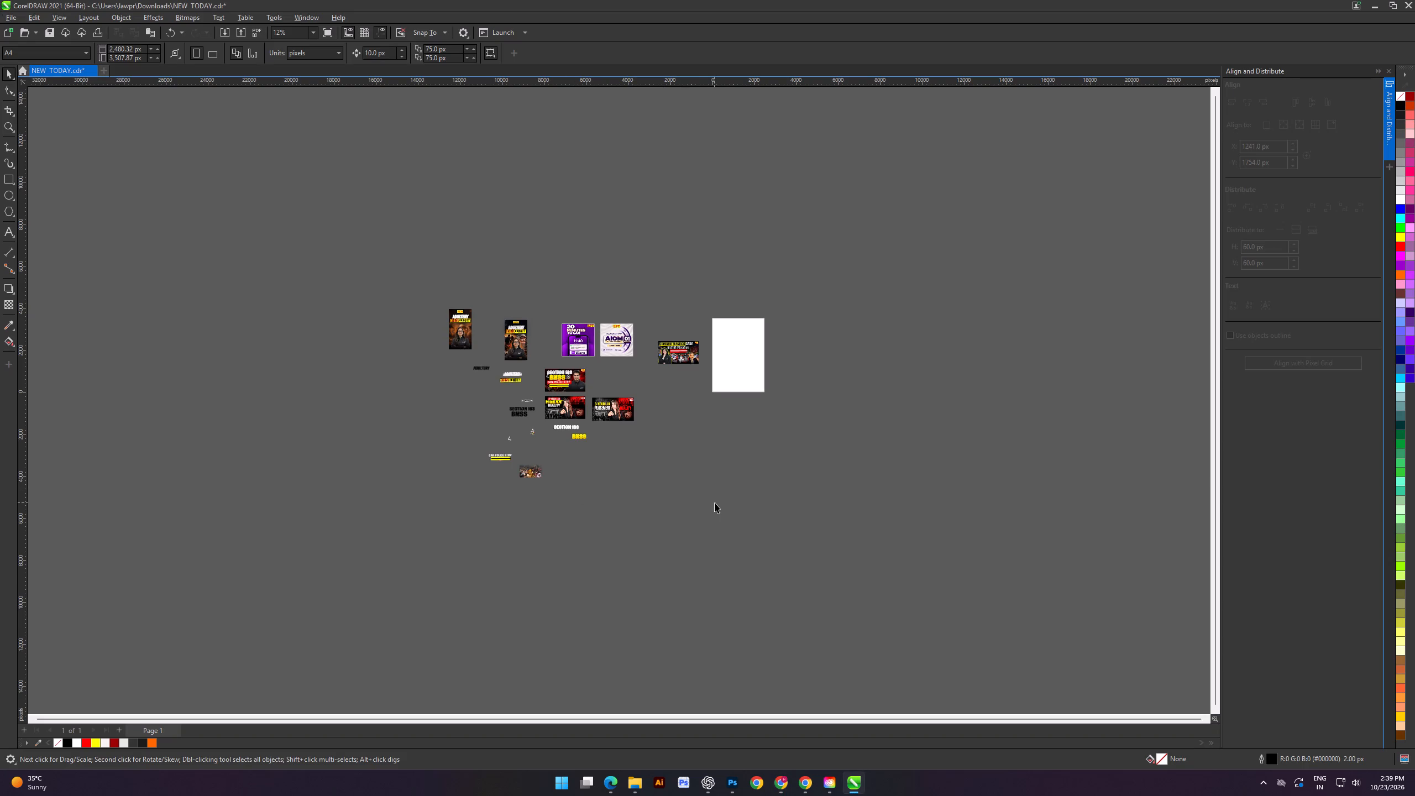
{"action": "key", "text": "ctrl+i"}
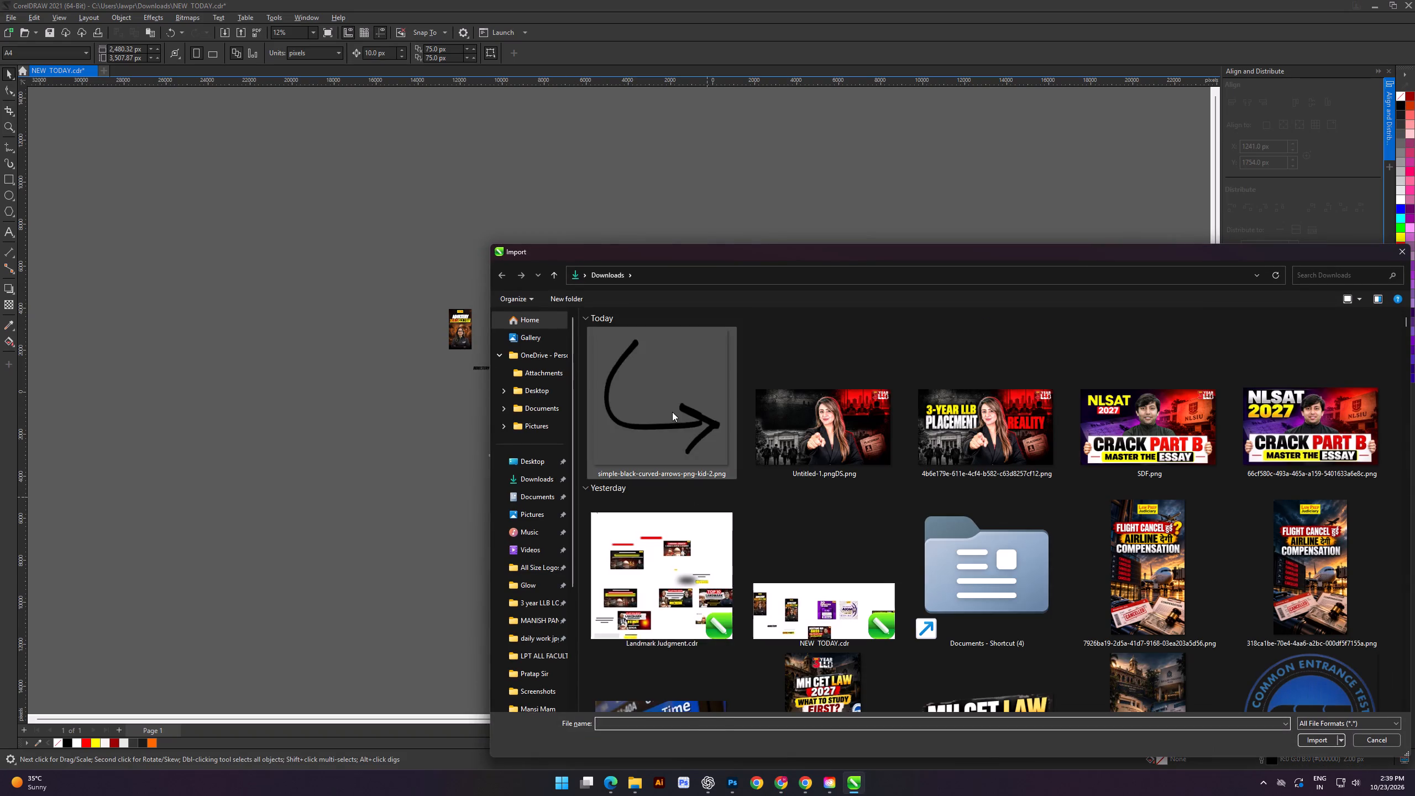
{"action": "double_click", "coordinate": [672, 412]}
{"action": "left_click_drag", "start_coordinate": [667, 394], "coordinate": [772, 520]}
{"action": "left_click", "coordinate": [723, 508]}
{"action": "left_click", "coordinate": [726, 449]}
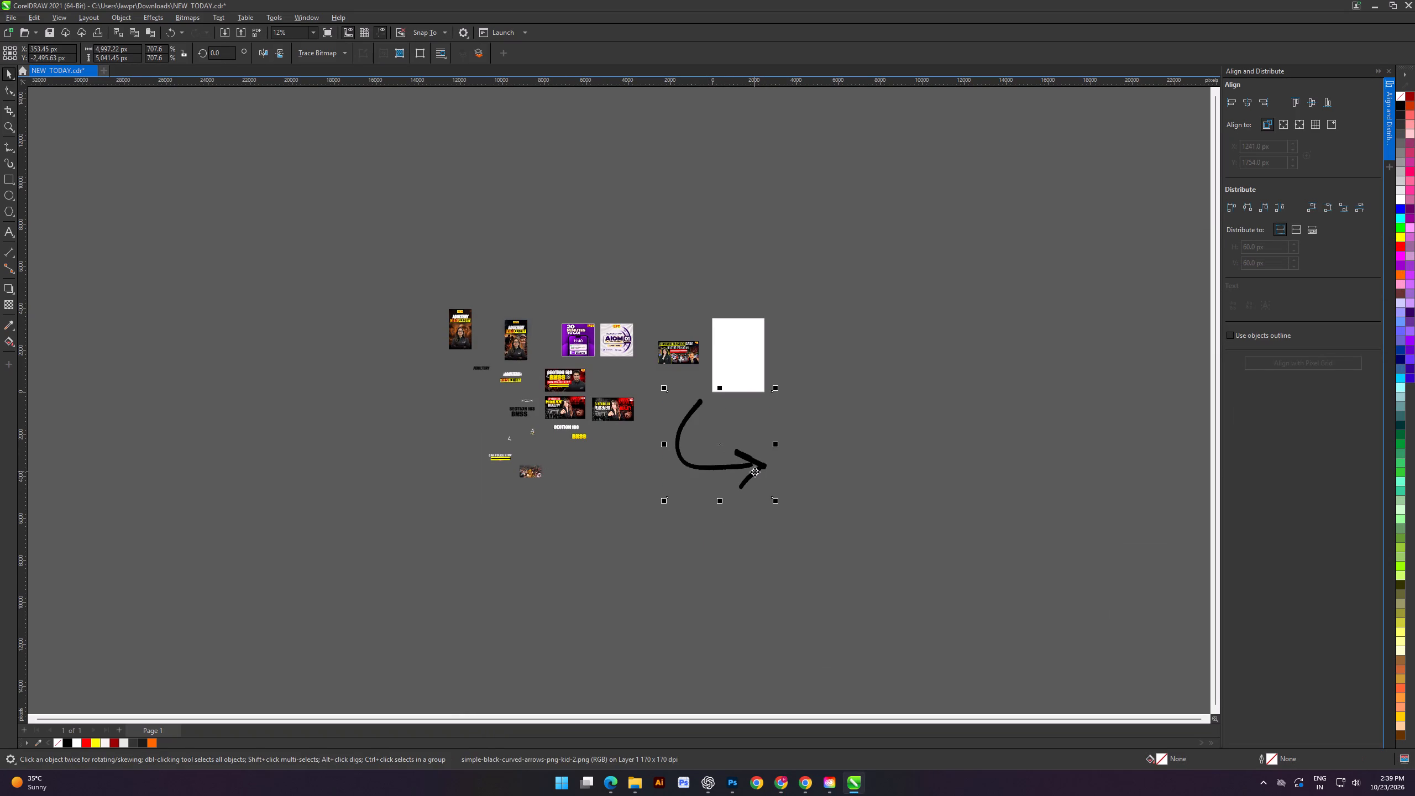
Shrink the imported black arrow to about 1,920 px wide and position it below the Sringeri Election Case thumbnail.
{"action": "scroll", "coordinate": [726, 453], "scroll_direction": "up", "scroll_amount": 5}
{"action": "left_click", "coordinate": [626, 615]}
{"action": "left_click", "coordinate": [678, 449]}
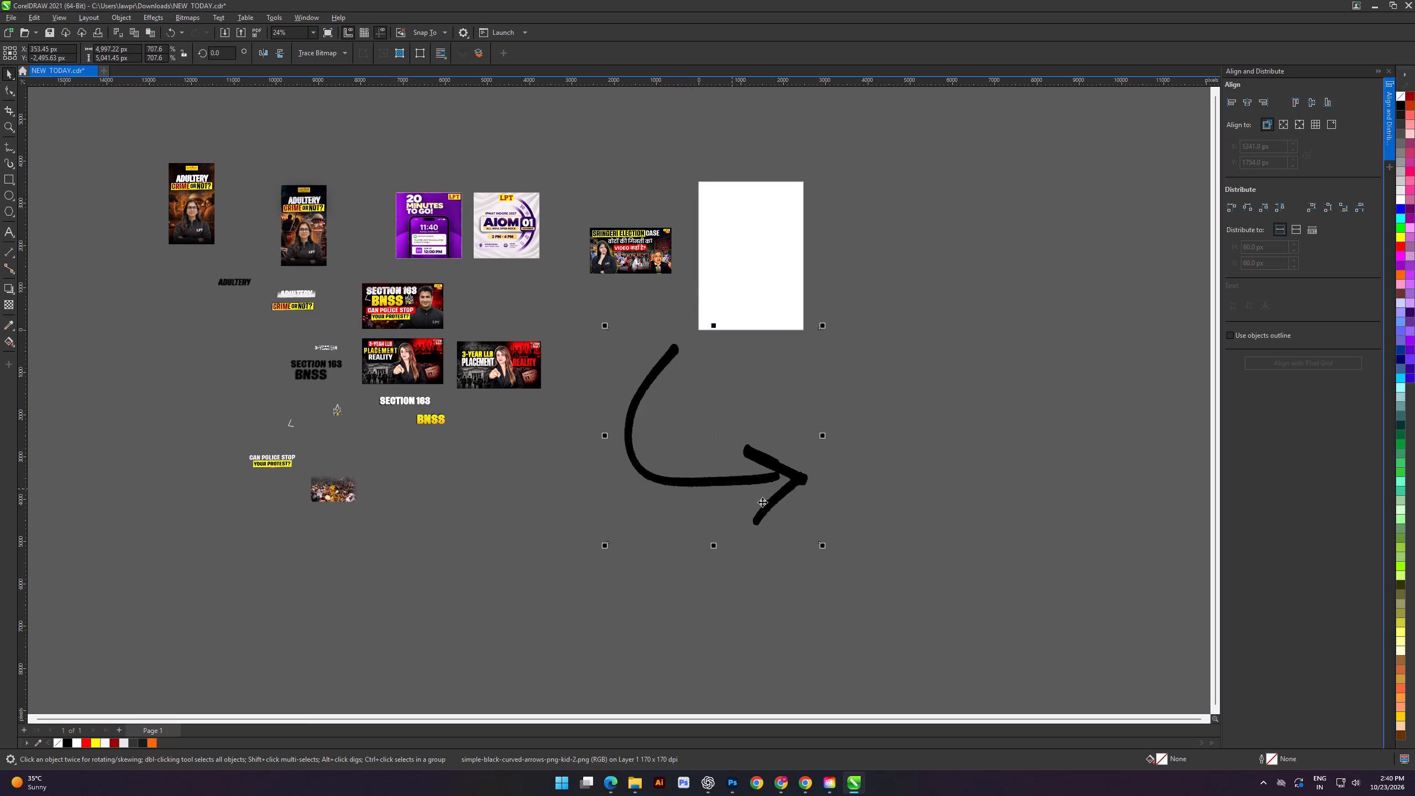
{"action": "left_click_drag", "start_coordinate": [819, 546], "coordinate": [800, 516]}
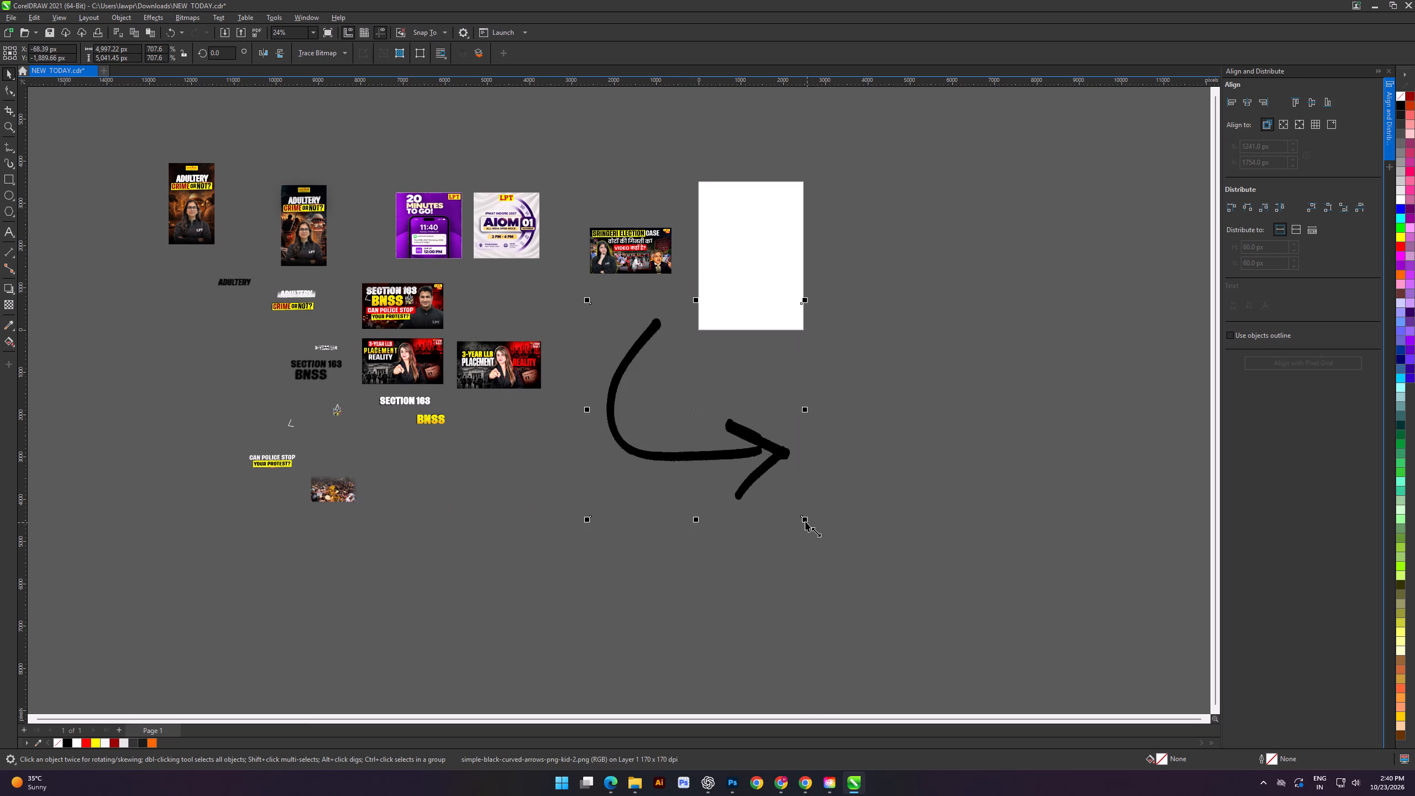
{"action": "left_click_drag", "start_coordinate": [804, 521], "coordinate": [674, 489]}
{"action": "left_click_drag", "start_coordinate": [641, 493], "coordinate": [641, 486]}
{"action": "scroll", "coordinate": [604, 282], "scroll_direction": "up", "scroll_amount": 3}
{"action": "left_click", "coordinate": [627, 394]}
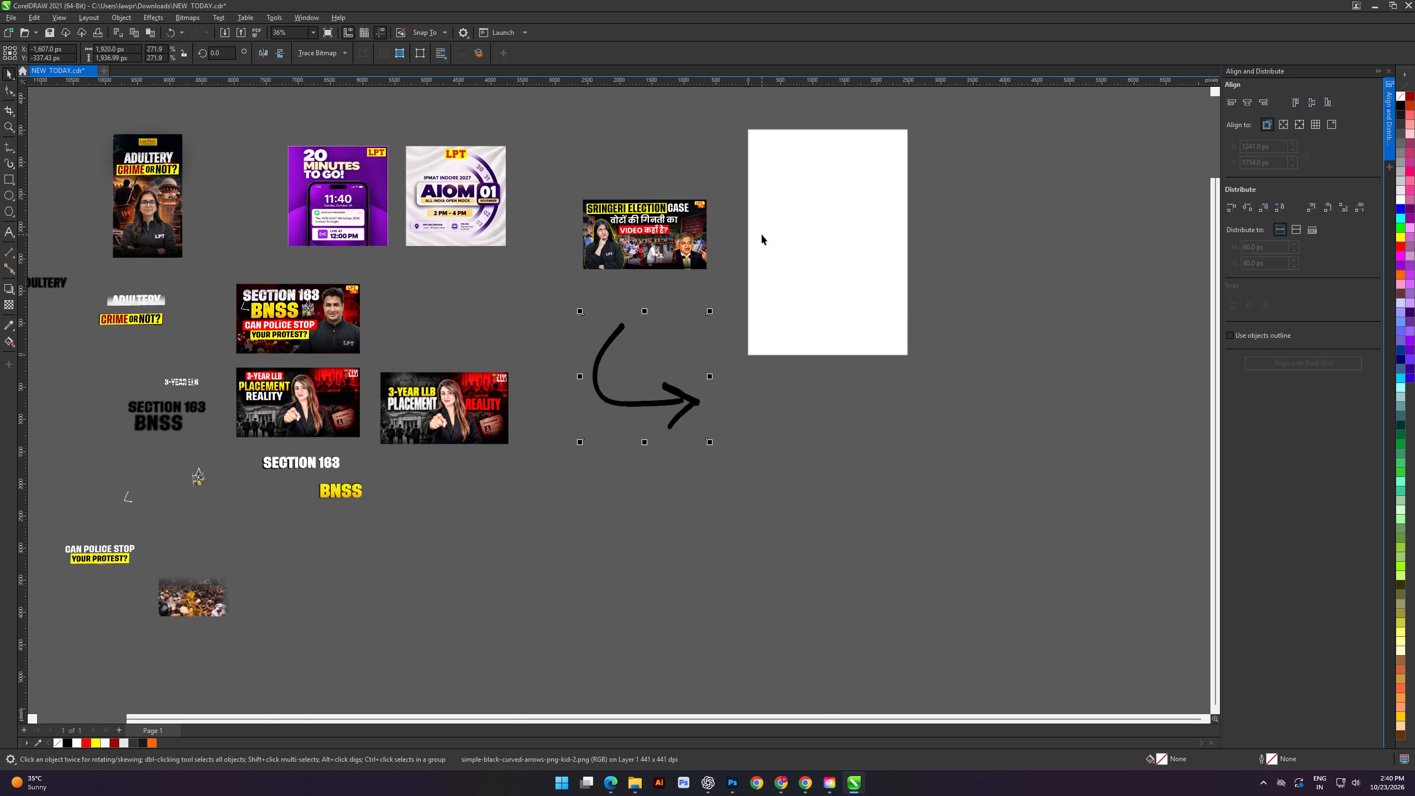
Convert the arrow bitmap to vector shapes with Outline Trace and move the traced copy below the blank page.
{"action": "left_click", "coordinate": [317, 55]}
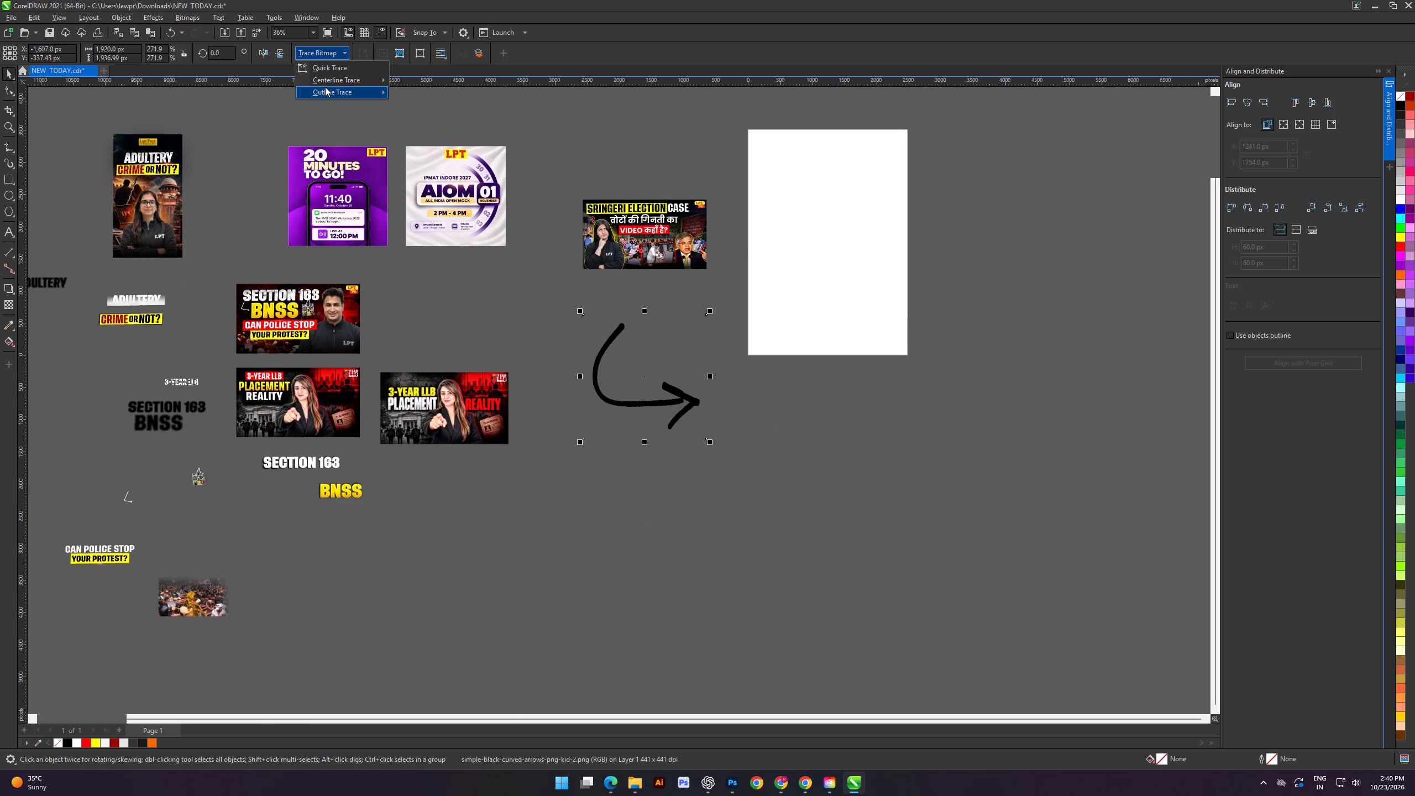
{"action": "left_click", "coordinate": [433, 132]}
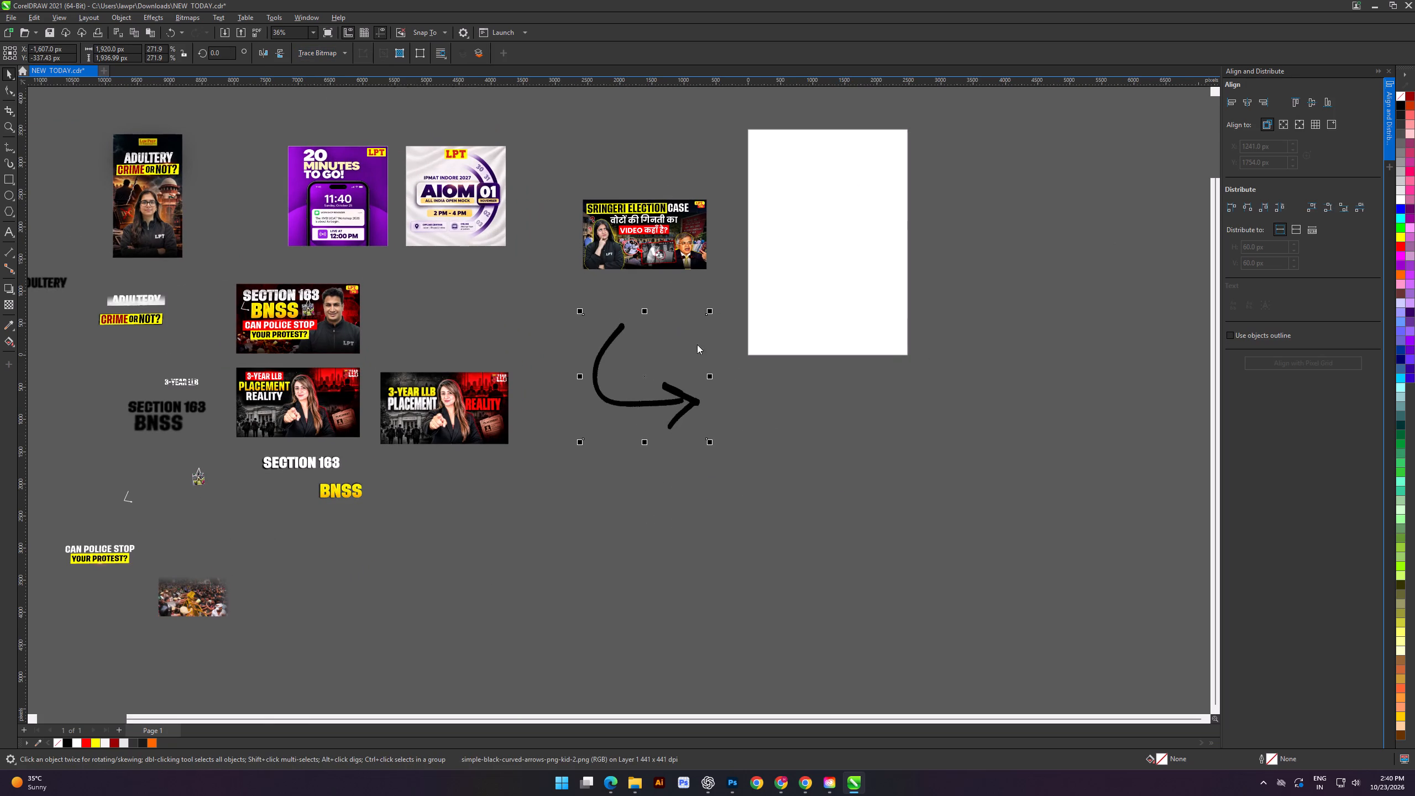
{"action": "left_click", "coordinate": [893, 540]}
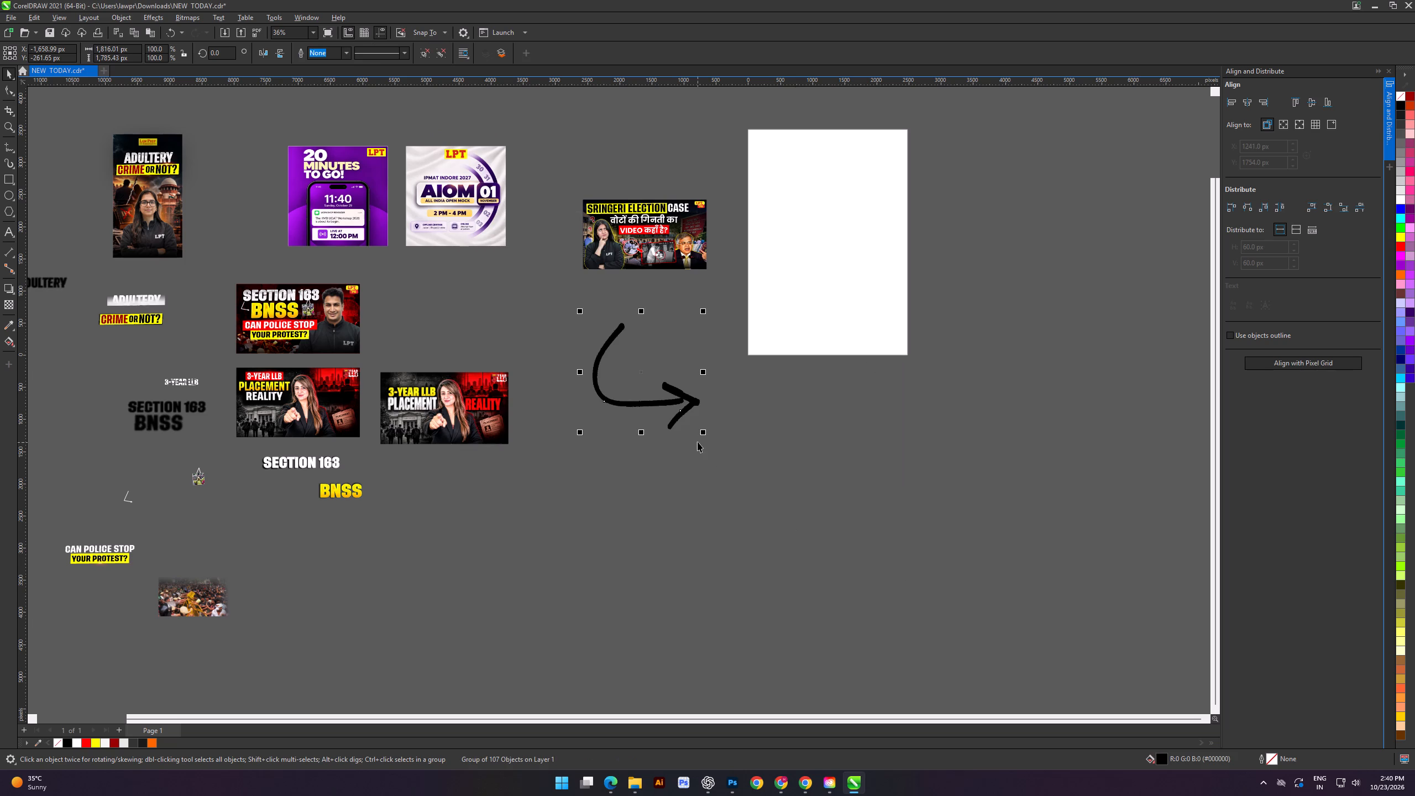
{"action": "left_click_drag", "start_coordinate": [695, 405], "coordinate": [896, 533]}
{"action": "left_click_drag", "start_coordinate": [801, 579], "coordinate": [805, 573]}
Fill the traced arrow group with yellow (#FFFF00), after trying white and black.
{"action": "left_click_drag", "start_coordinate": [740, 411], "coordinate": [789, 472]}
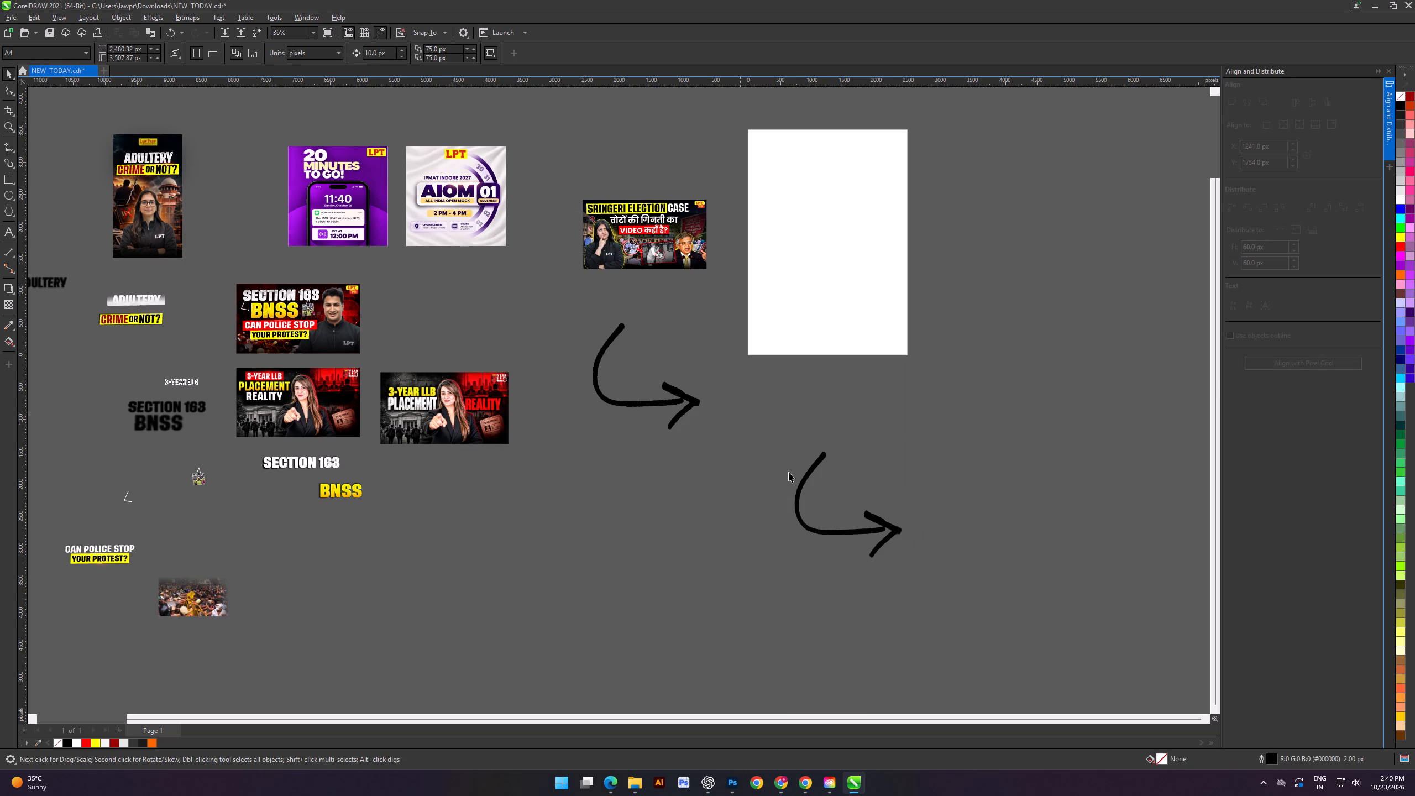
{"action": "left_click_drag", "start_coordinate": [789, 472], "coordinate": [935, 616]}
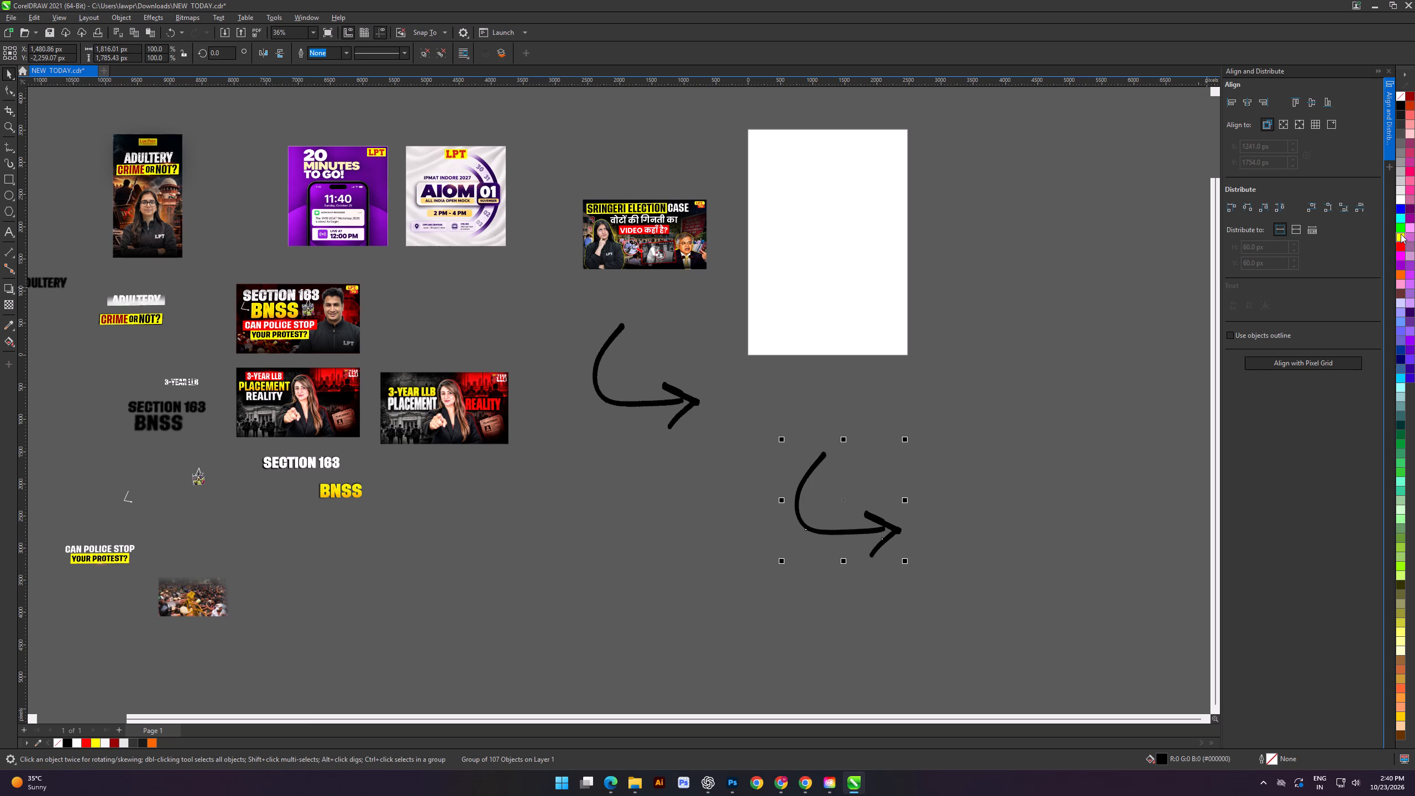
{"action": "left_click", "coordinate": [1399, 198]}
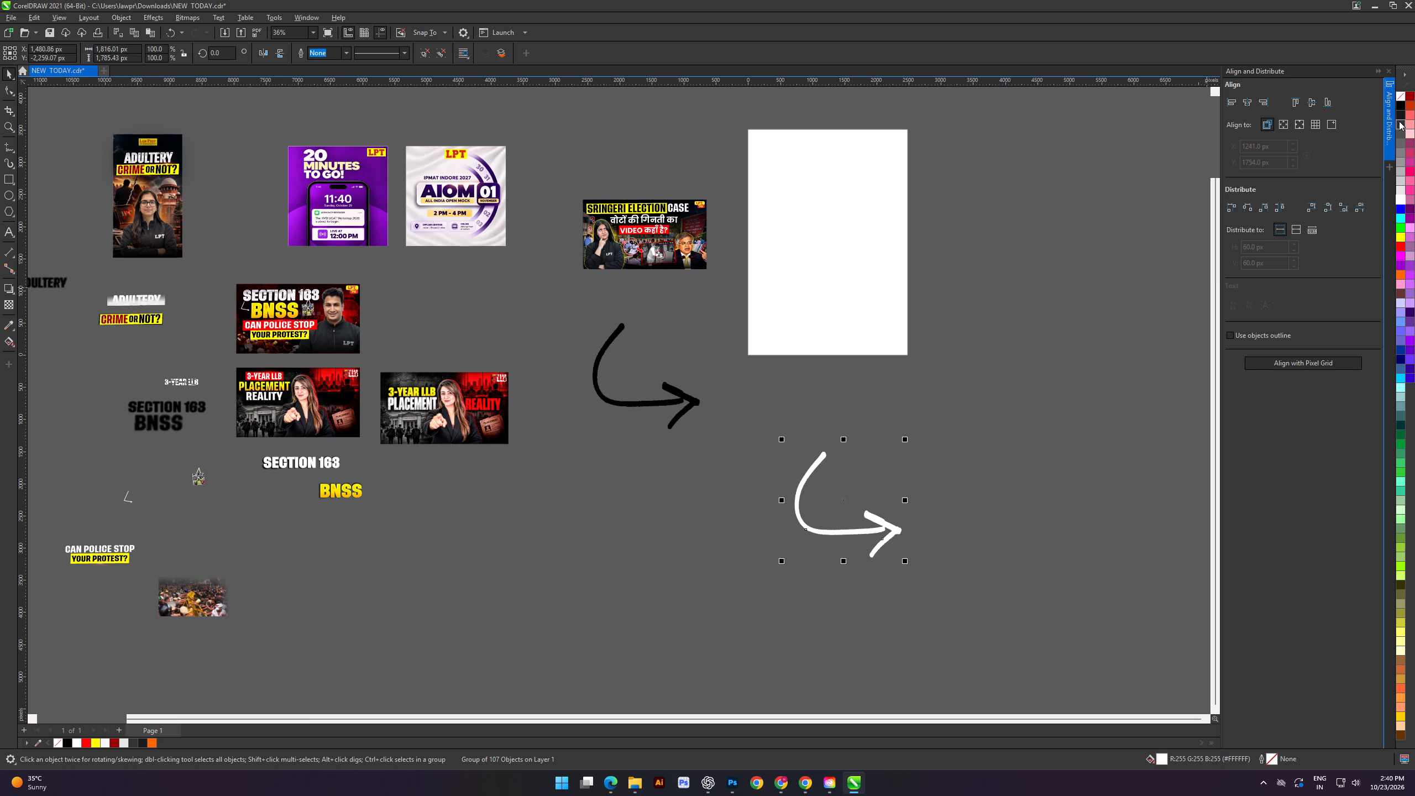
{"action": "left_click", "coordinate": [1399, 103]}
{"action": "left_click", "coordinate": [1401, 239]}
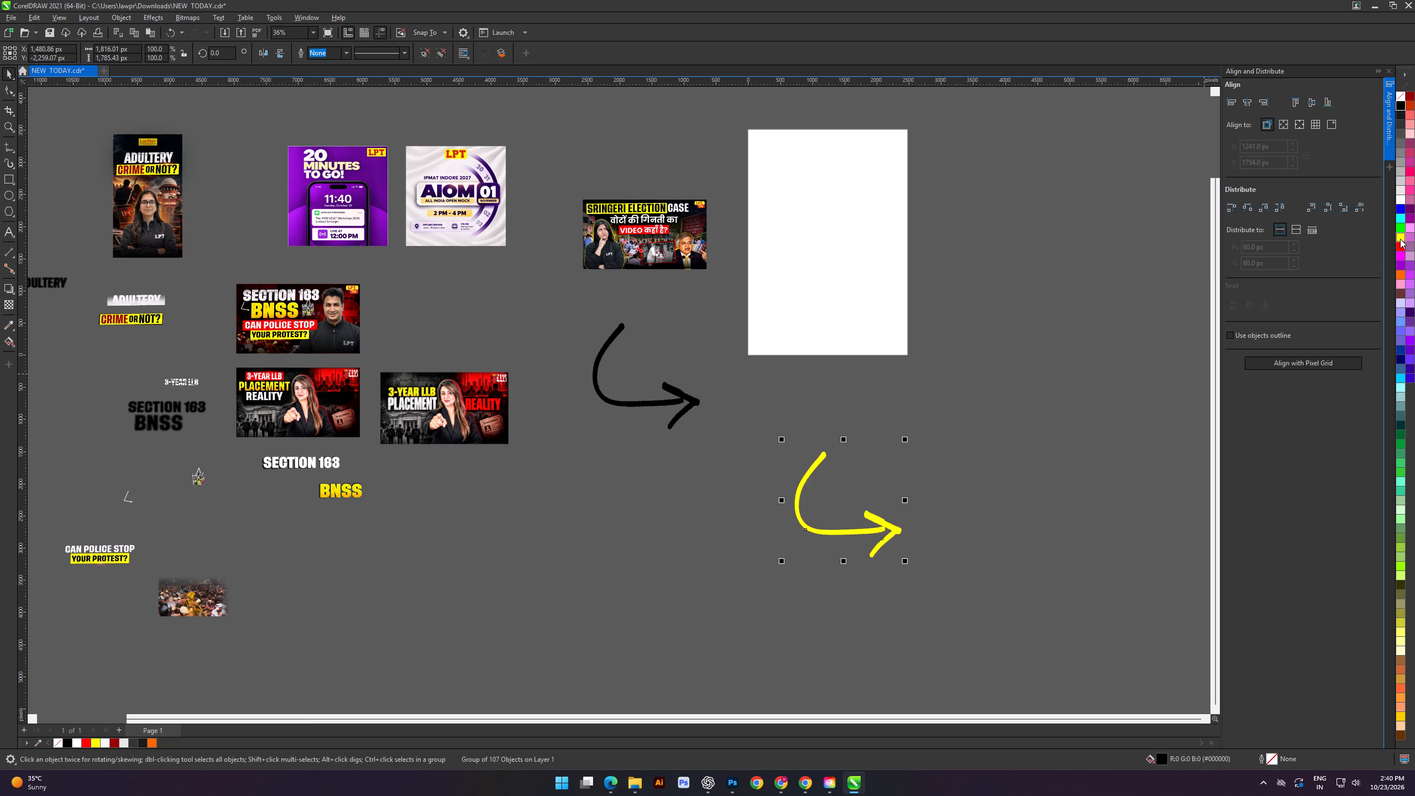
Scale the yellow arrow to 27% and place it over the law college area of the 3-Year LLB thumbnail.
{"action": "scroll", "coordinate": [852, 542], "scroll_direction": "up", "scroll_amount": 1}
{"action": "left_click_drag", "start_coordinate": [913, 564], "coordinate": [817, 535]}
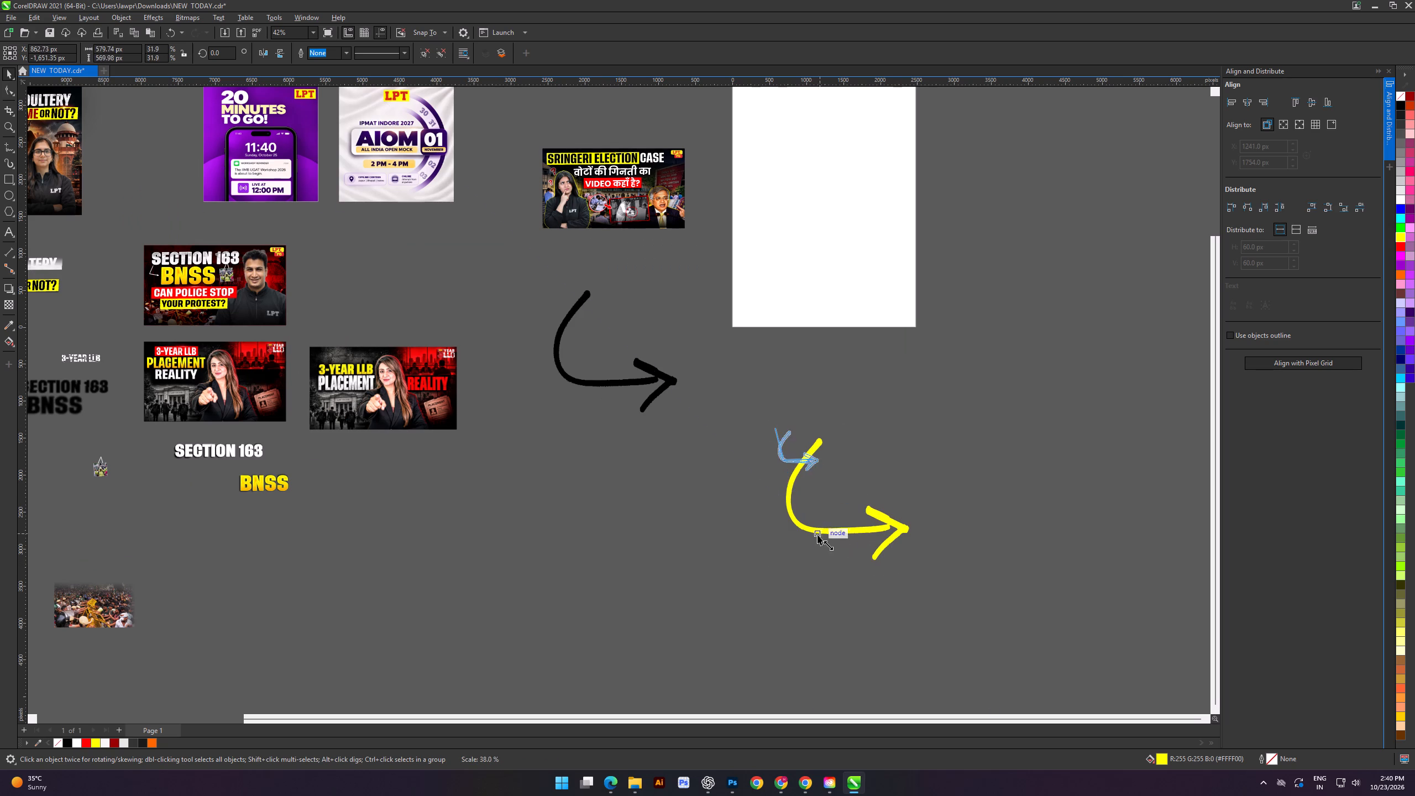
{"action": "left_click_drag", "start_coordinate": [817, 535], "coordinate": [815, 534]}
{"action": "left_click_drag", "start_coordinate": [792, 453], "coordinate": [165, 412]}
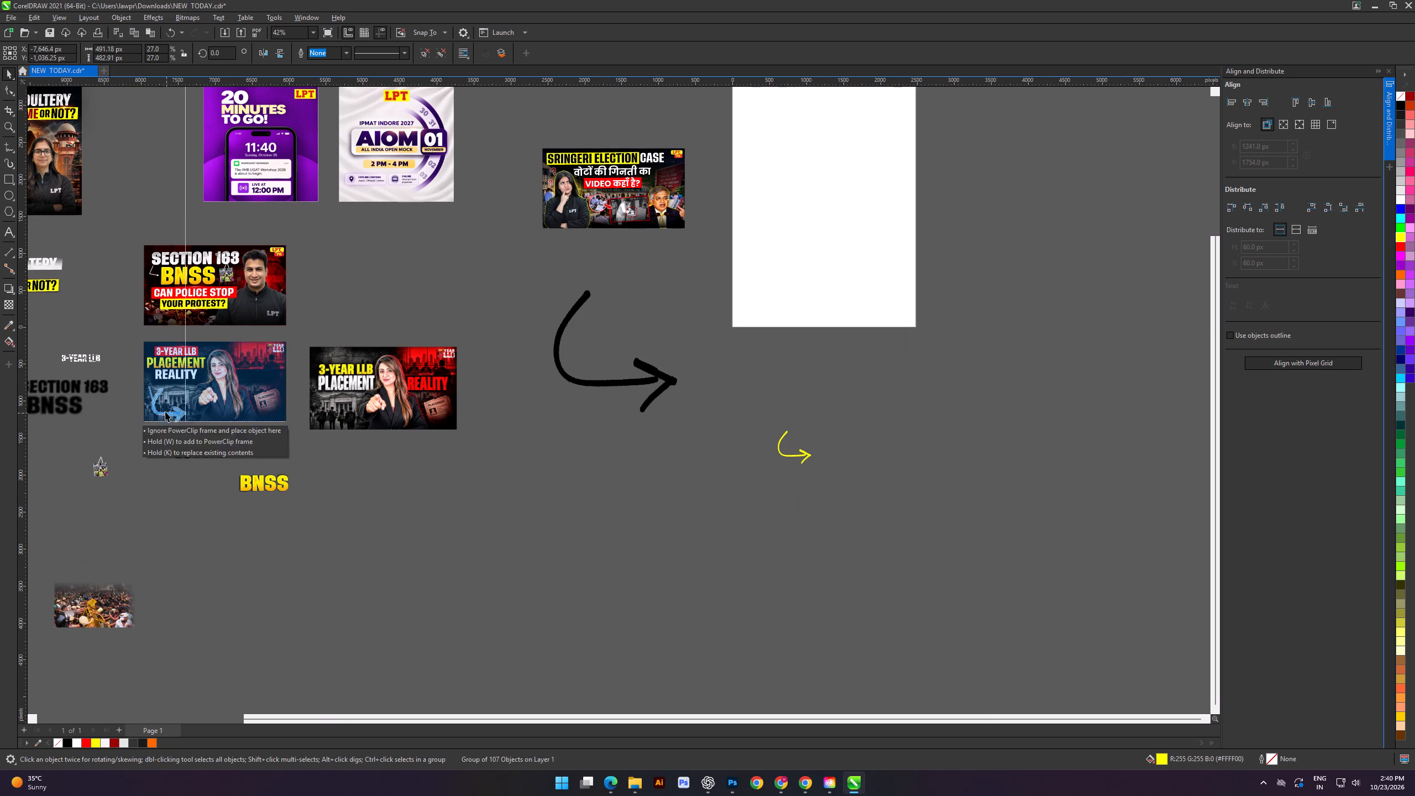
{"action": "scroll", "coordinate": [139, 386], "scroll_direction": "up", "scroll_amount": 10}
{"action": "scroll", "coordinate": [208, 380], "scroll_direction": "up", "scroll_amount": 15, "text": "shift"}
{"action": "scroll", "coordinate": [340, 464], "scroll_direction": "up", "scroll_amount": 3}
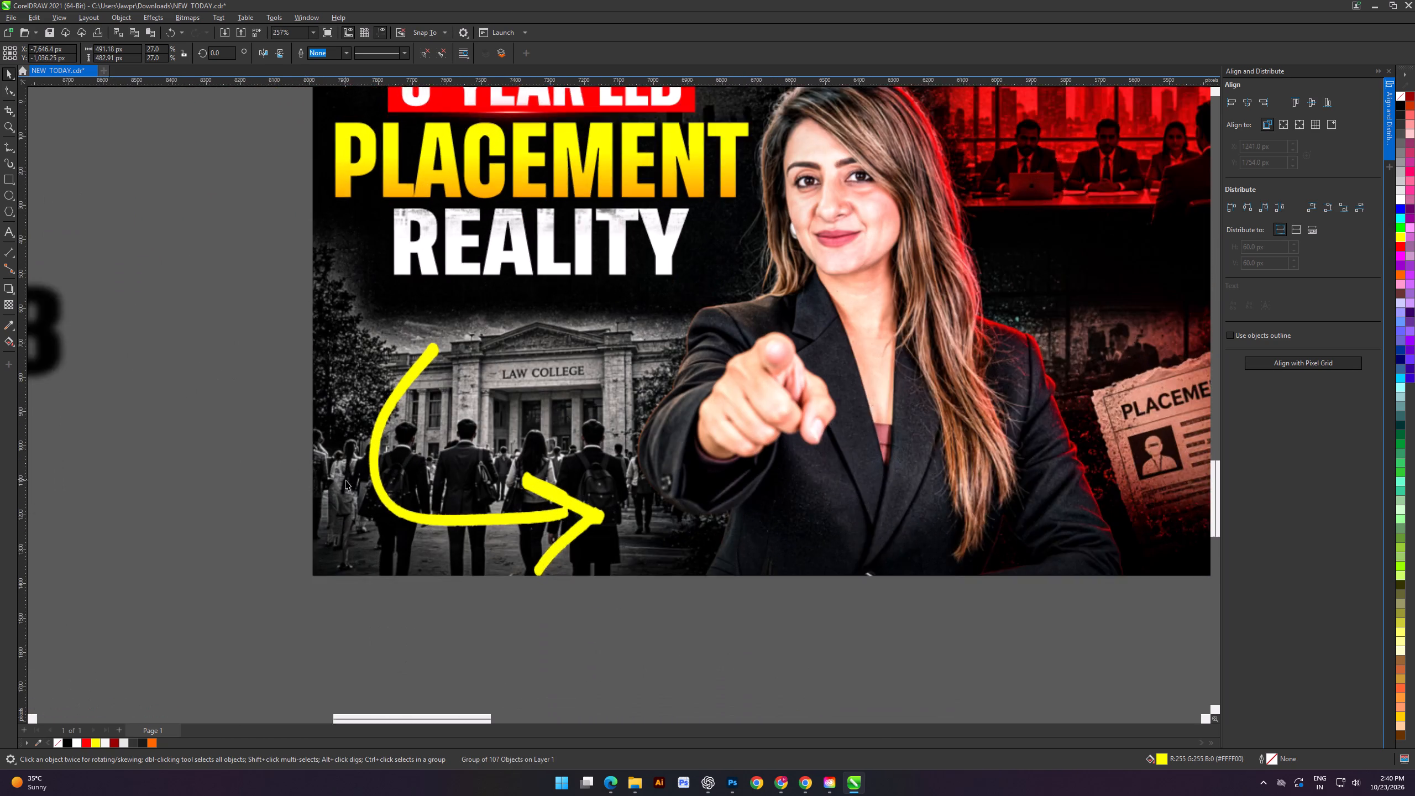
{"action": "scroll", "coordinate": [345, 480], "scroll_direction": "up", "scroll_amount": 2}
Reduce the yellow arrow to about 224 px wide and move it just below the word REALITY.
{"action": "left_click_drag", "start_coordinate": [644, 594], "coordinate": [516, 543]}
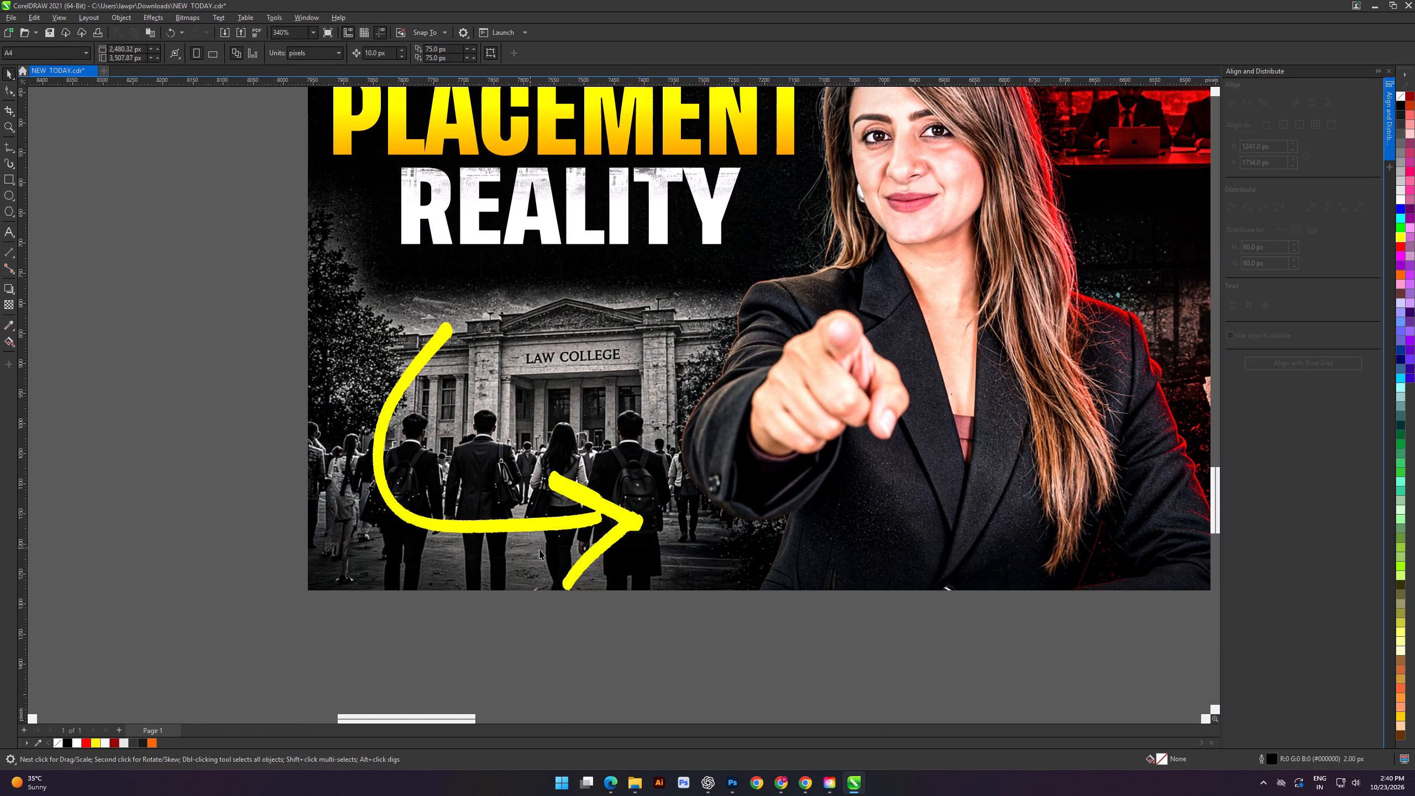
{"action": "left_click", "coordinate": [546, 526]}
{"action": "left_click_drag", "start_coordinate": [647, 595], "coordinate": [642, 595]}
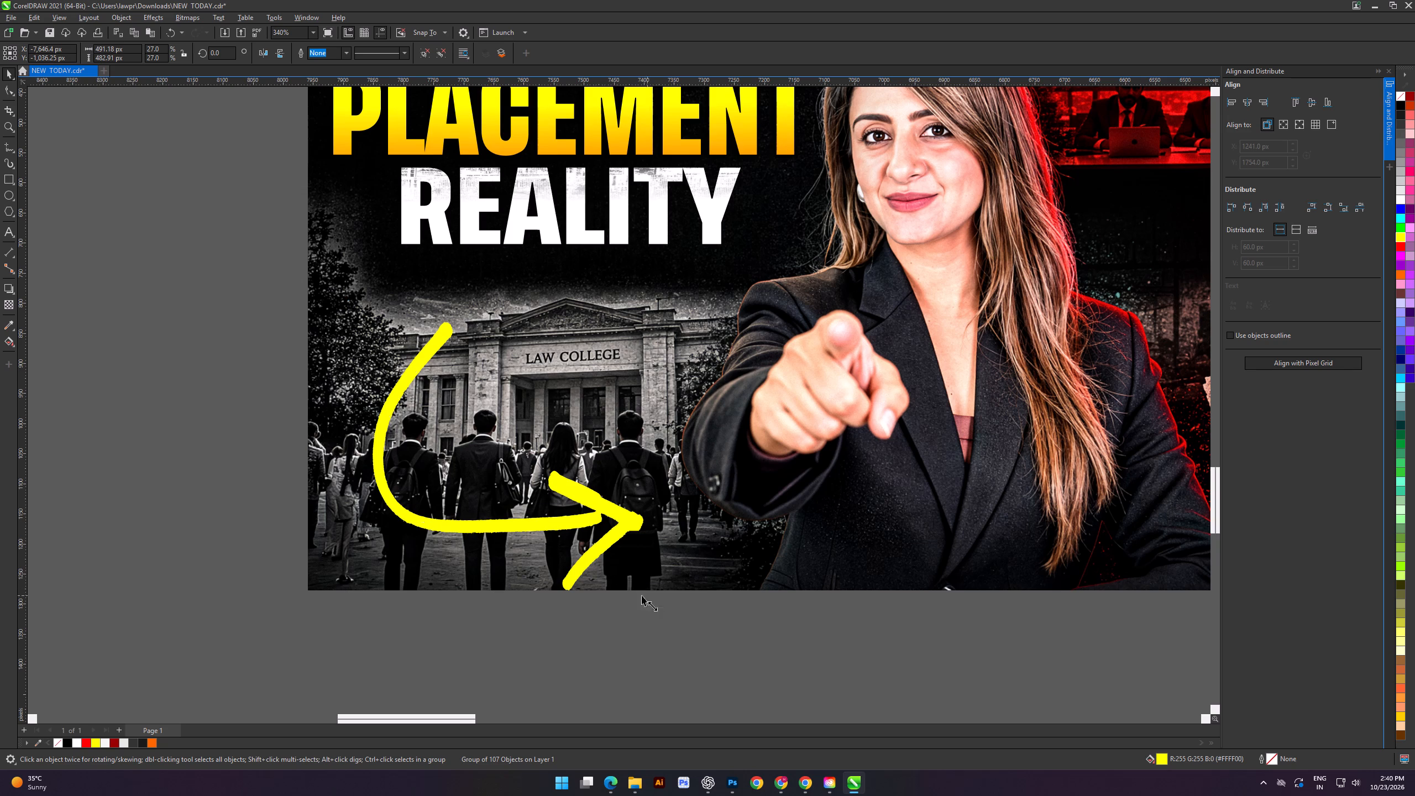
{"action": "left_click_drag", "start_coordinate": [642, 595], "coordinate": [486, 536]}
{"action": "left_click_drag", "start_coordinate": [447, 402], "coordinate": [647, 357]}
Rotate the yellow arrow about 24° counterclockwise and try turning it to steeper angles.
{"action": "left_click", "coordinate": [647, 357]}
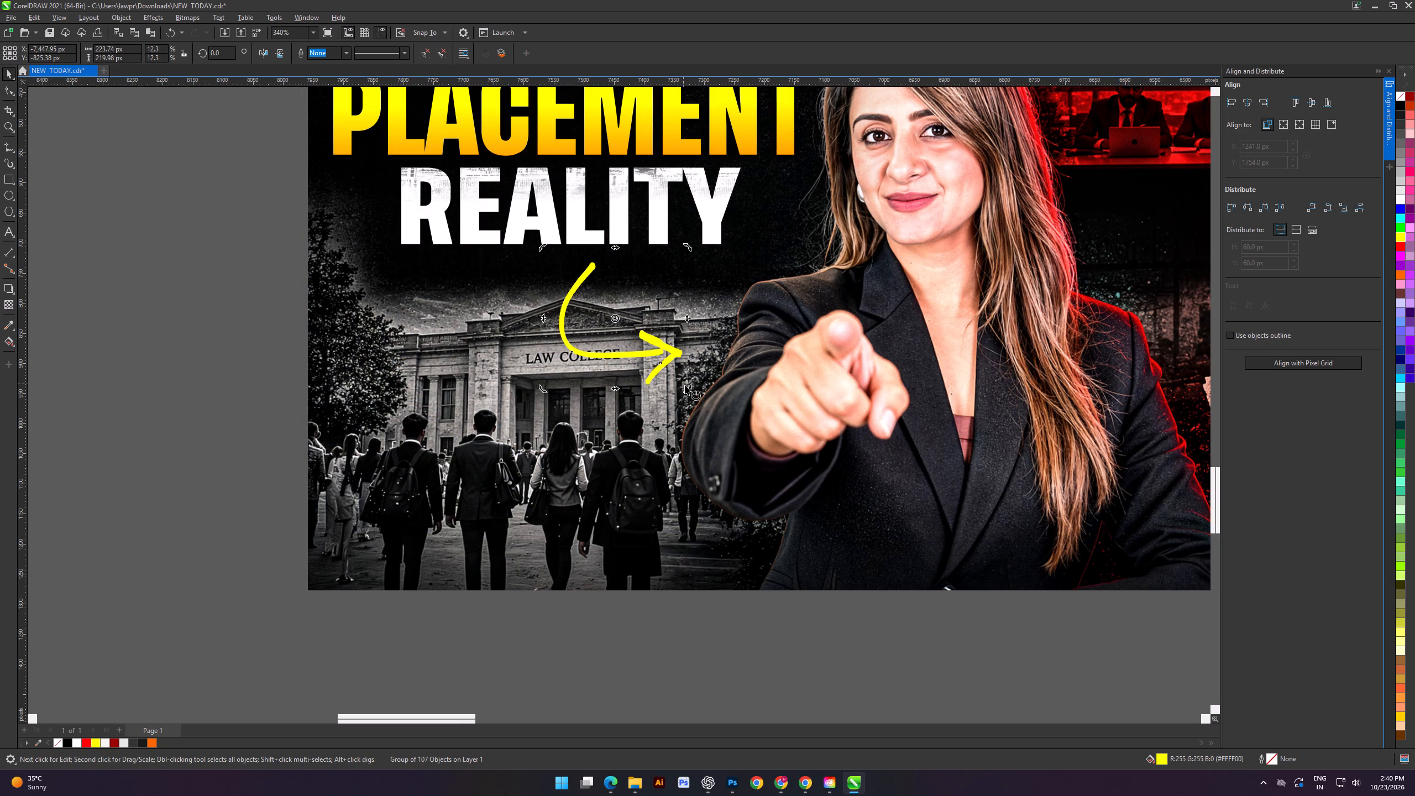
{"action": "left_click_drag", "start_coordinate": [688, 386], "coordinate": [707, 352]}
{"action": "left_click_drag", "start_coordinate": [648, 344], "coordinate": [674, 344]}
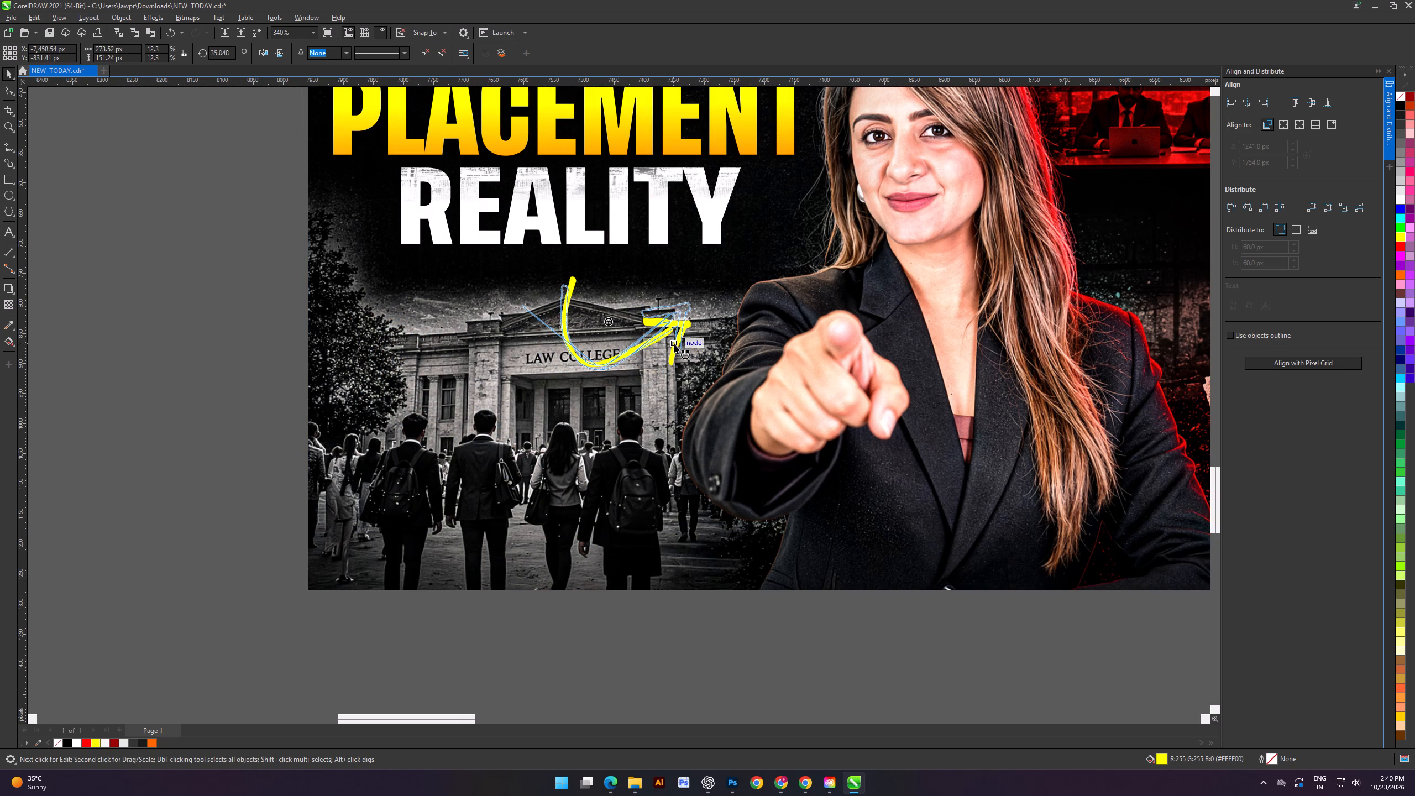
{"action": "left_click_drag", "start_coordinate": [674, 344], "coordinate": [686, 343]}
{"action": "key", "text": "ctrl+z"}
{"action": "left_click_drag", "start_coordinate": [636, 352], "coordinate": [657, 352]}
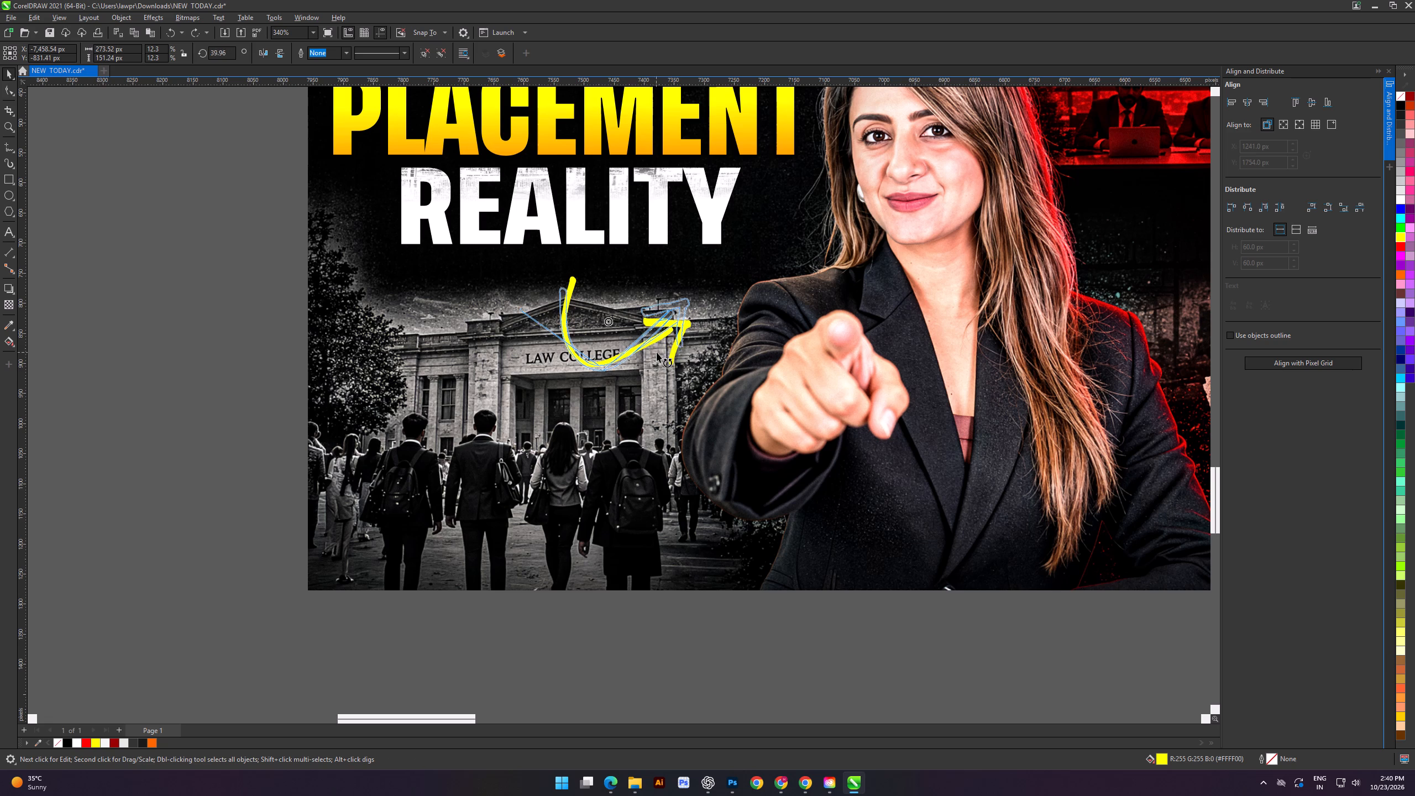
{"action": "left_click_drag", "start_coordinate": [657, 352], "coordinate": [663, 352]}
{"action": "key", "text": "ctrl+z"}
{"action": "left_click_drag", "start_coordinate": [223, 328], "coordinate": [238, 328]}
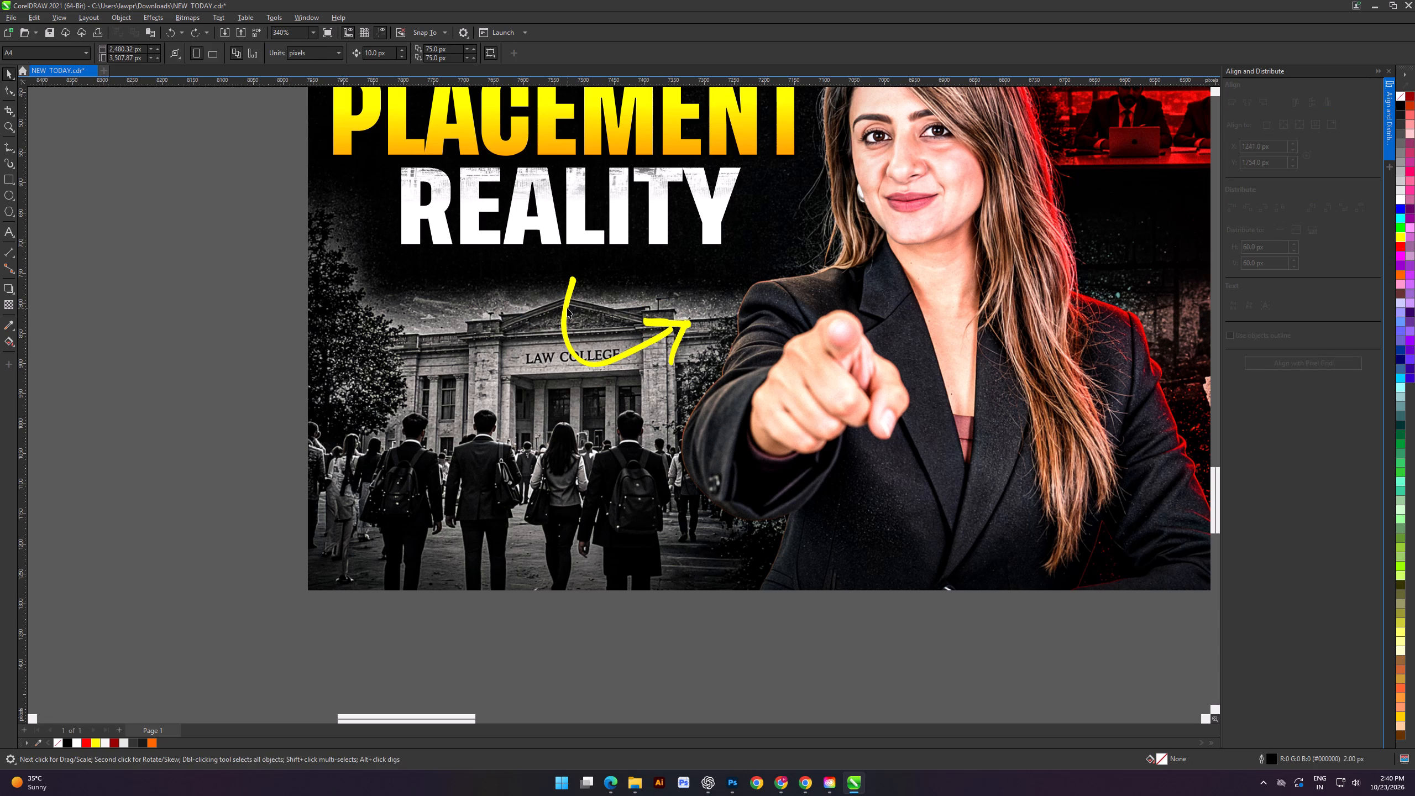
Scale the yellow arrow down to 9% and place it between REALITY and the presenter's shoulder.
{"action": "left_click_drag", "start_coordinate": [564, 307], "coordinate": [598, 288]}
{"action": "scroll", "coordinate": [598, 288], "scroll_direction": "down", "scroll_amount": 1}
{"action": "left_click_drag", "start_coordinate": [714, 346], "coordinate": [675, 342]}
{"action": "left_click_drag", "start_coordinate": [644, 303], "coordinate": [672, 304]}
Rotate the yellow arrow back to level and shift it beneath the end of REALITY, pointing at the presenter's shoulder.
{"action": "left_click", "coordinate": [672, 304]}
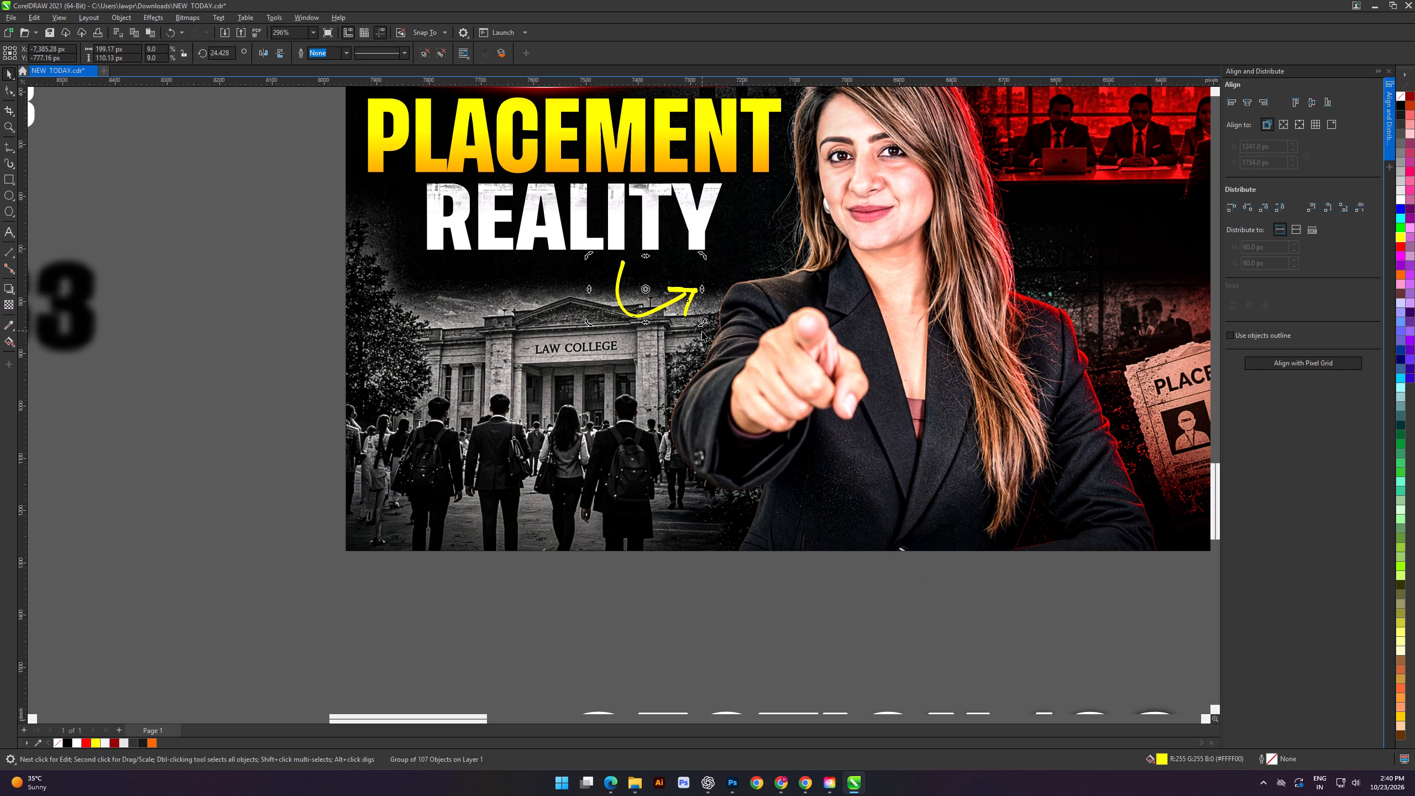
{"action": "left_click_drag", "start_coordinate": [701, 324], "coordinate": [675, 334]}
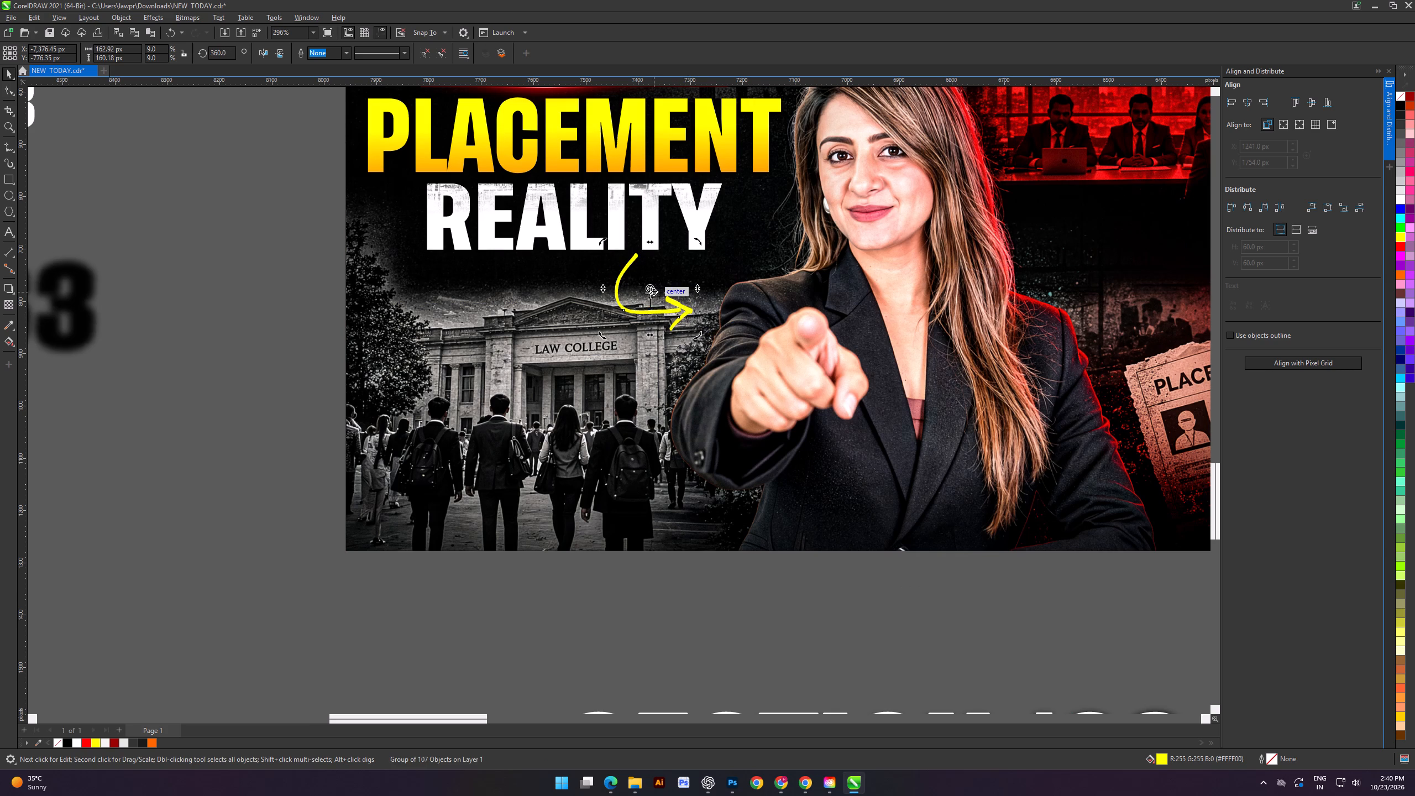
{"action": "left_click_drag", "start_coordinate": [214, 279], "coordinate": [222, 279]}
{"action": "scroll", "coordinate": [662, 300], "scroll_direction": "up", "scroll_amount": 1}
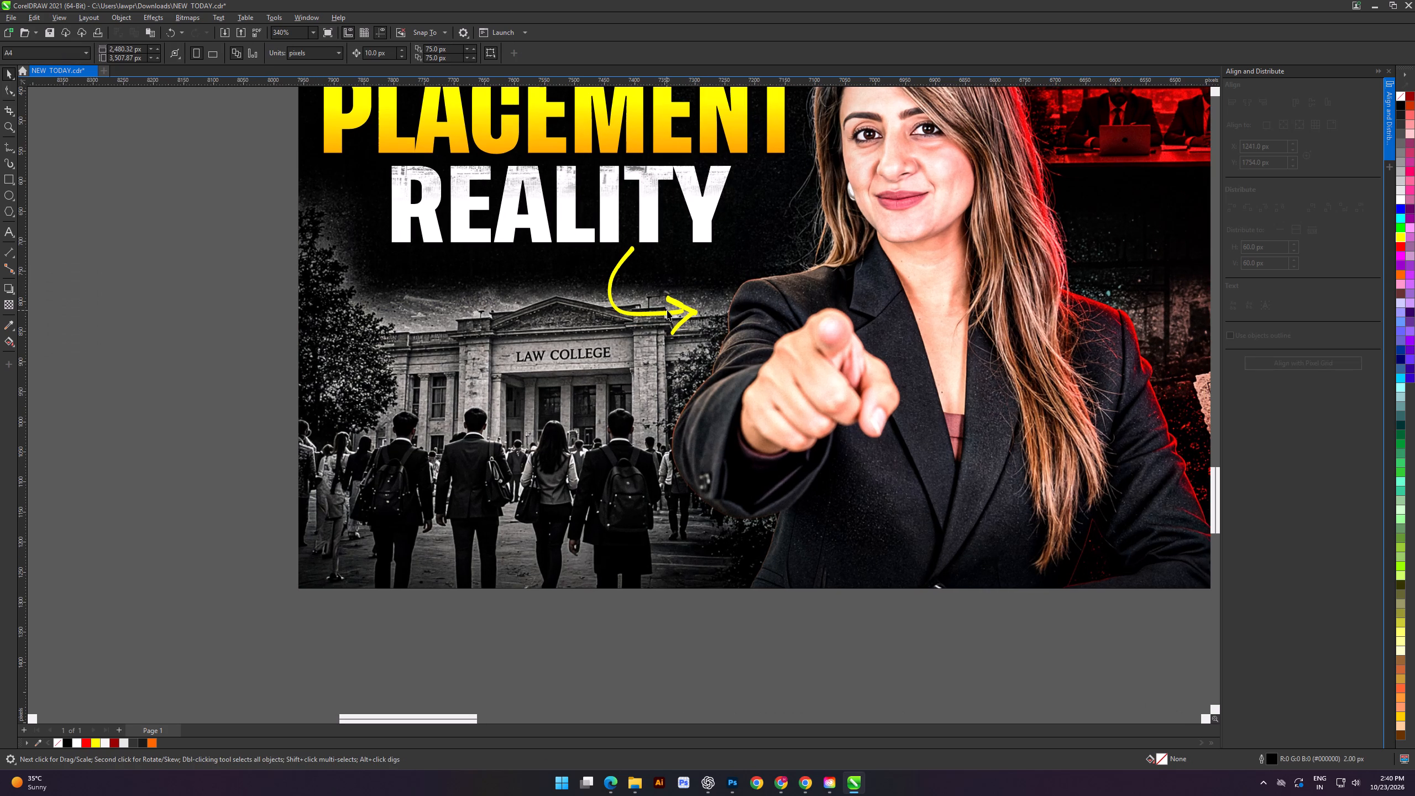
{"action": "left_click_drag", "start_coordinate": [667, 310], "coordinate": [694, 307]}
{"action": "scroll", "coordinate": [694, 307], "scroll_direction": "up", "scroll_amount": 7, "text": "alt"}
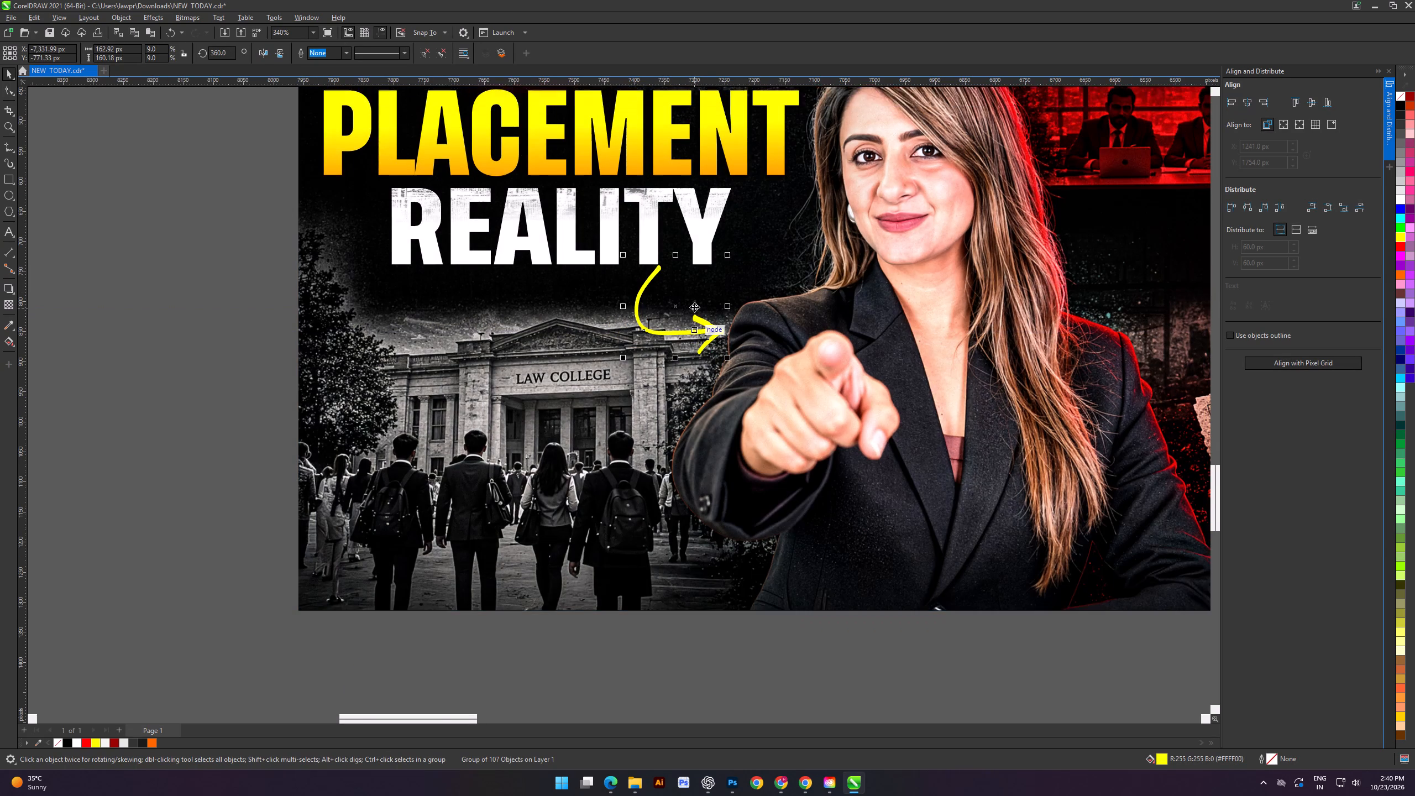
Ungroup the traced yellow arrow and weld all its pieces into a single curve.
{"action": "scroll", "coordinate": [694, 307], "scroll_direction": "up", "scroll_amount": 4}
{"action": "scroll", "coordinate": [710, 360], "scroll_direction": "down", "scroll_amount": 5}
{"action": "scroll", "coordinate": [674, 338], "scroll_direction": "up", "scroll_amount": 3}
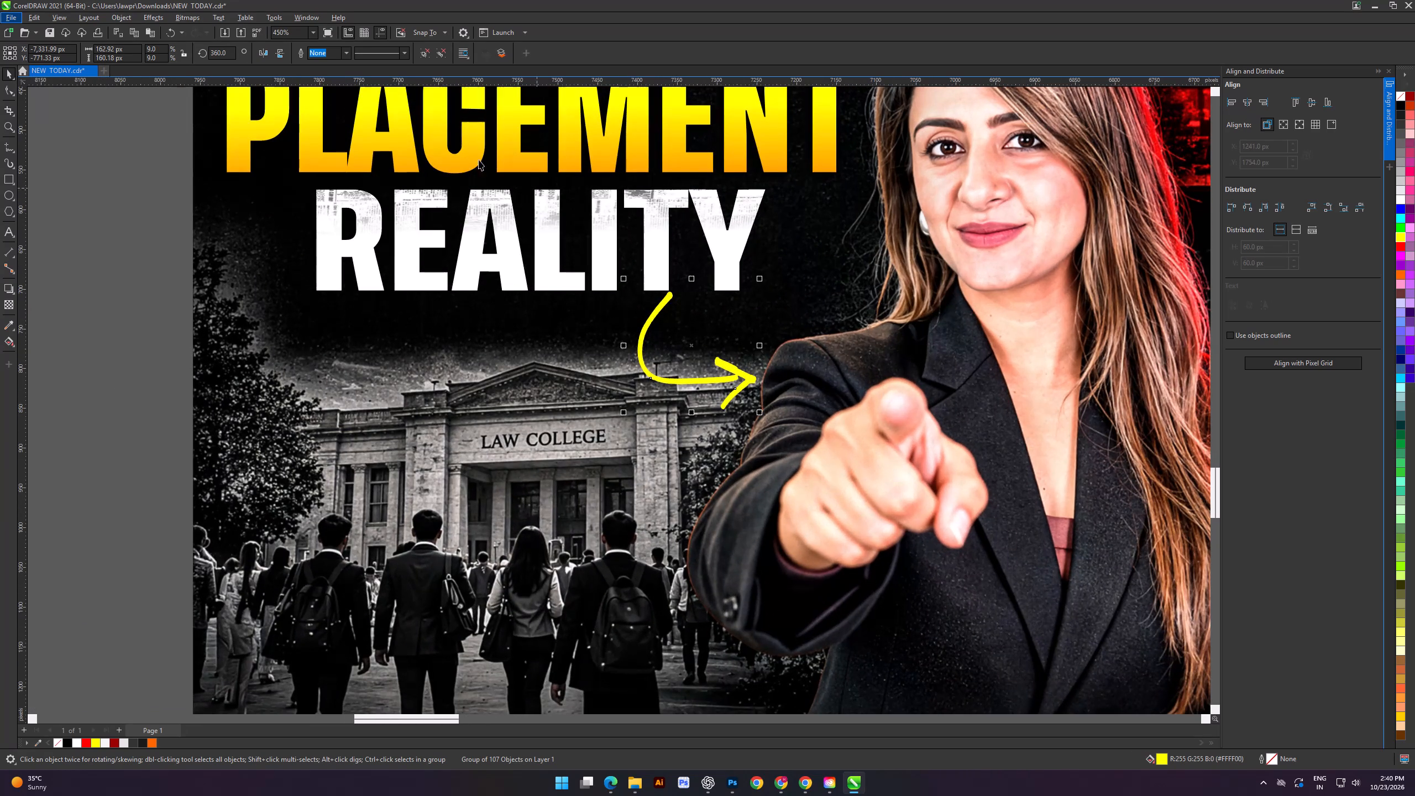
{"action": "left_click", "coordinate": [442, 49]}
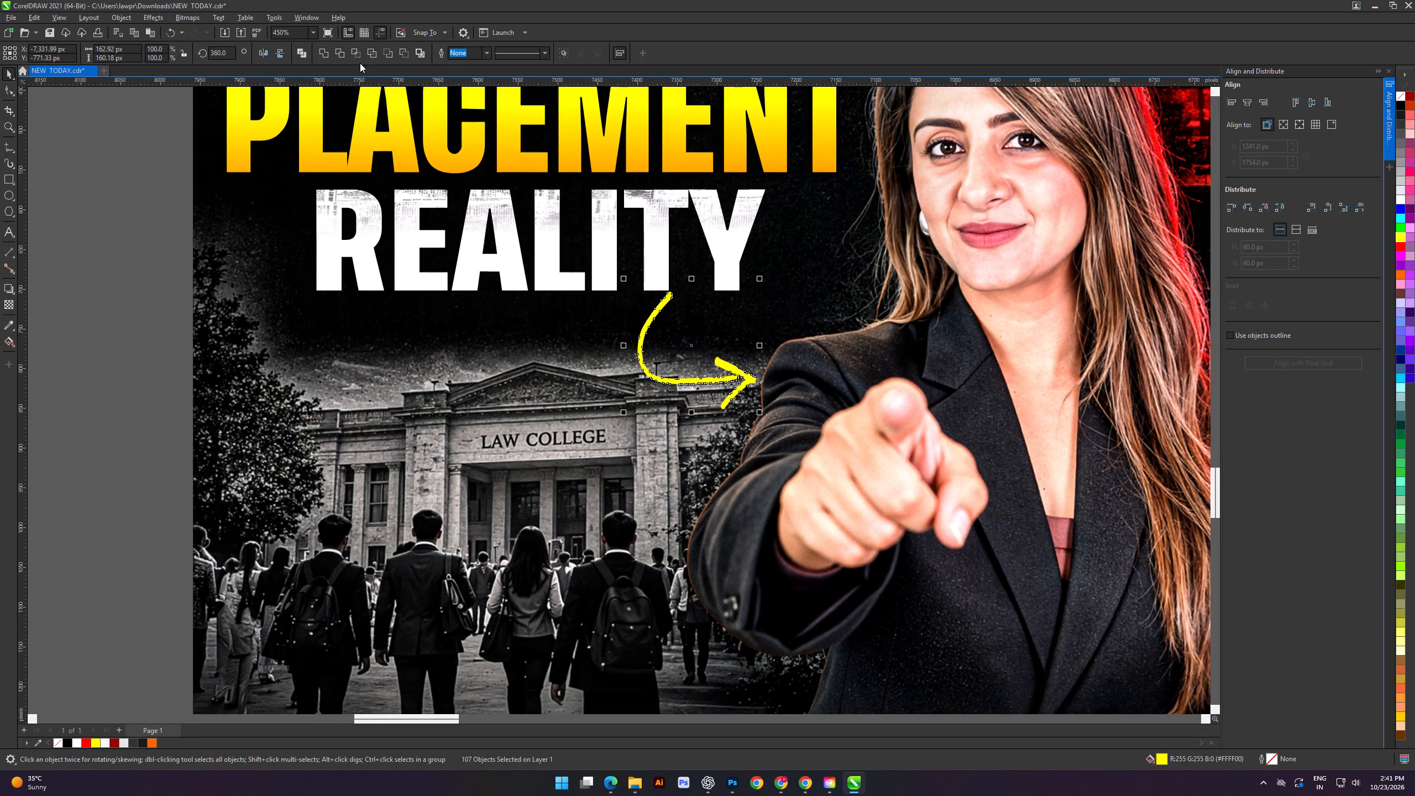
{"action": "left_click", "coordinate": [423, 49]}
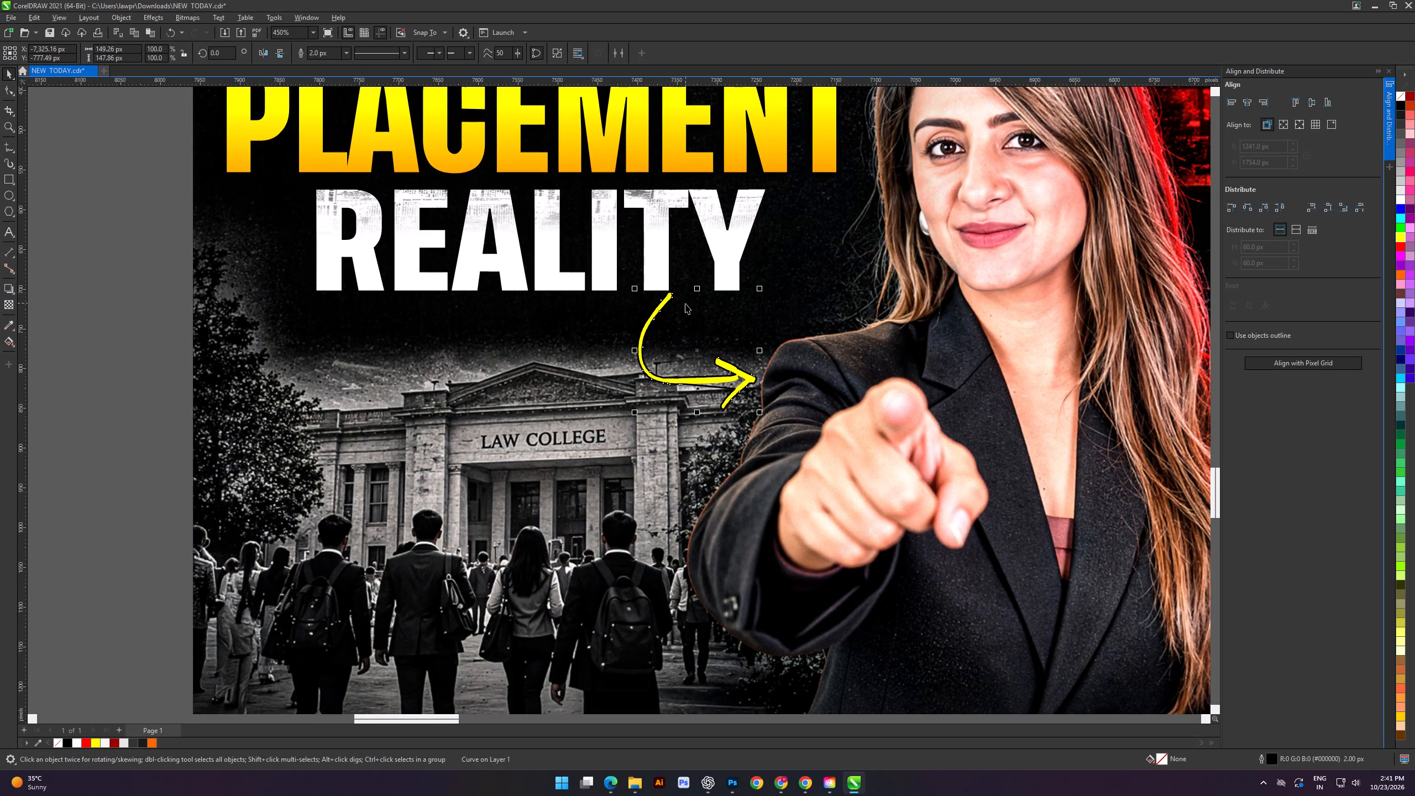
{"action": "key", "text": "ctrl+z"}
{"action": "left_click", "coordinate": [323, 49]}
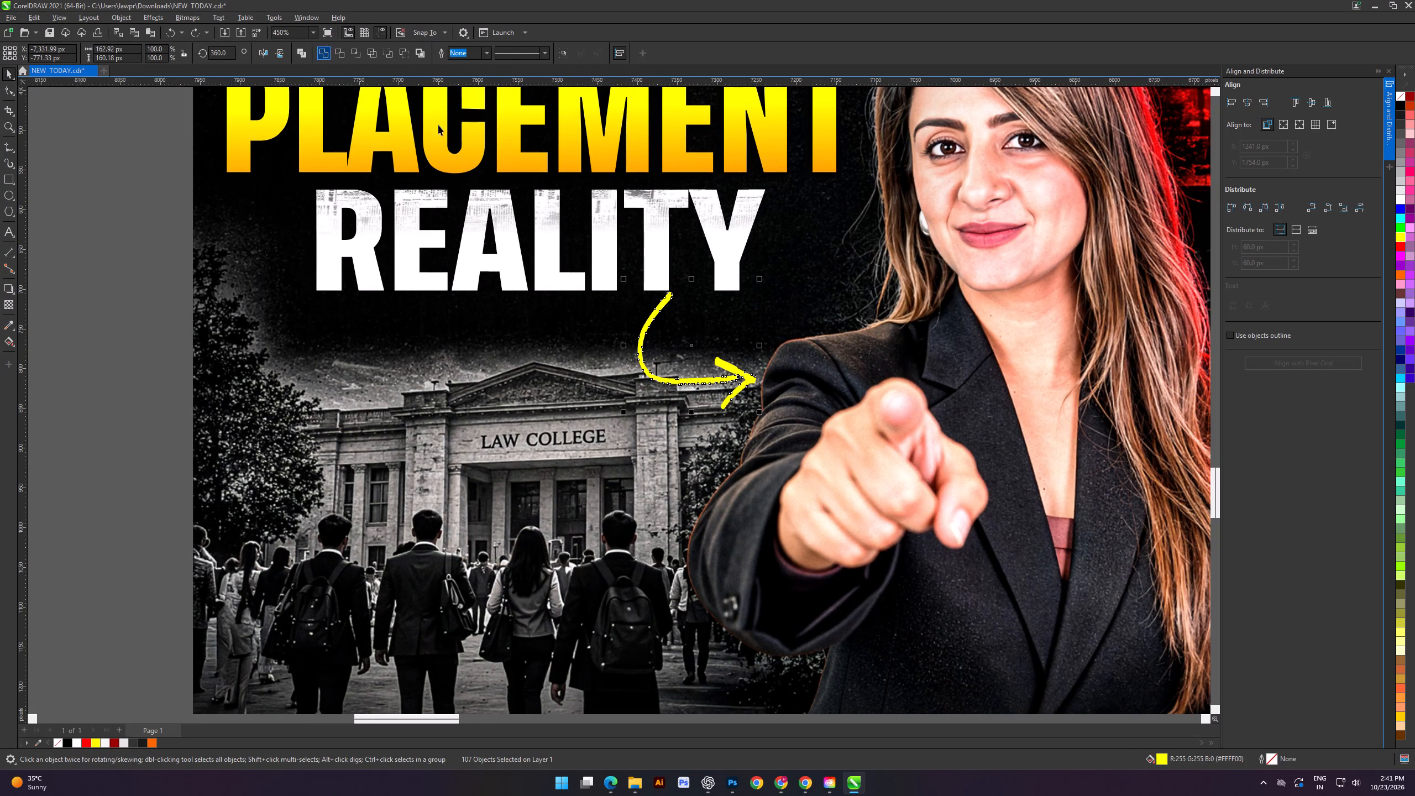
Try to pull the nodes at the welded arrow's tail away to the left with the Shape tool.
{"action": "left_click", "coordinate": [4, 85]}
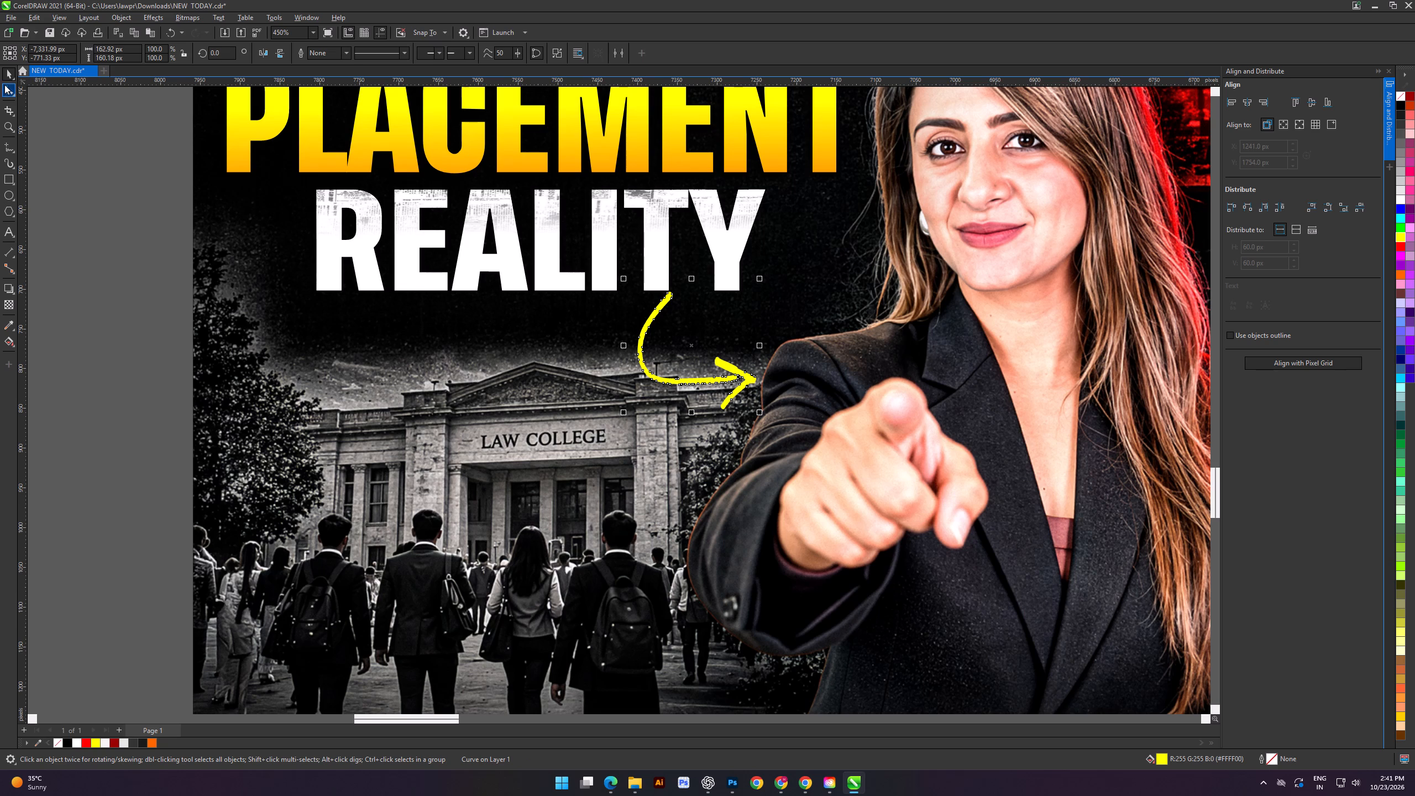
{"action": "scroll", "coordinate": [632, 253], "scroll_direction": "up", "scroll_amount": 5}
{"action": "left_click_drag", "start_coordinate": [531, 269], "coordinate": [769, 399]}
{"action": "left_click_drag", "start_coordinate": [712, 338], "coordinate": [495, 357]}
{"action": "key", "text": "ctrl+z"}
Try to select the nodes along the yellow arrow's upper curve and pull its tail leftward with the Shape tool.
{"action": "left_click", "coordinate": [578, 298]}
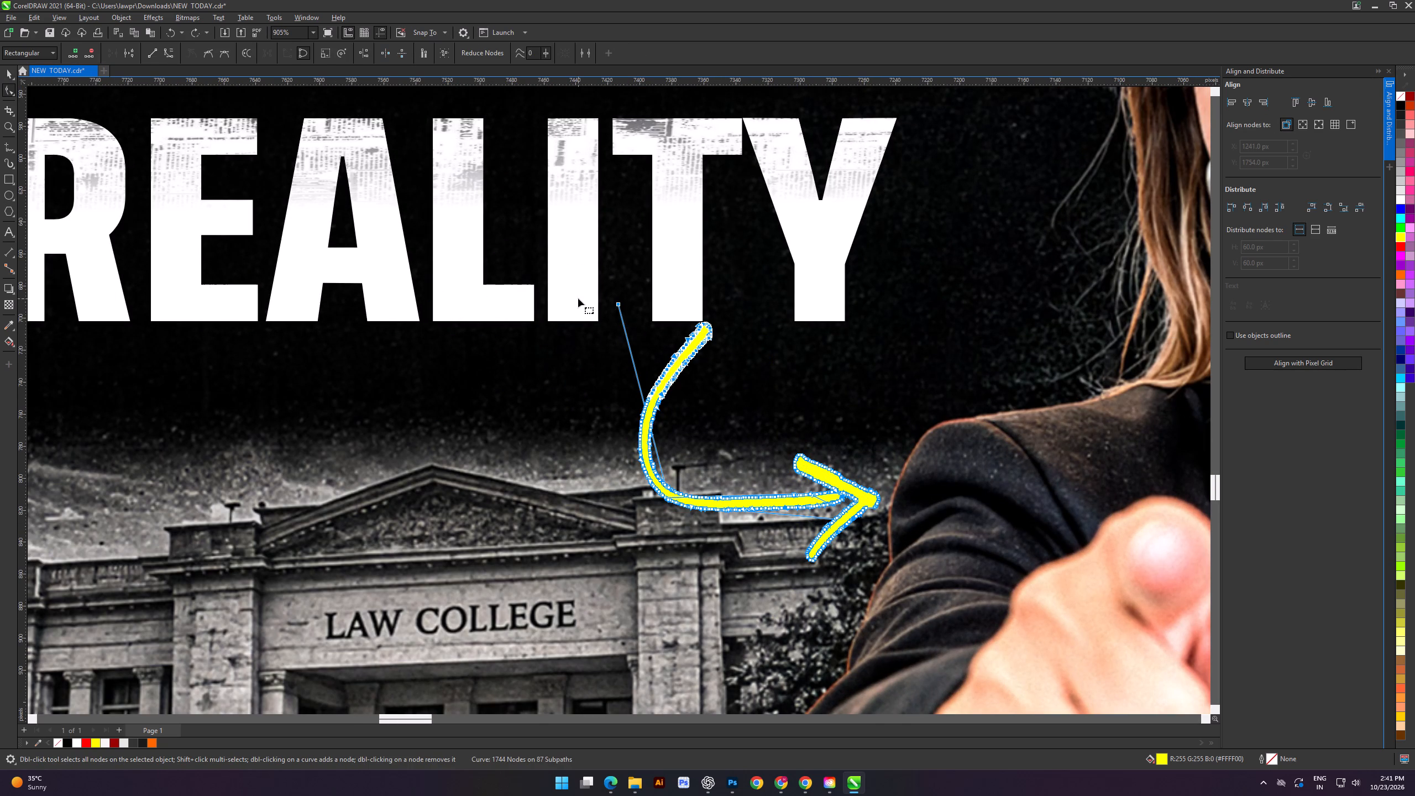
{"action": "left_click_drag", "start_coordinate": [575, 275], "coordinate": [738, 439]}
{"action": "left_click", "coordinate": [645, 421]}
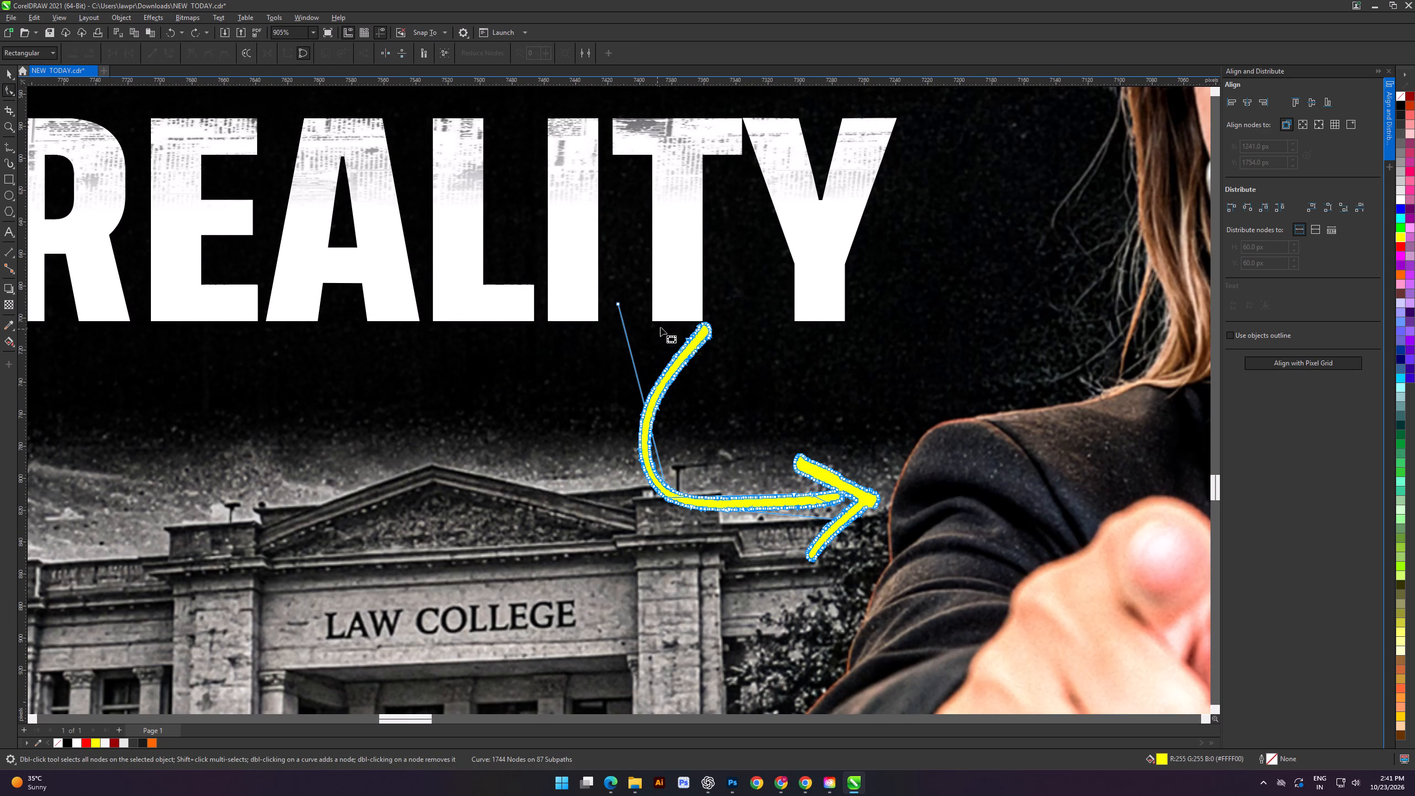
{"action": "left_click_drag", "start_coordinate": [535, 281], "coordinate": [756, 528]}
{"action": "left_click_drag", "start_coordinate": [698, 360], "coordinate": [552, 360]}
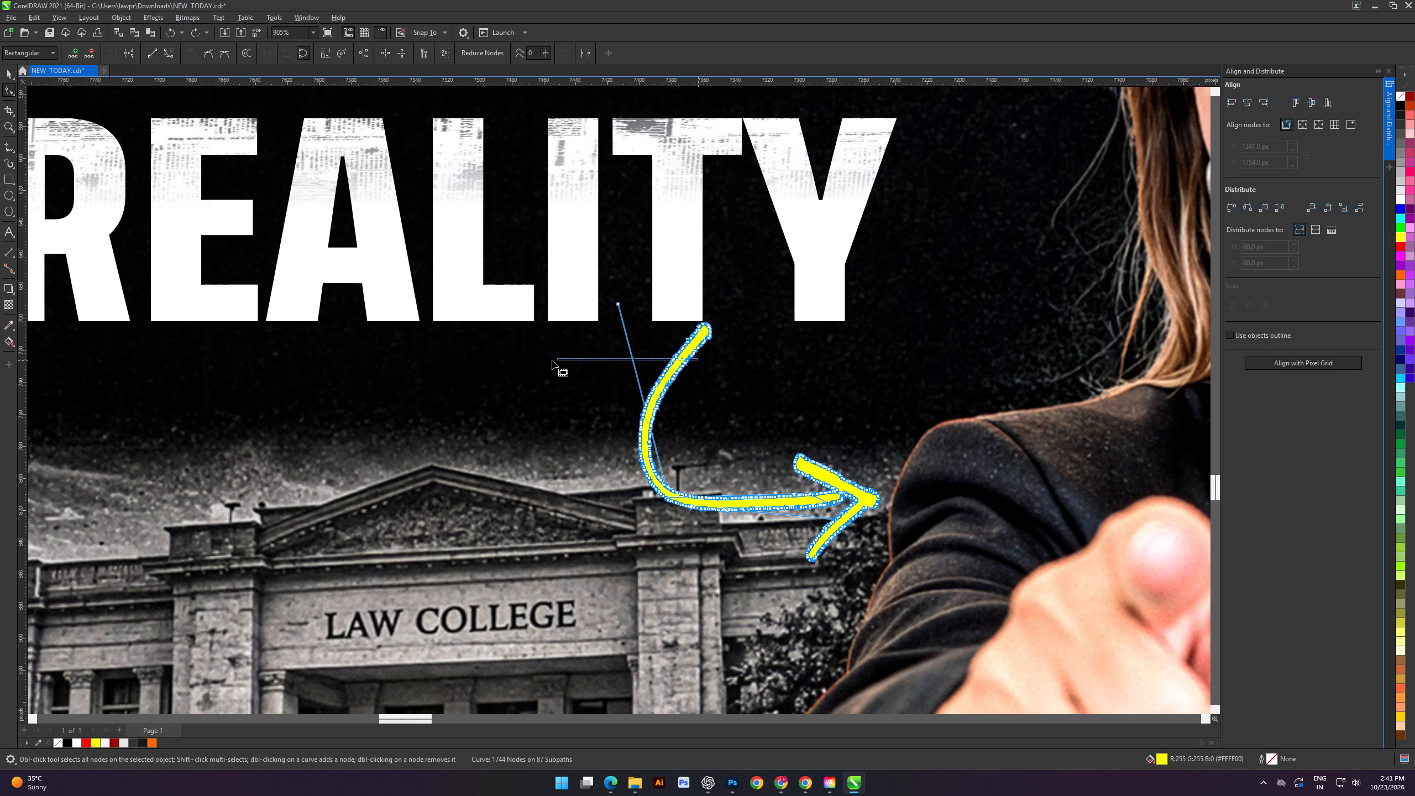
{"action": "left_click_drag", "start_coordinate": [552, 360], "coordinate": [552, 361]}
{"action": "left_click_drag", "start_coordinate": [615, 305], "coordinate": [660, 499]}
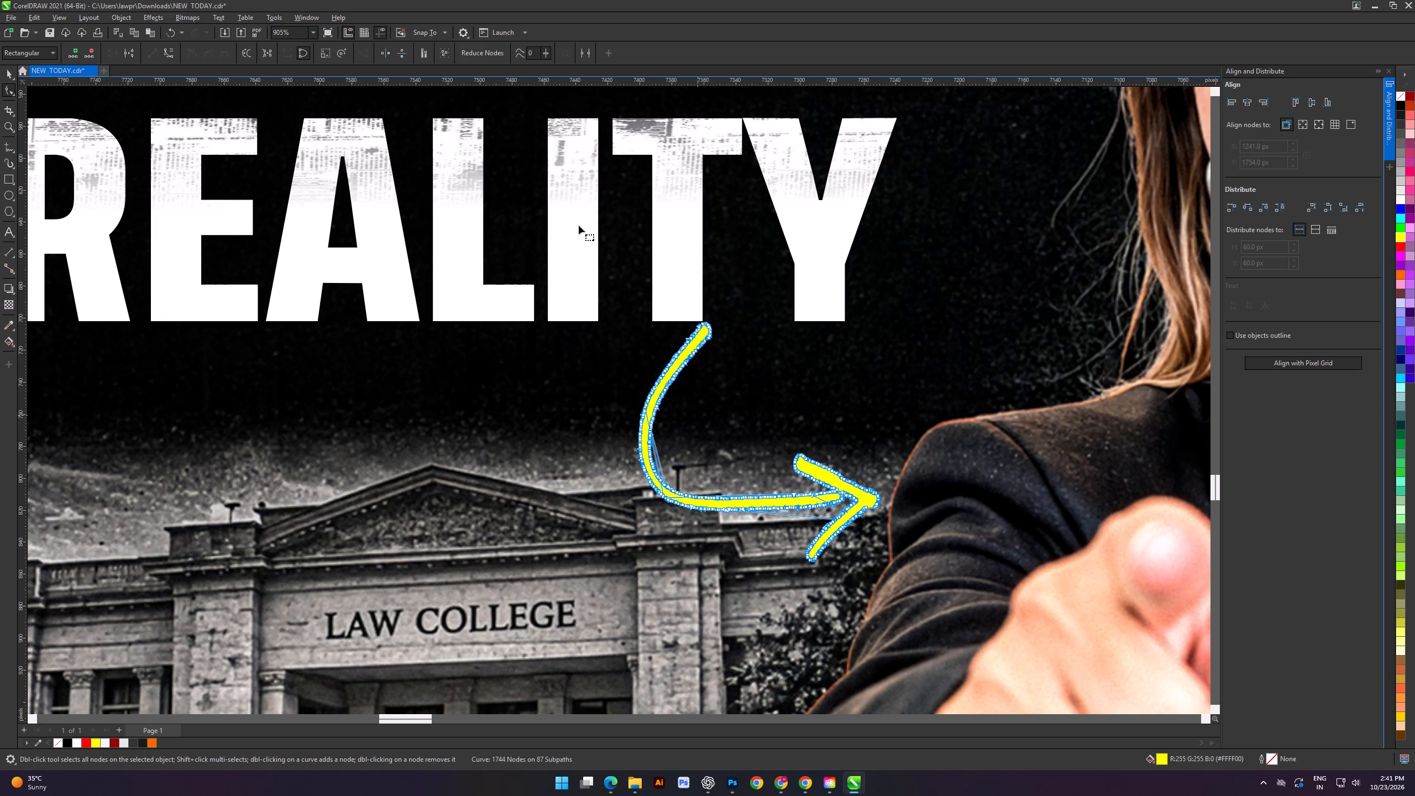
Delete the welded yellow arrow from beneath REALITY.
{"action": "left_click", "coordinate": [8, 71]}
{"action": "scroll", "coordinate": [689, 429], "scroll_direction": "down", "scroll_amount": 8}
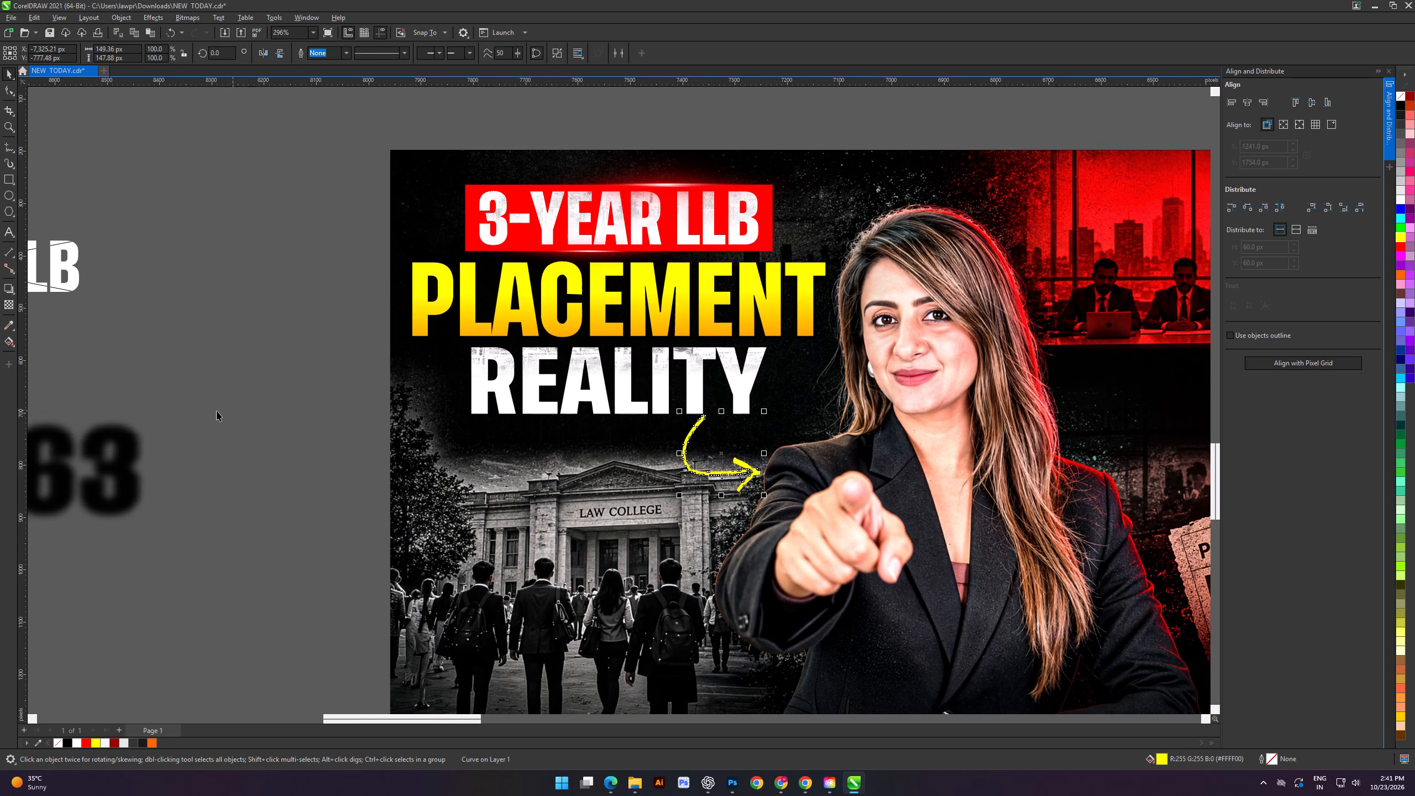
{"action": "left_click_drag", "start_coordinate": [196, 410], "coordinate": [205, 410]}
{"action": "scroll", "coordinate": [638, 416], "scroll_direction": "down", "scroll_amount": 2}
{"action": "left_click", "coordinate": [676, 435]}
{"action": "key", "text": "Delete"}
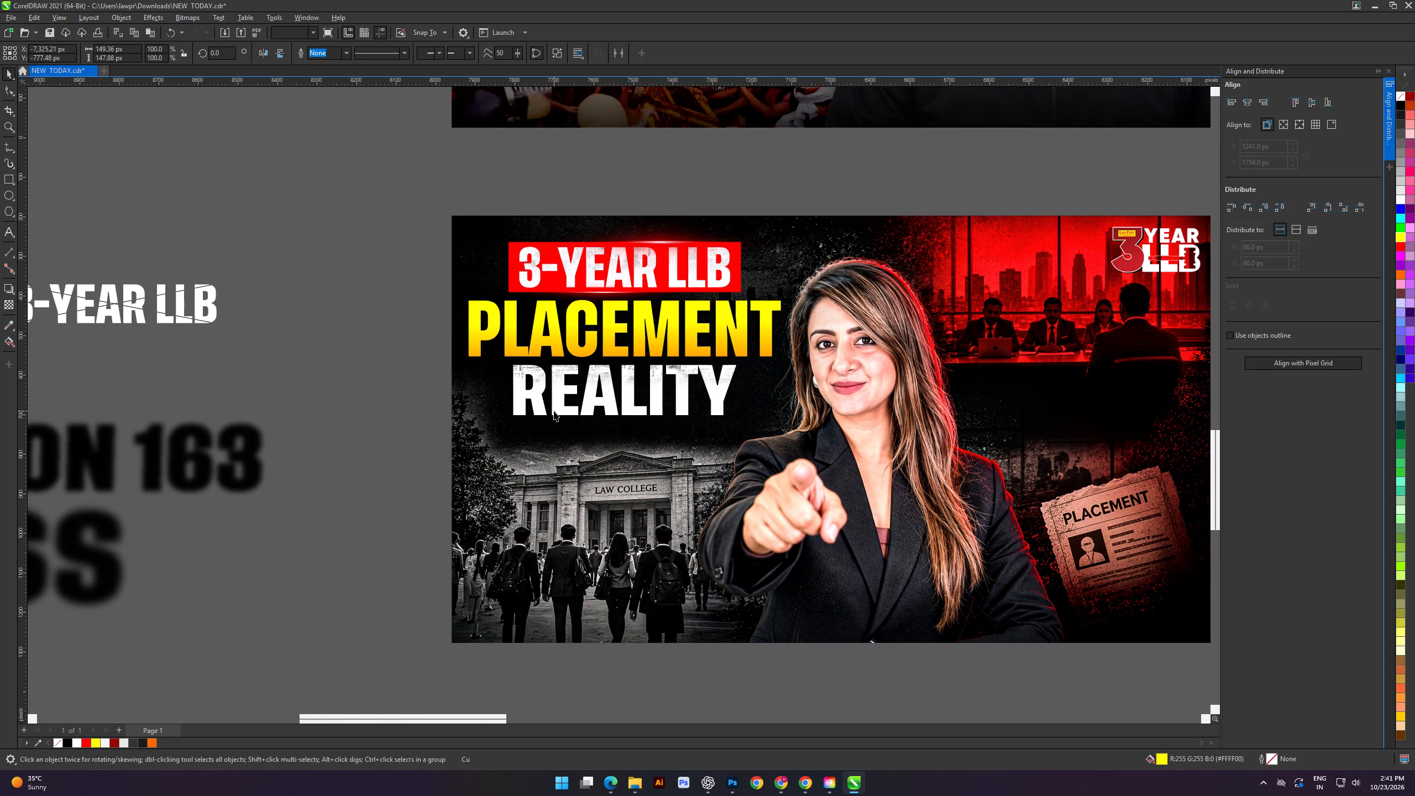
Switch to Chrome and copy the thin black curved arrow image from Pinterest in the ARROW image results.
{"action": "key", "text": "alt+Tab"}
{"action": "scroll", "coordinate": [872, 425], "scroll_direction": "down", "scroll_amount": 3}
{"action": "left_click", "coordinate": [701, 341]}
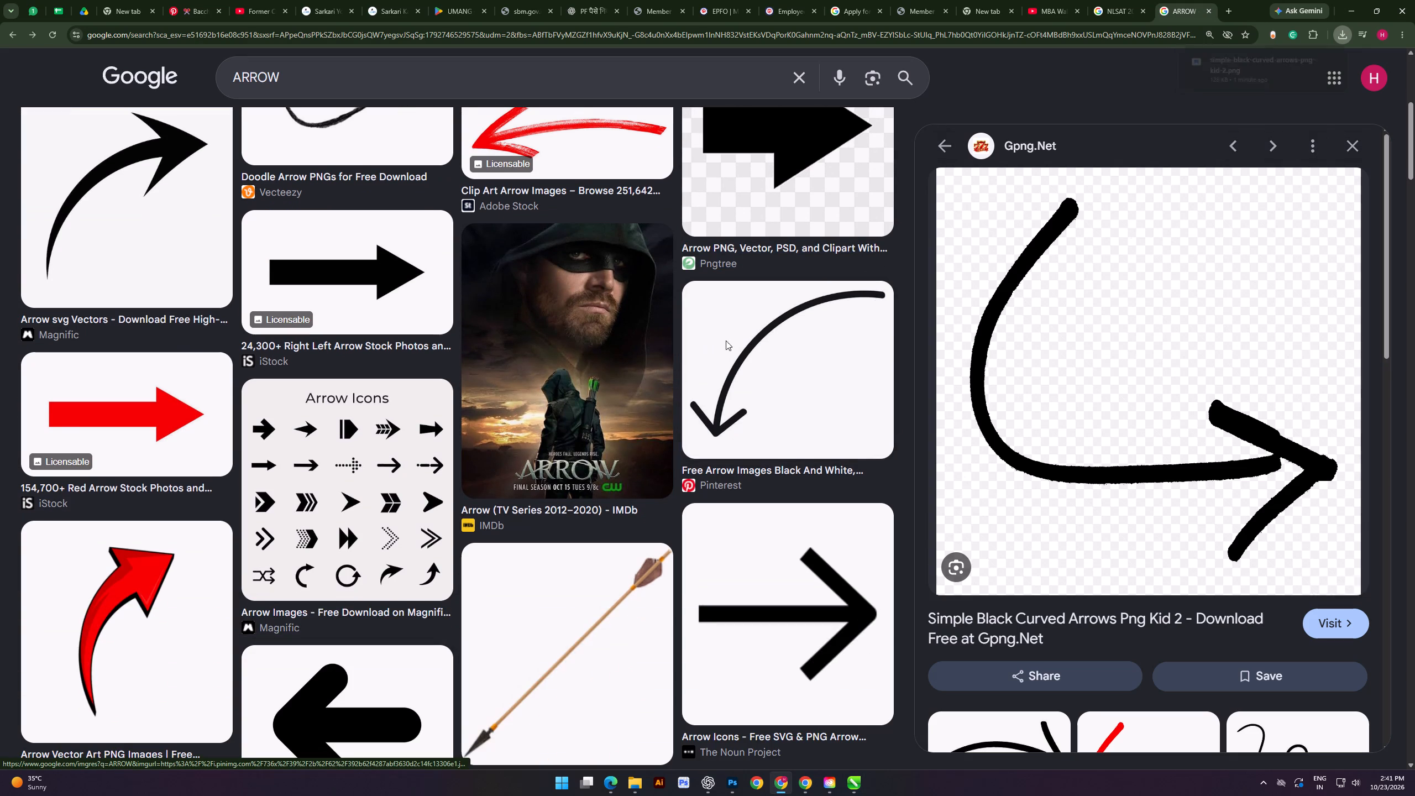
{"action": "right_click", "coordinate": [1116, 289]}
{"action": "left_click", "coordinate": [1162, 476]}
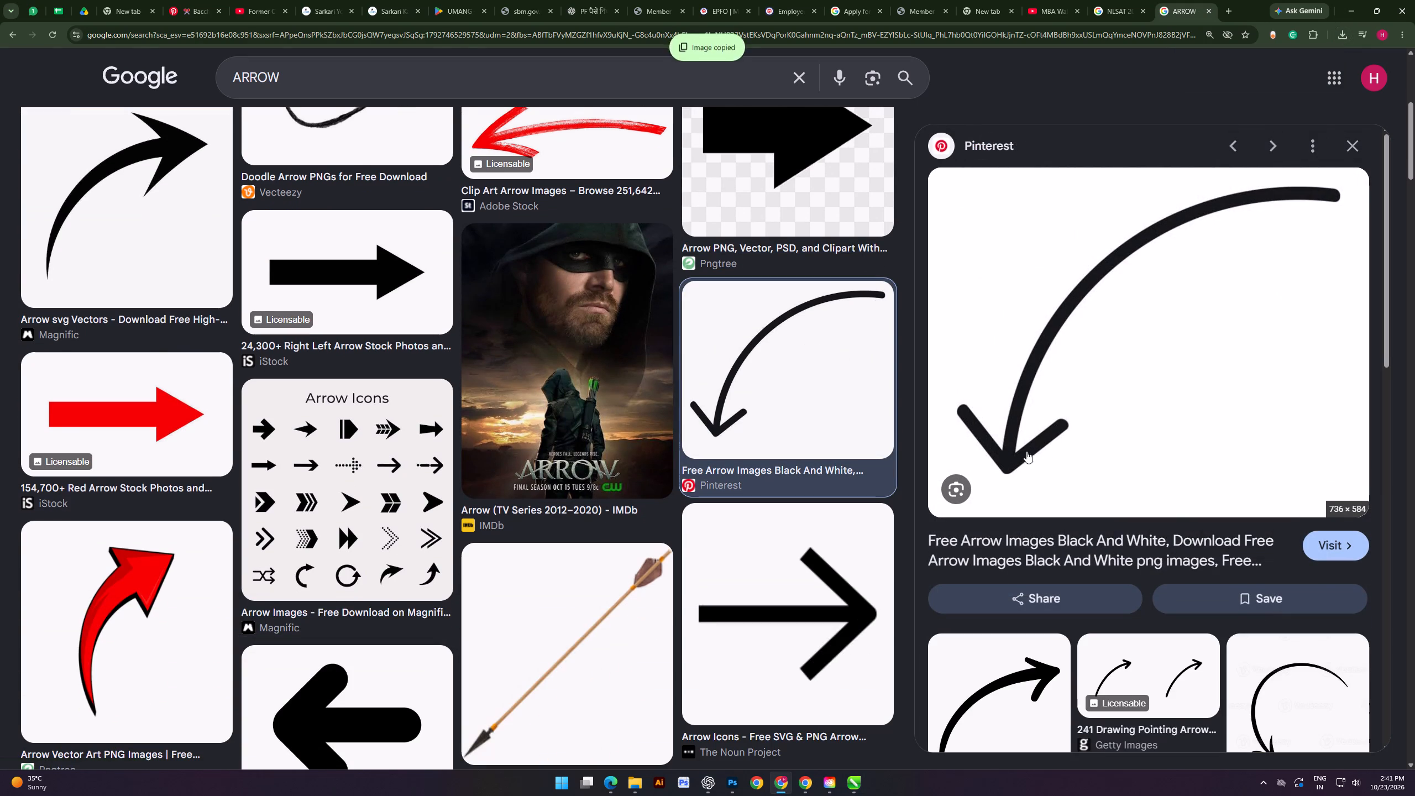
{"action": "key", "text": "alt+Tab"}
{"action": "key", "text": "alt+Tab"}
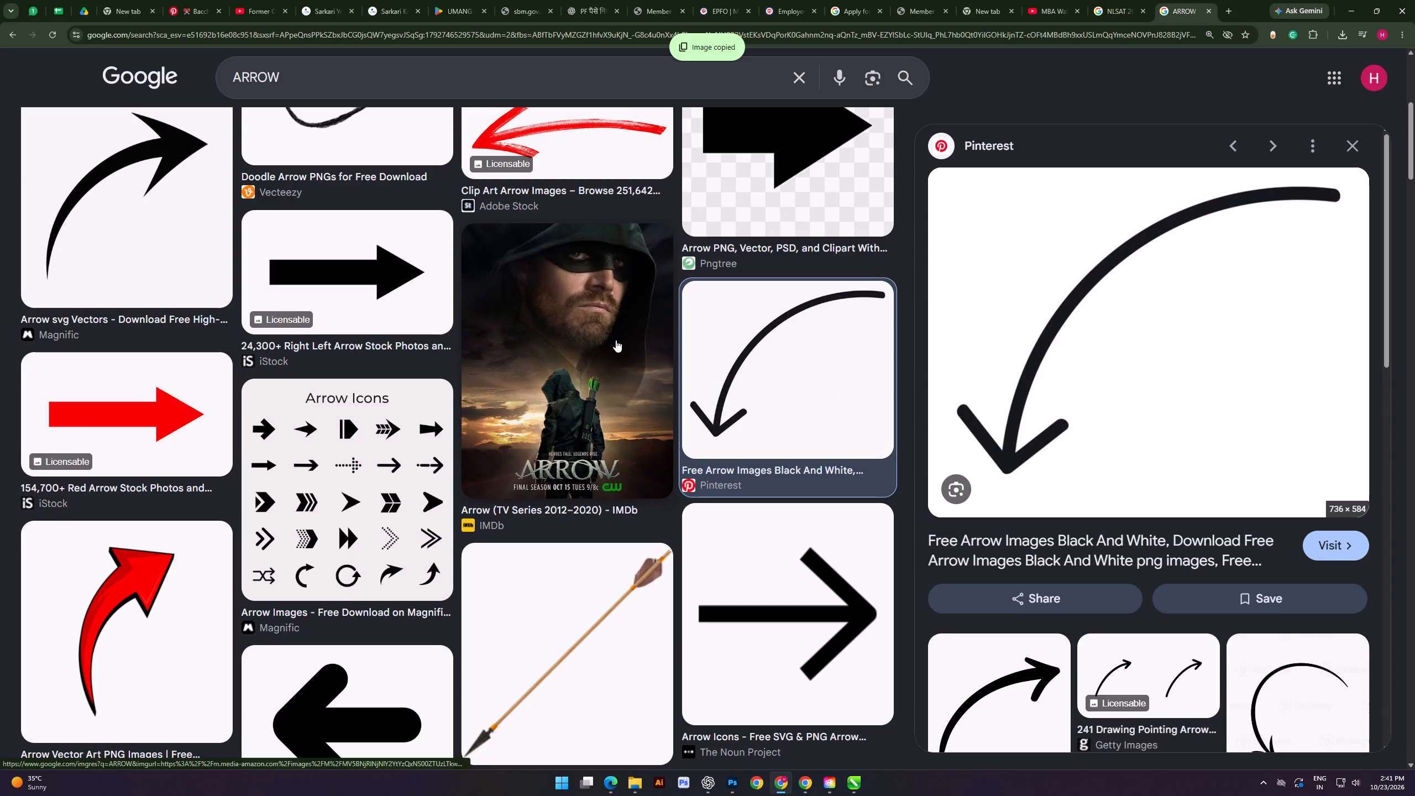
{"action": "left_click", "coordinate": [616, 340]}
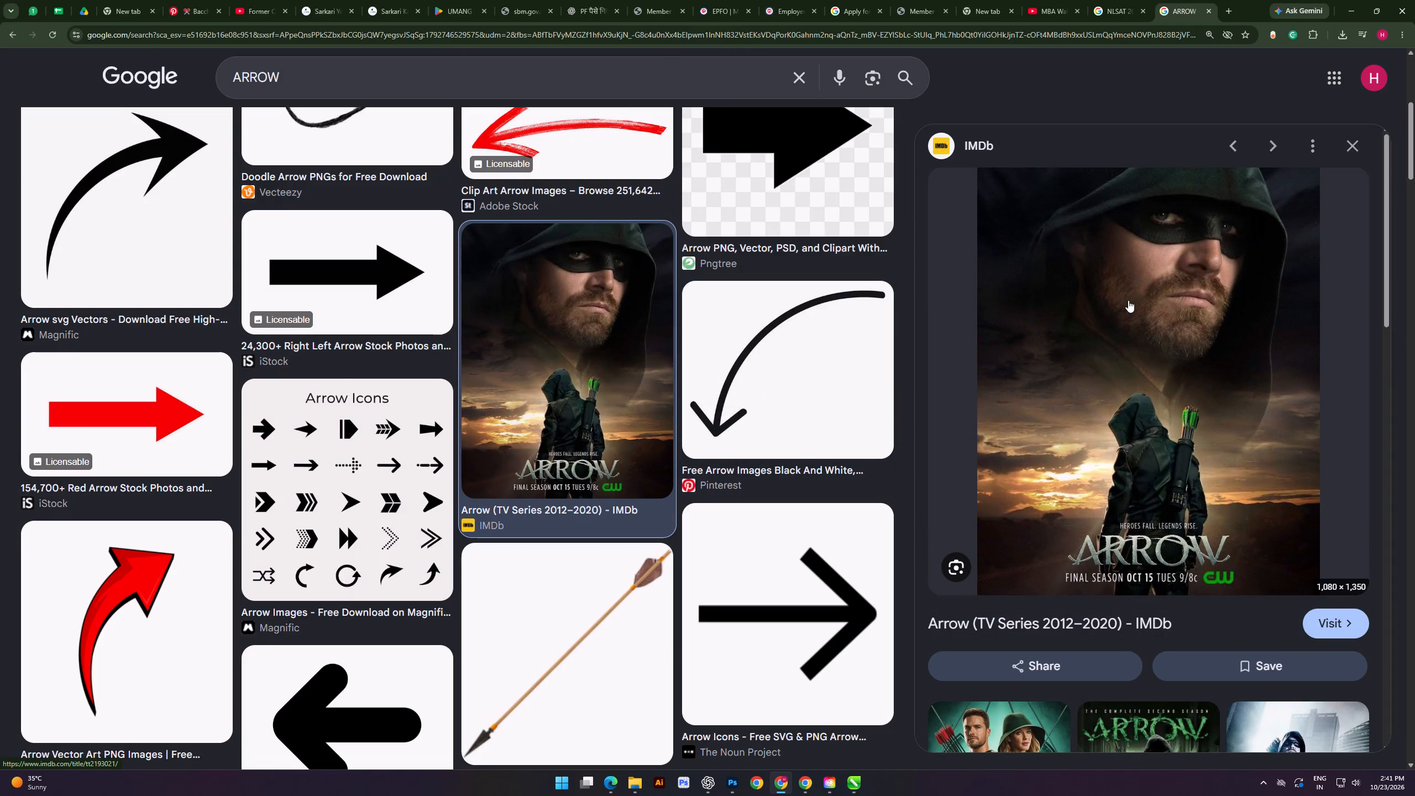
Switch back to CorelDRAW, paste the copied arrow image and move it to the empty area below the thumbnails.
{"action": "key", "text": "alt+Tab"}
{"action": "scroll", "coordinate": [712, 321], "scroll_direction": "down", "scroll_amount": 16}
{"action": "key", "text": "ctrl+v"}
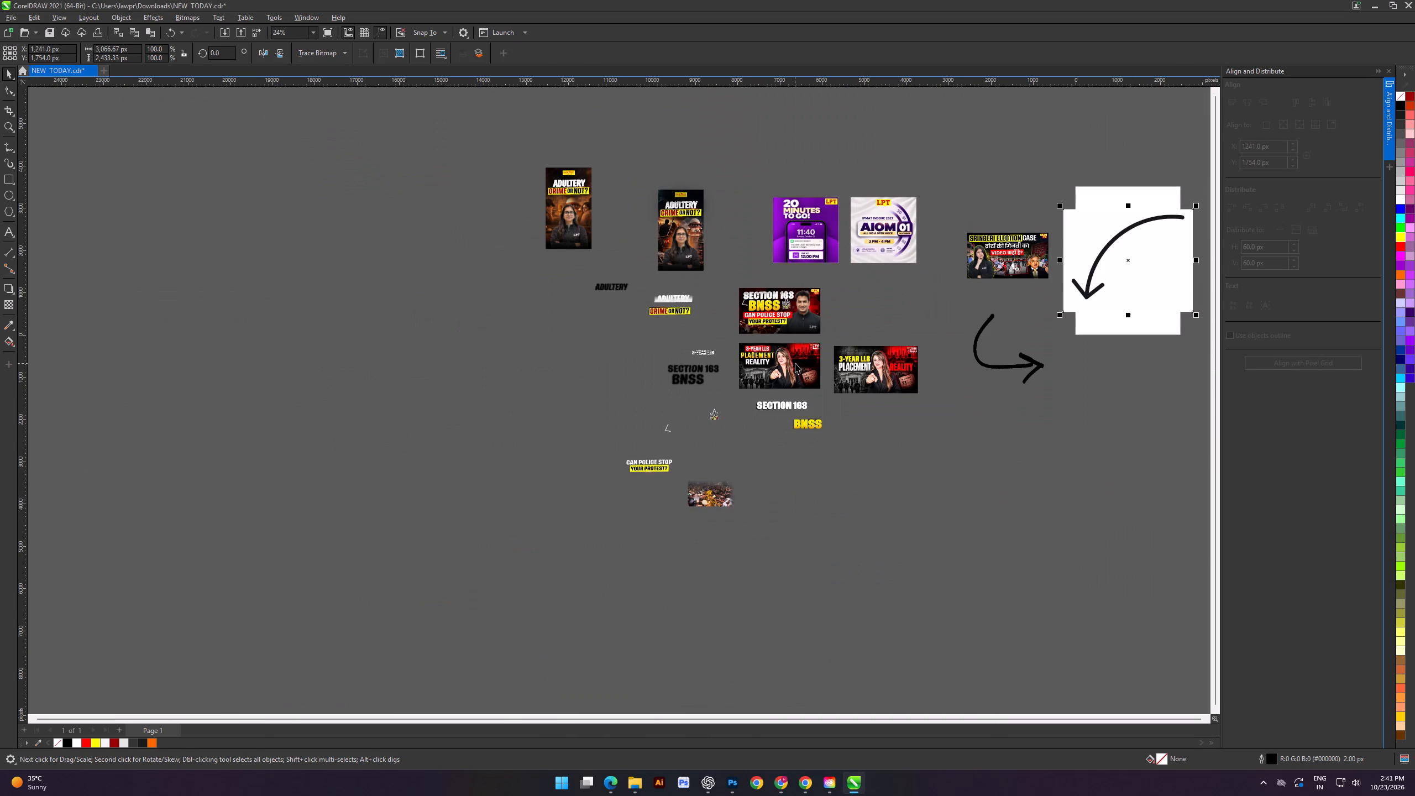
{"action": "left_click_drag", "start_coordinate": [1076, 273], "coordinate": [874, 553]}
Outline-trace the pasted arrow bitmap as Clipart with the background removed, and move the original bitmap aside, away from the traced arrow.
{"action": "left_click", "coordinate": [333, 49]}
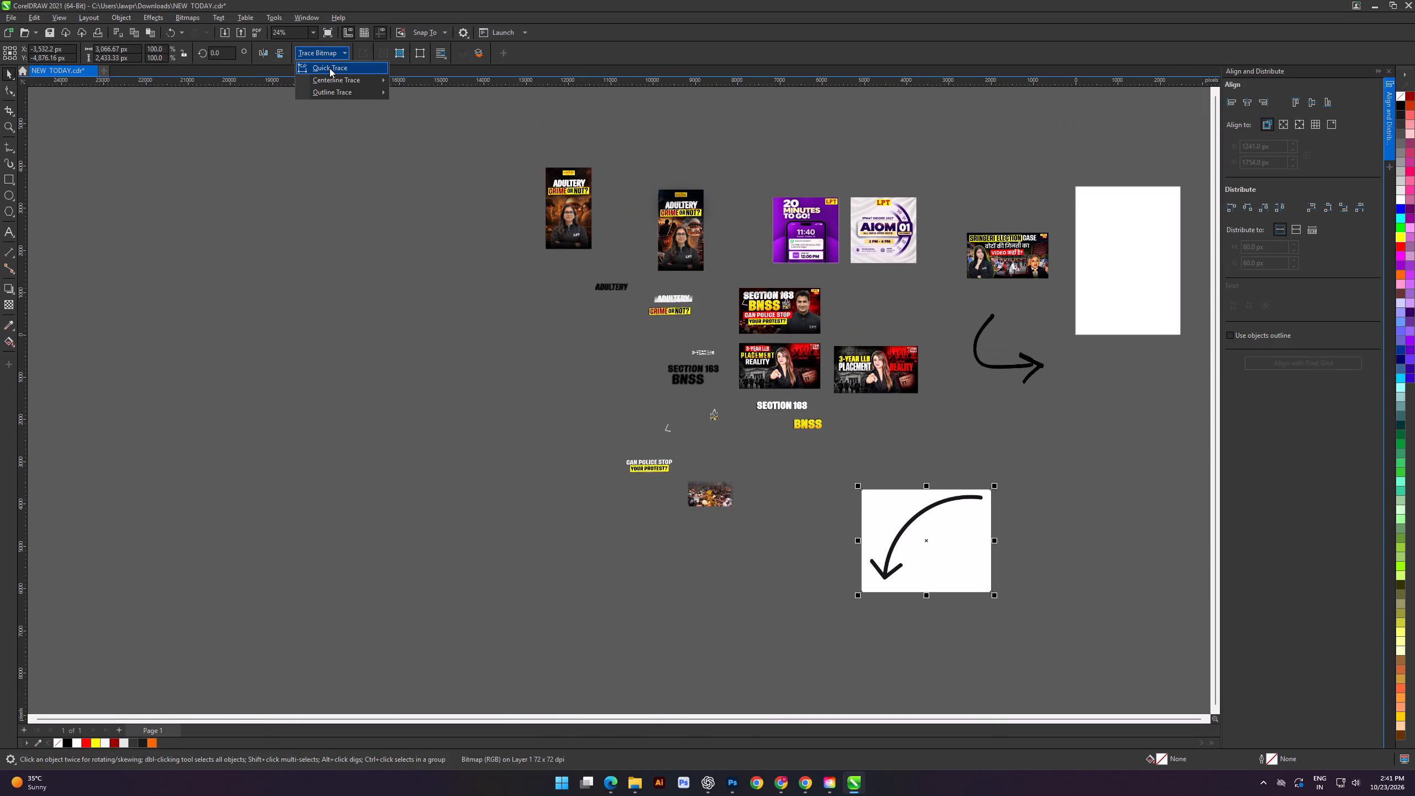
{"action": "left_click", "coordinate": [433, 131]}
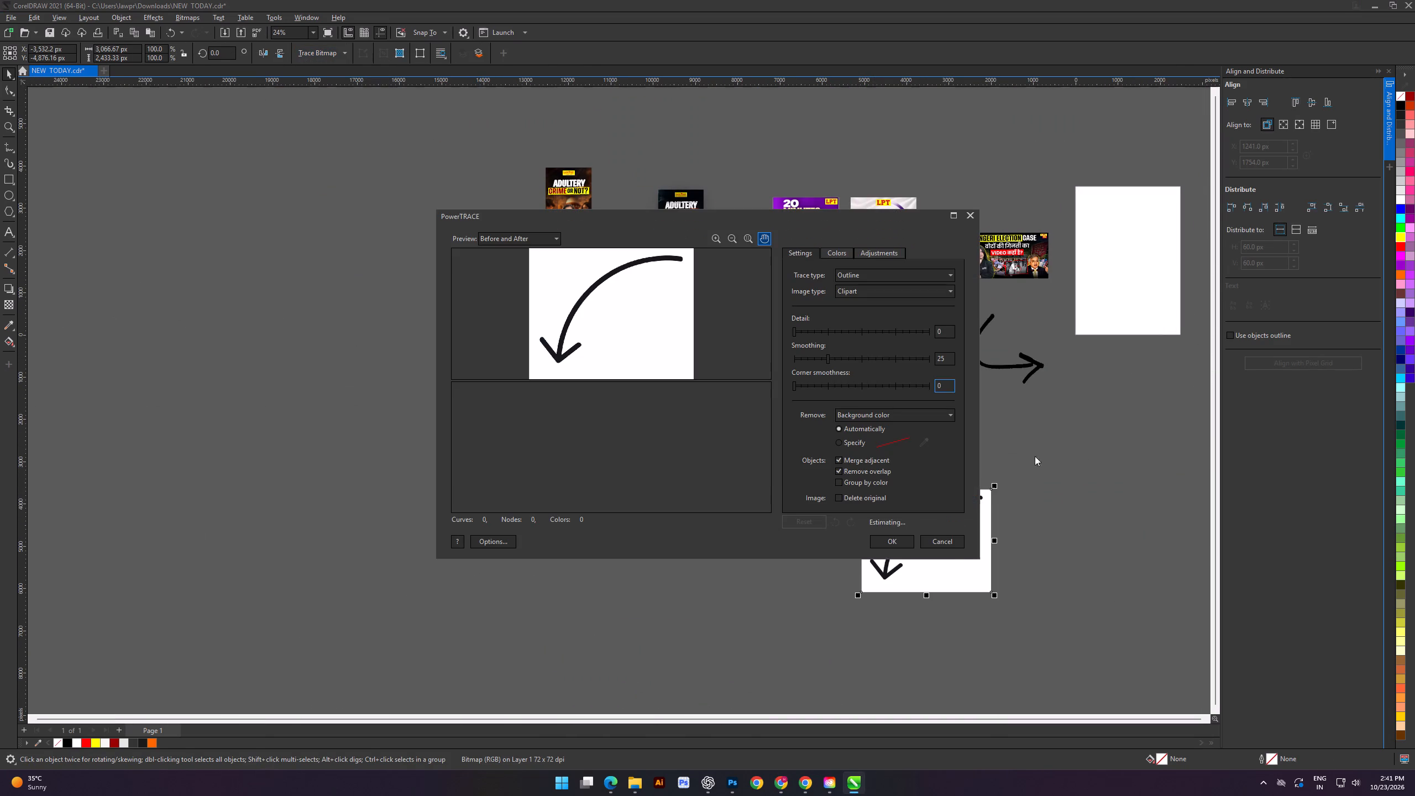
{"action": "left_click", "coordinate": [891, 539]}
{"action": "left_click", "coordinate": [951, 609]}
{"action": "left_click_drag", "start_coordinate": [920, 523], "coordinate": [545, 370]}
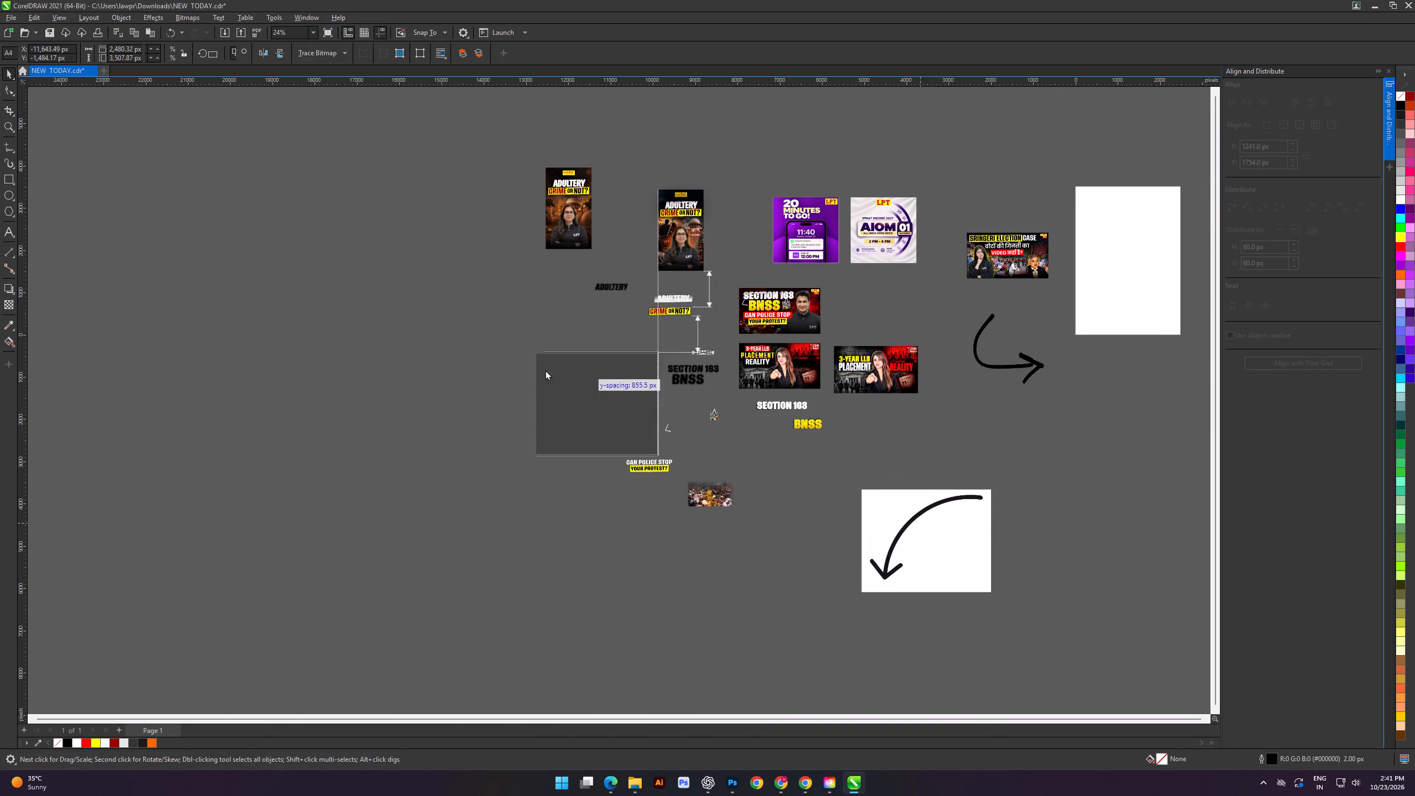
{"action": "left_click_drag", "start_coordinate": [545, 370], "coordinate": [528, 369]}
{"action": "left_click_drag", "start_coordinate": [559, 408], "coordinate": [543, 416]}
Scale the traced arrow down to 15.6% and move it beside the left edge of the 3-Year LLB thumbnail.
{"action": "left_click", "coordinate": [901, 540]}
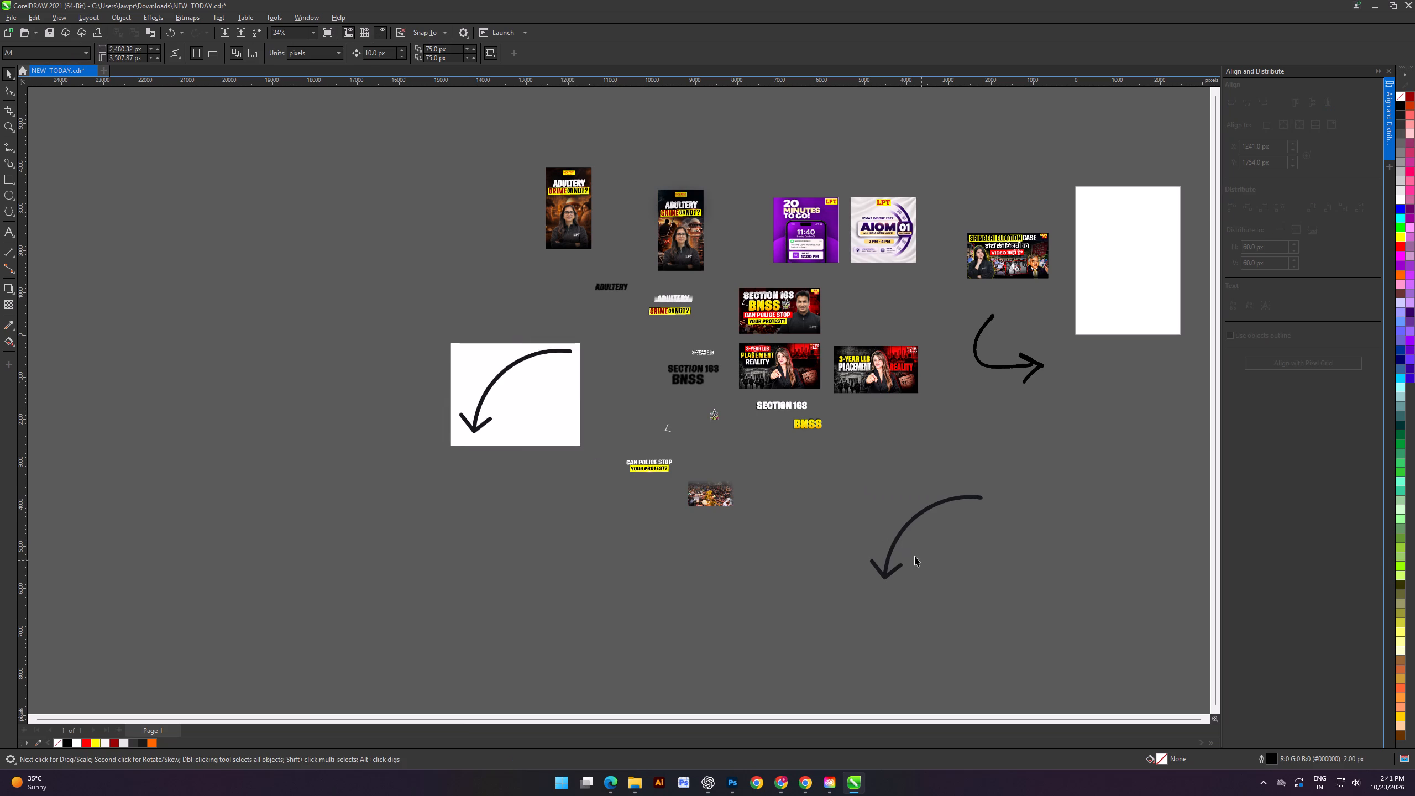
{"action": "left_click", "coordinate": [894, 536]}
{"action": "left_click", "coordinate": [894, 542]}
{"action": "left_click_drag", "start_coordinate": [988, 585], "coordinate": [987, 585]}
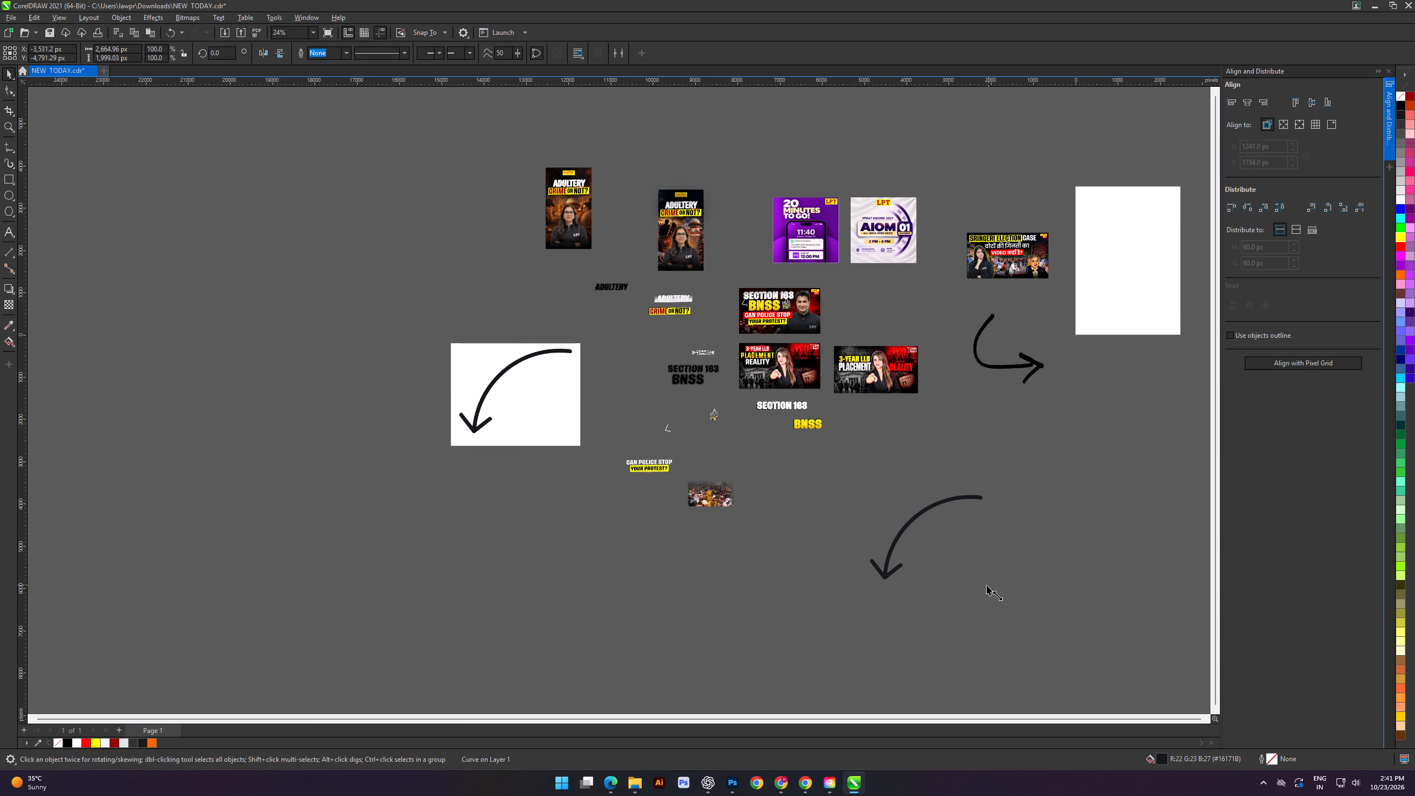
{"action": "left_click_drag", "start_coordinate": [987, 585], "coordinate": [893, 551]}
{"action": "scroll", "coordinate": [856, 496], "scroll_direction": "up", "scroll_amount": 5}
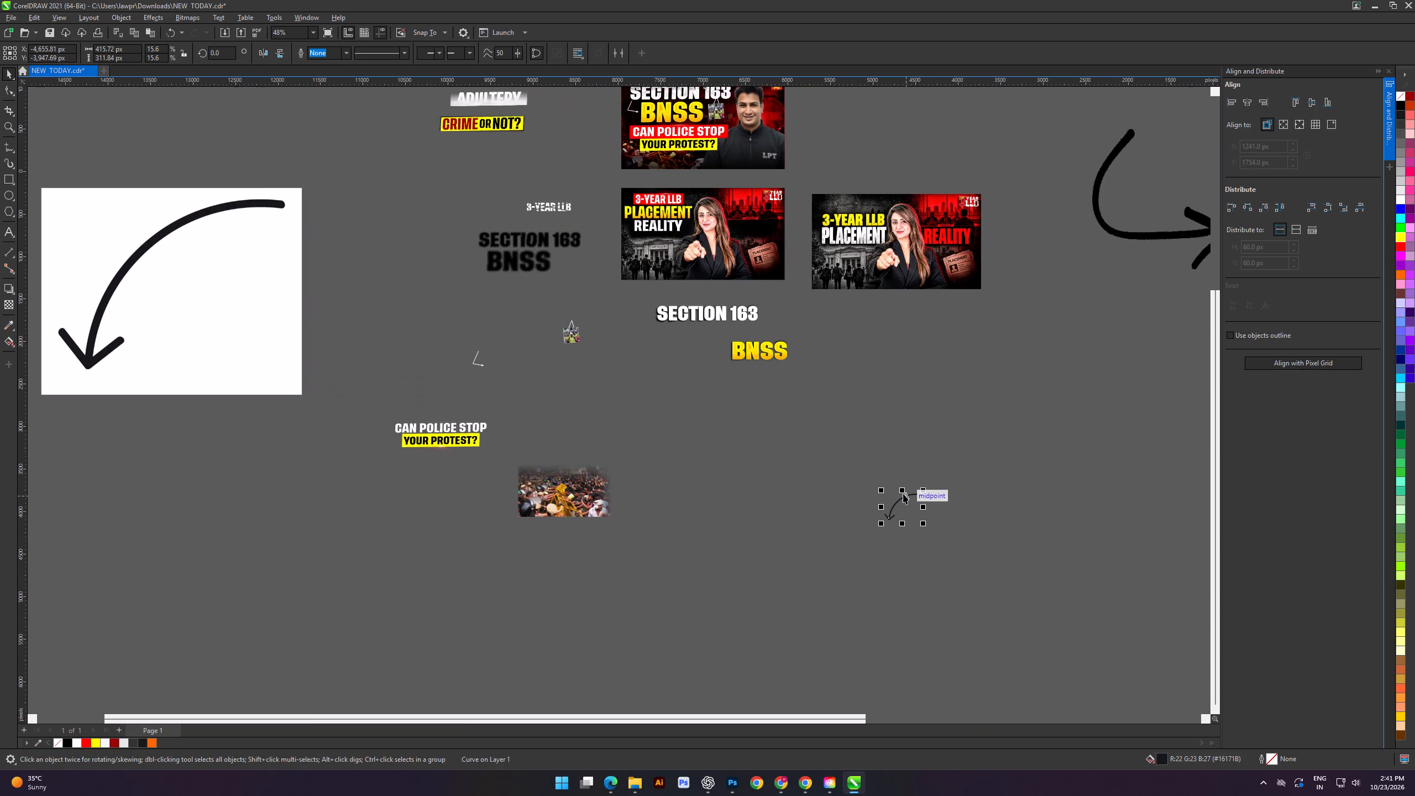
{"action": "left_click_drag", "start_coordinate": [905, 505], "coordinate": [608, 240]}
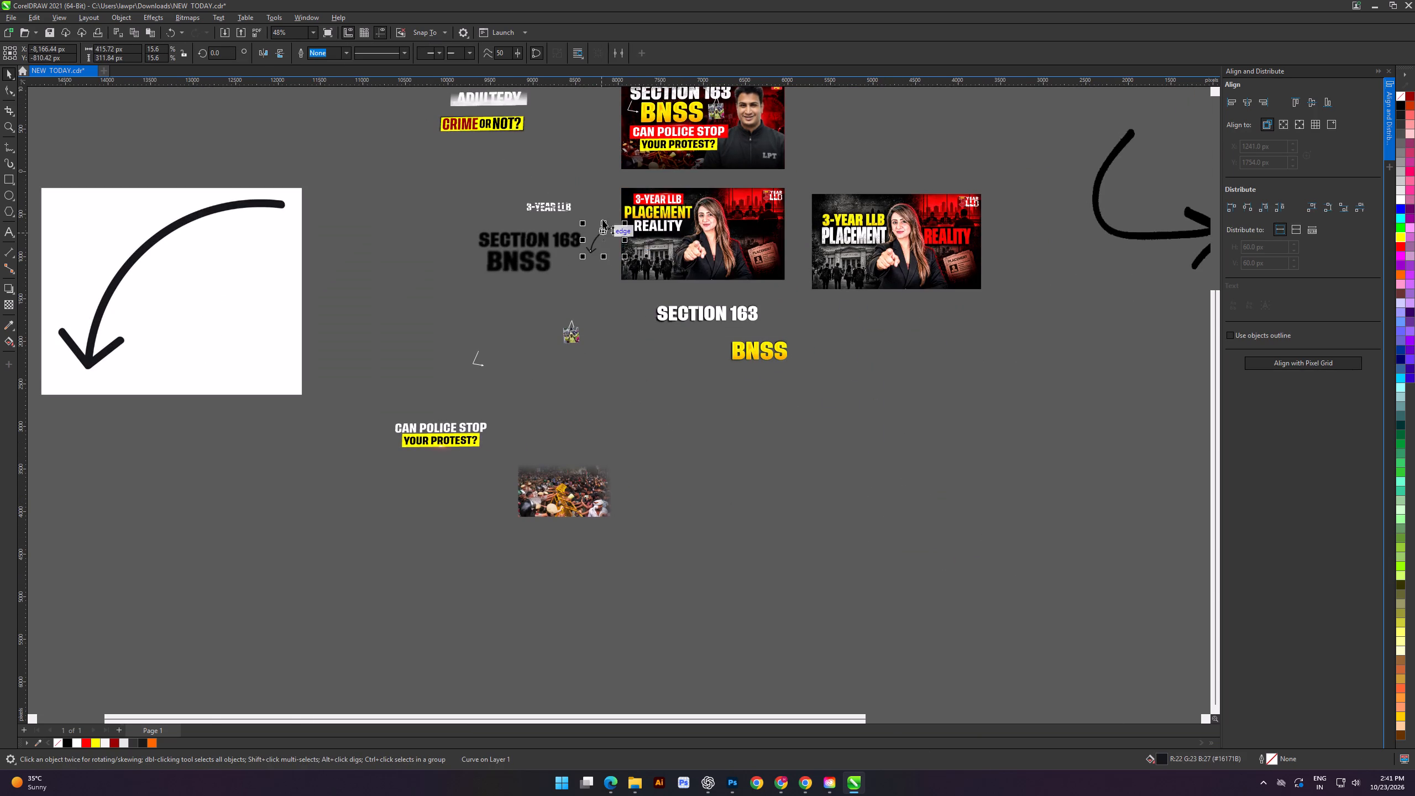
Fill the traced arrow with yellow.
{"action": "scroll", "coordinate": [606, 207], "scroll_direction": "up", "scroll_amount": 12}
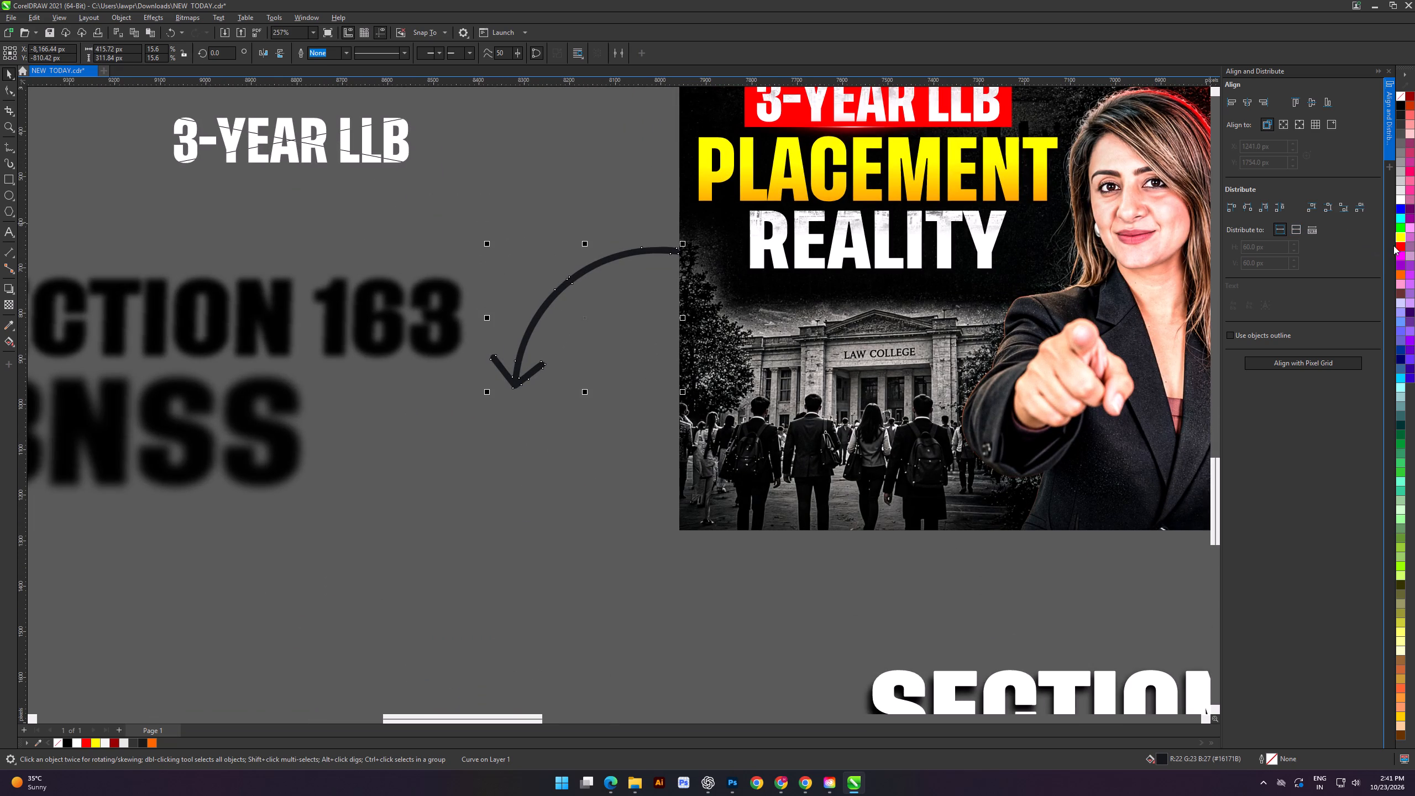
{"action": "left_click", "coordinate": [1402, 238]}
{"action": "left_click", "coordinate": [641, 191]}
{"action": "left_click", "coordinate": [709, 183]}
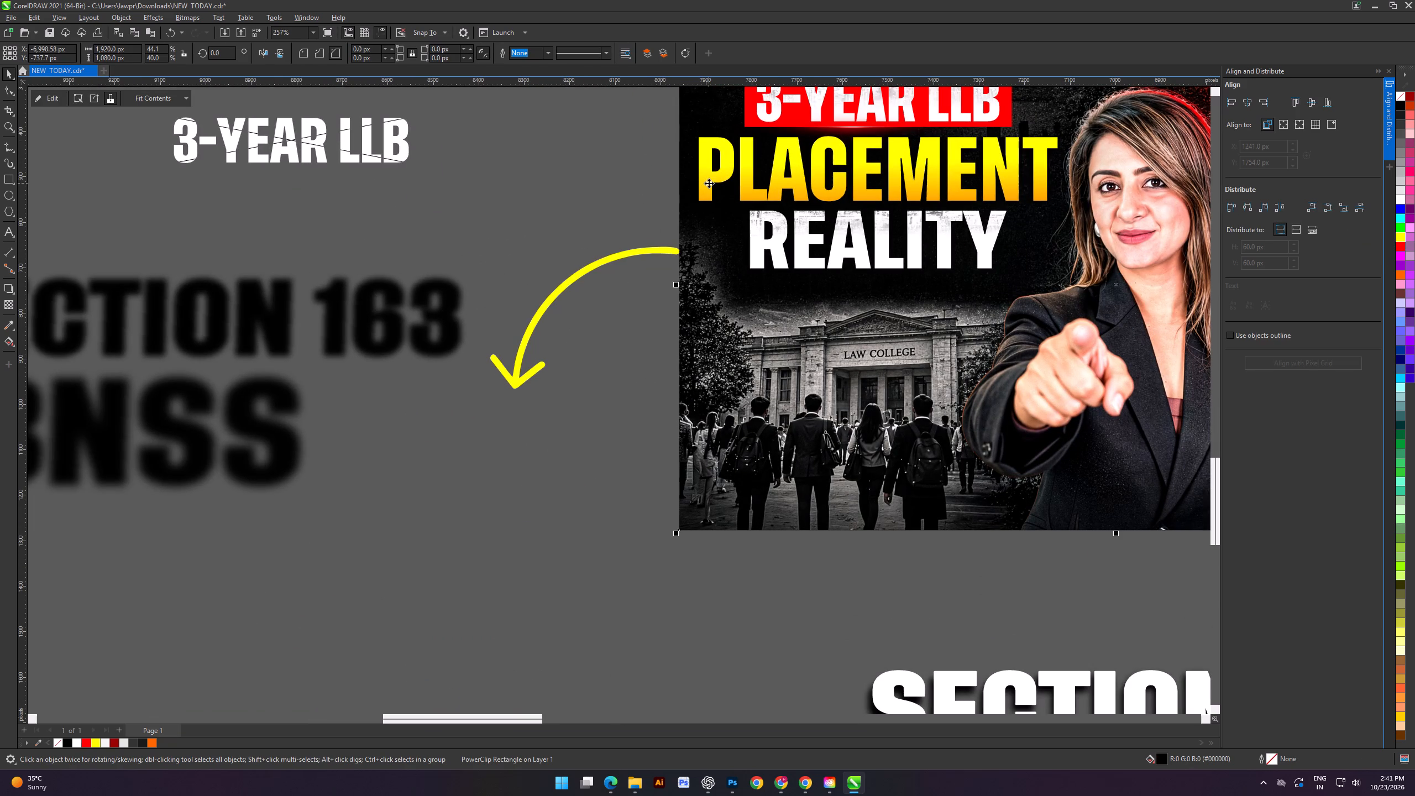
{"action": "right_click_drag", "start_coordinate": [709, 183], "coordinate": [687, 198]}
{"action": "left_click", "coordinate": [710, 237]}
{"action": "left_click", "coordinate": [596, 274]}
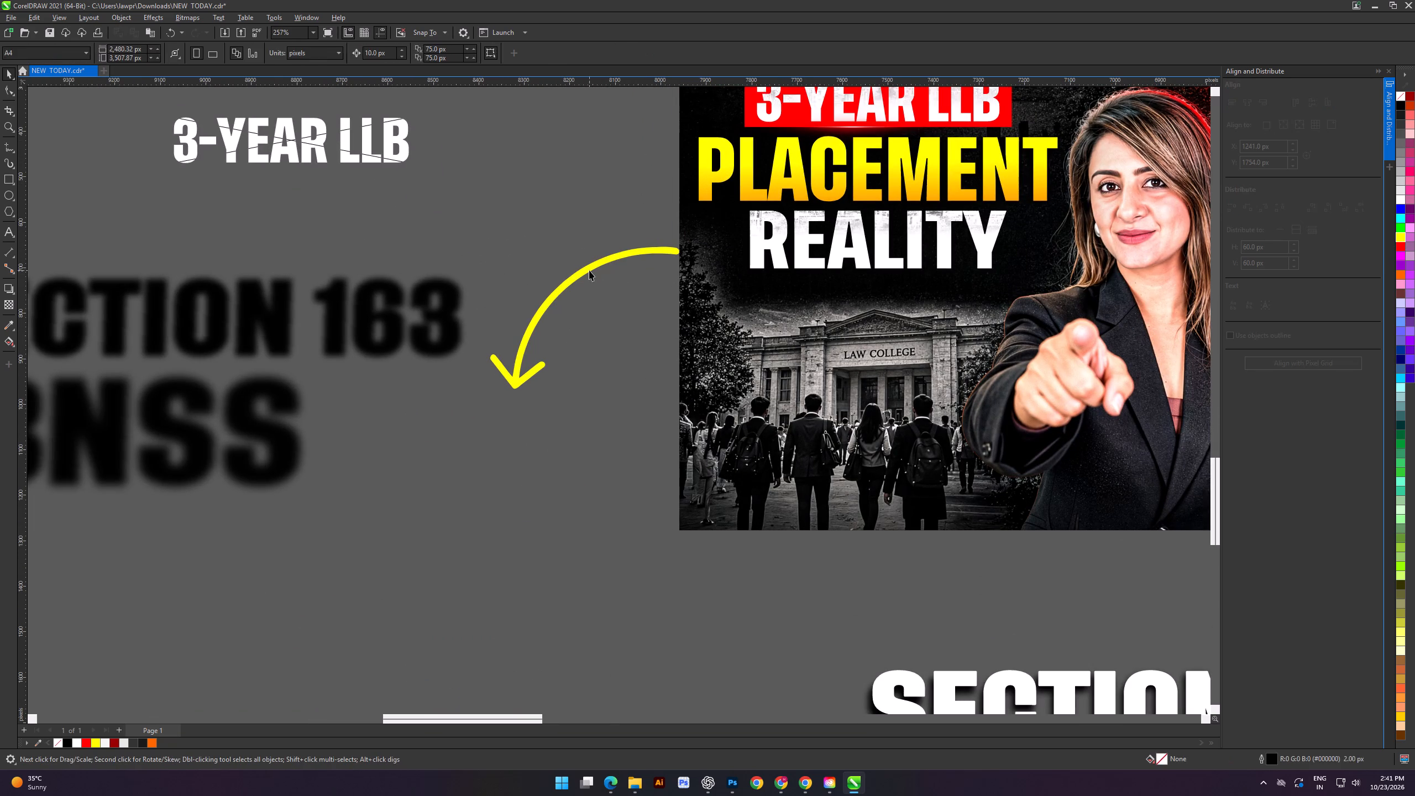
Move the yellow arrow over the college building below REALITY and place it inside the thumbnail's PowerClip frame.
{"action": "left_click", "coordinate": [589, 270]}
{"action": "left_click_drag", "start_coordinate": [579, 270], "coordinate": [861, 307]}
{"action": "key", "text": "d"}
{"action": "left_click", "coordinate": [1055, 305]}
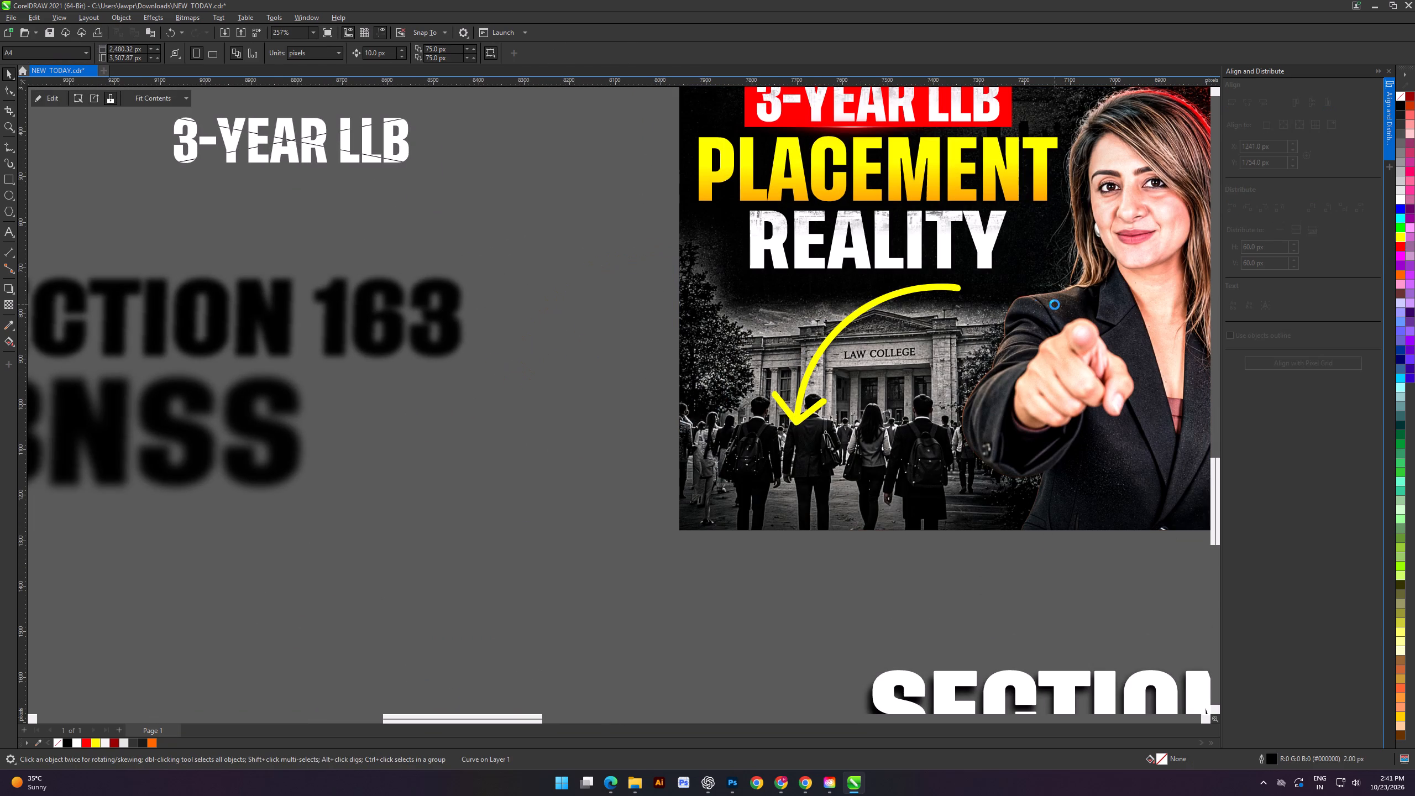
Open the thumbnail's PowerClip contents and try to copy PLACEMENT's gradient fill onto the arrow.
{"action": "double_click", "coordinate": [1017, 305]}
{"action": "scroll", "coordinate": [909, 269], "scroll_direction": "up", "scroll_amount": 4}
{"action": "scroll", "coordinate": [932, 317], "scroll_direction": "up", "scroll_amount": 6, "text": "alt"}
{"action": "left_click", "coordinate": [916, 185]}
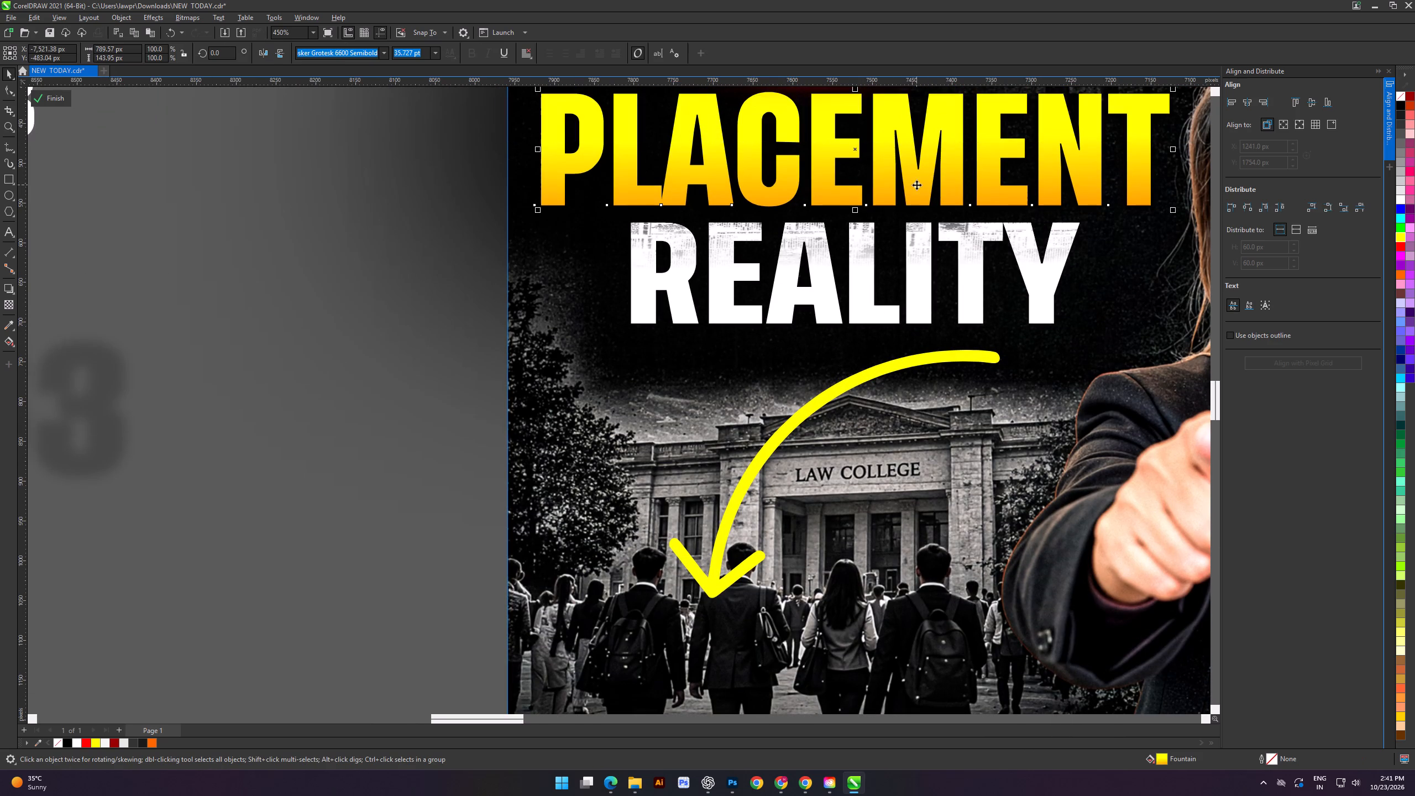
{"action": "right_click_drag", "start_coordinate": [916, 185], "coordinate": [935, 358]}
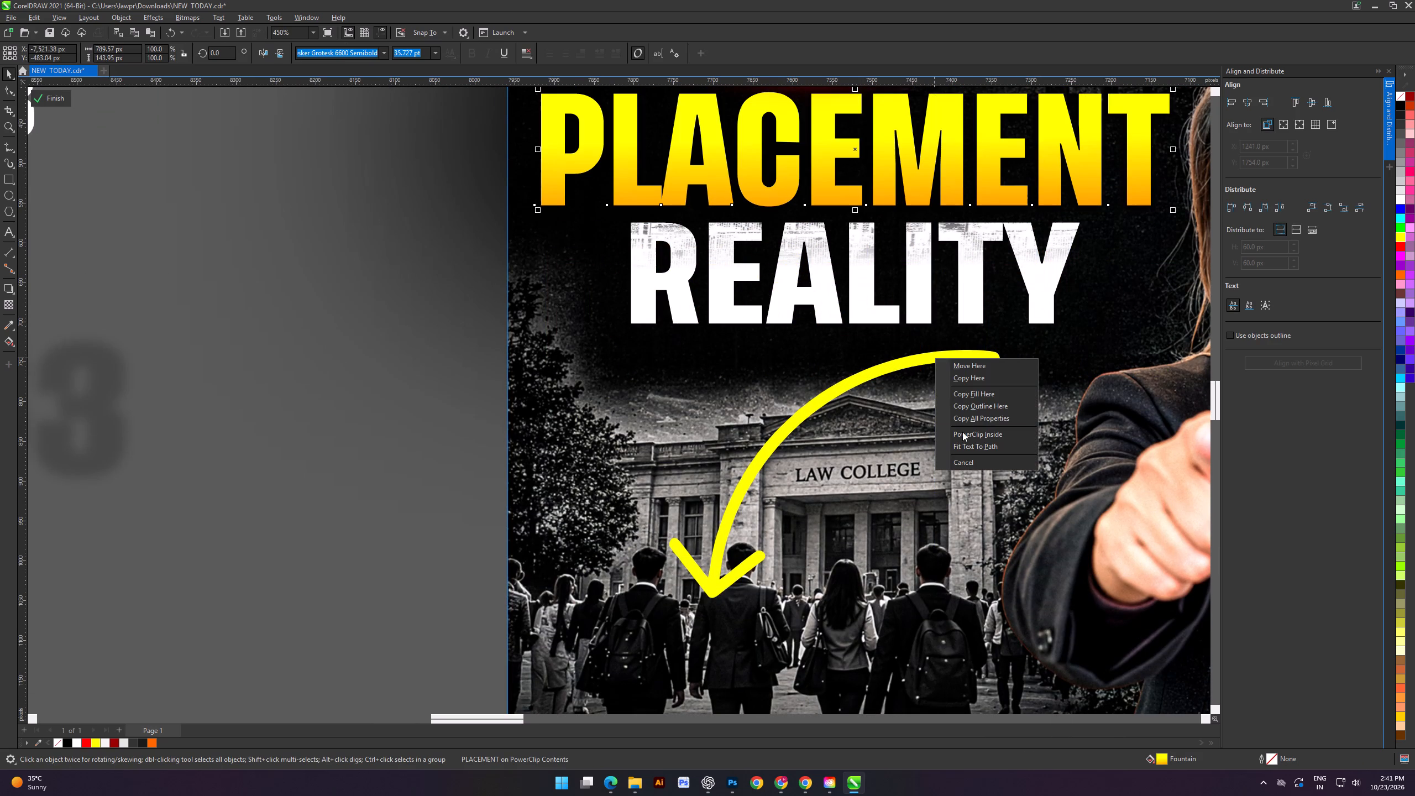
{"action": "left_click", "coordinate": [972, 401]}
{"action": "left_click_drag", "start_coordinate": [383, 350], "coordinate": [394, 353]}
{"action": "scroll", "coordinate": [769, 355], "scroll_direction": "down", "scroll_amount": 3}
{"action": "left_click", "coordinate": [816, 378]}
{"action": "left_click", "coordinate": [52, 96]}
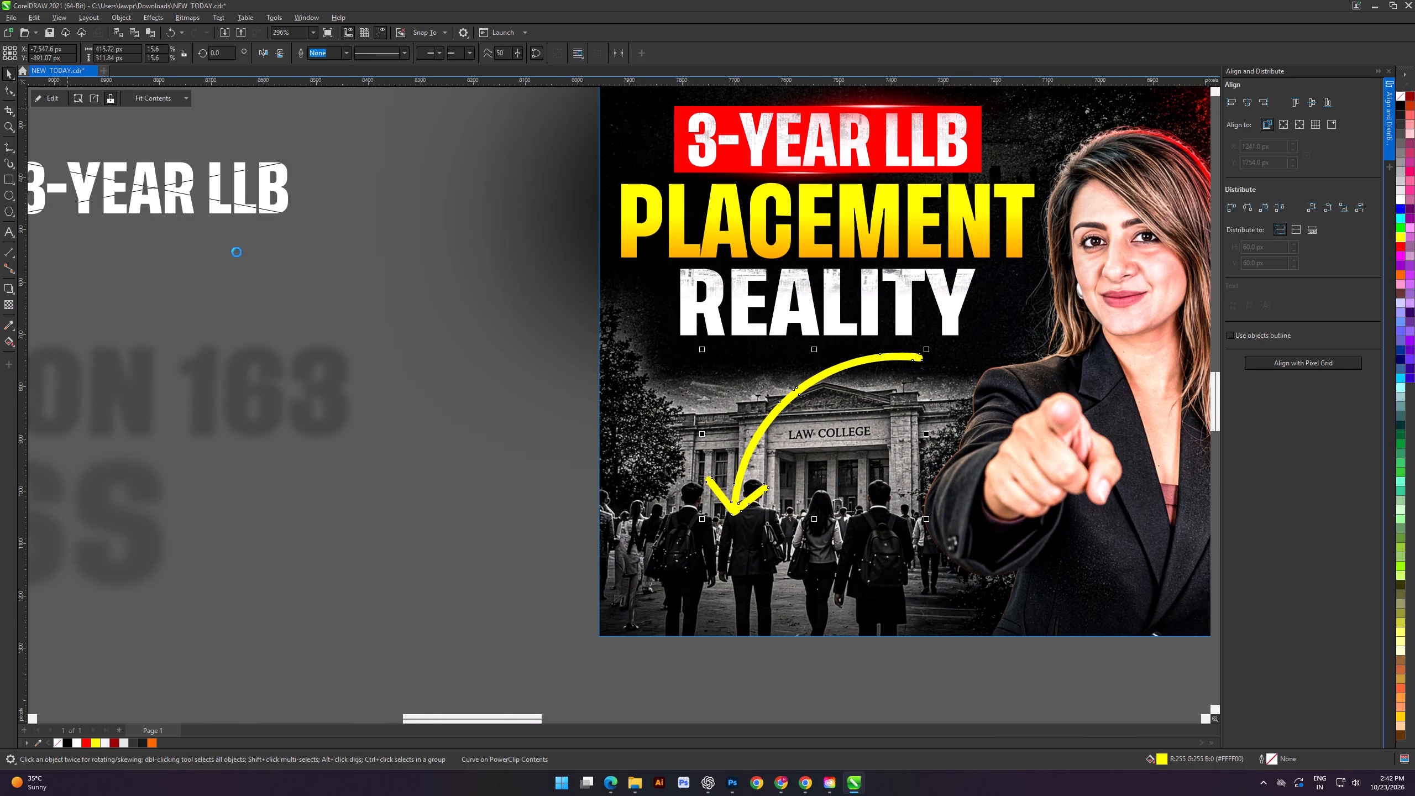
Save the document.
{"action": "left_click", "coordinate": [441, 310]}
{"action": "key", "text": "ctrl+s"}
{"action": "key", "text": "ctrl+s"}
{"action": "key", "text": "ctrl+s"}
{"action": "key", "text": "ctrl+s"}
{"action": "key", "text": "ctrl+s"}
{"action": "key", "text": "ctrl+s"}
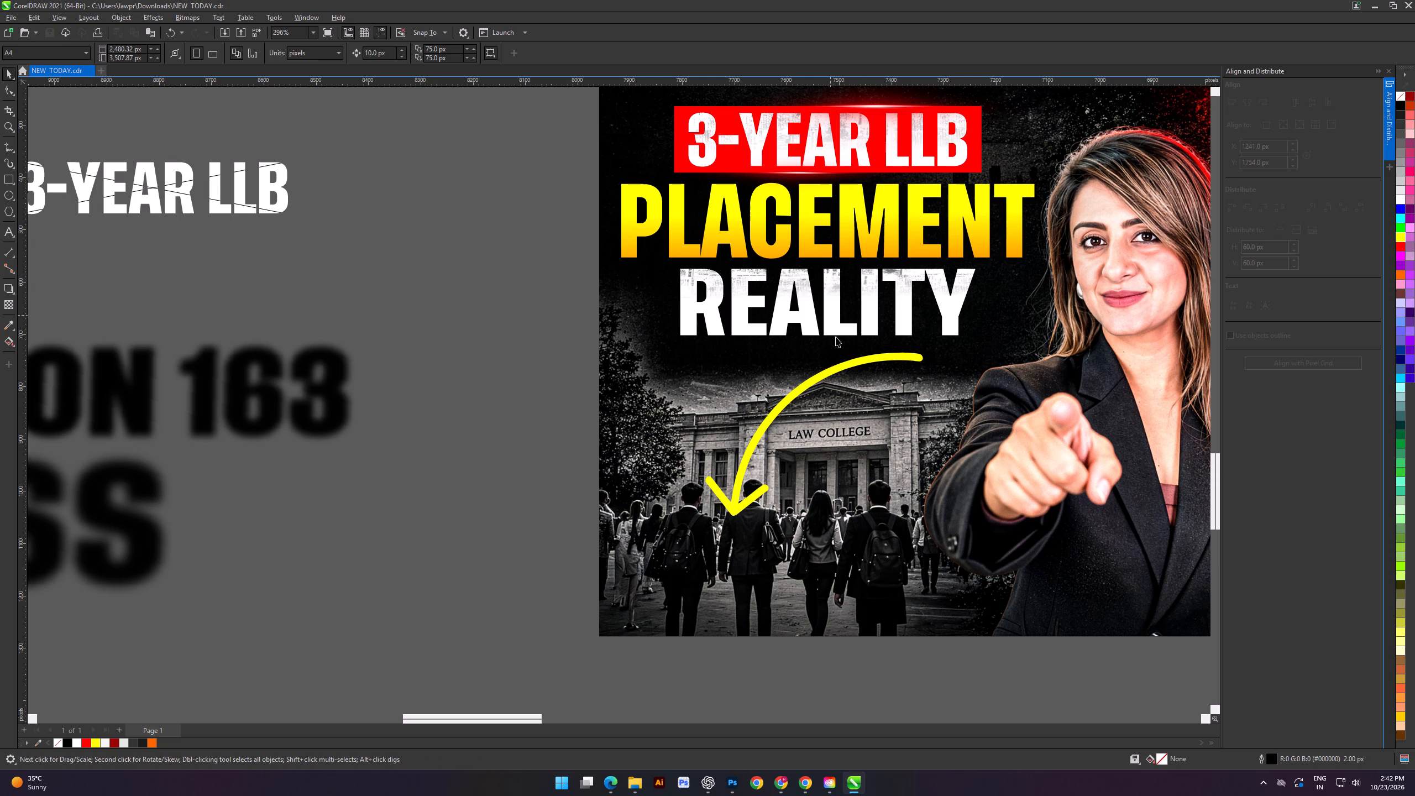
Reopen the thumbnail's PowerClip contents and copy the PLACEMENT text's yellow-orange gradient fill onto the arrow.
{"action": "double_click", "coordinate": [841, 237]}
{"action": "left_click", "coordinate": [850, 225]}
{"action": "right_click_drag", "start_coordinate": [850, 225], "coordinate": [889, 355]}
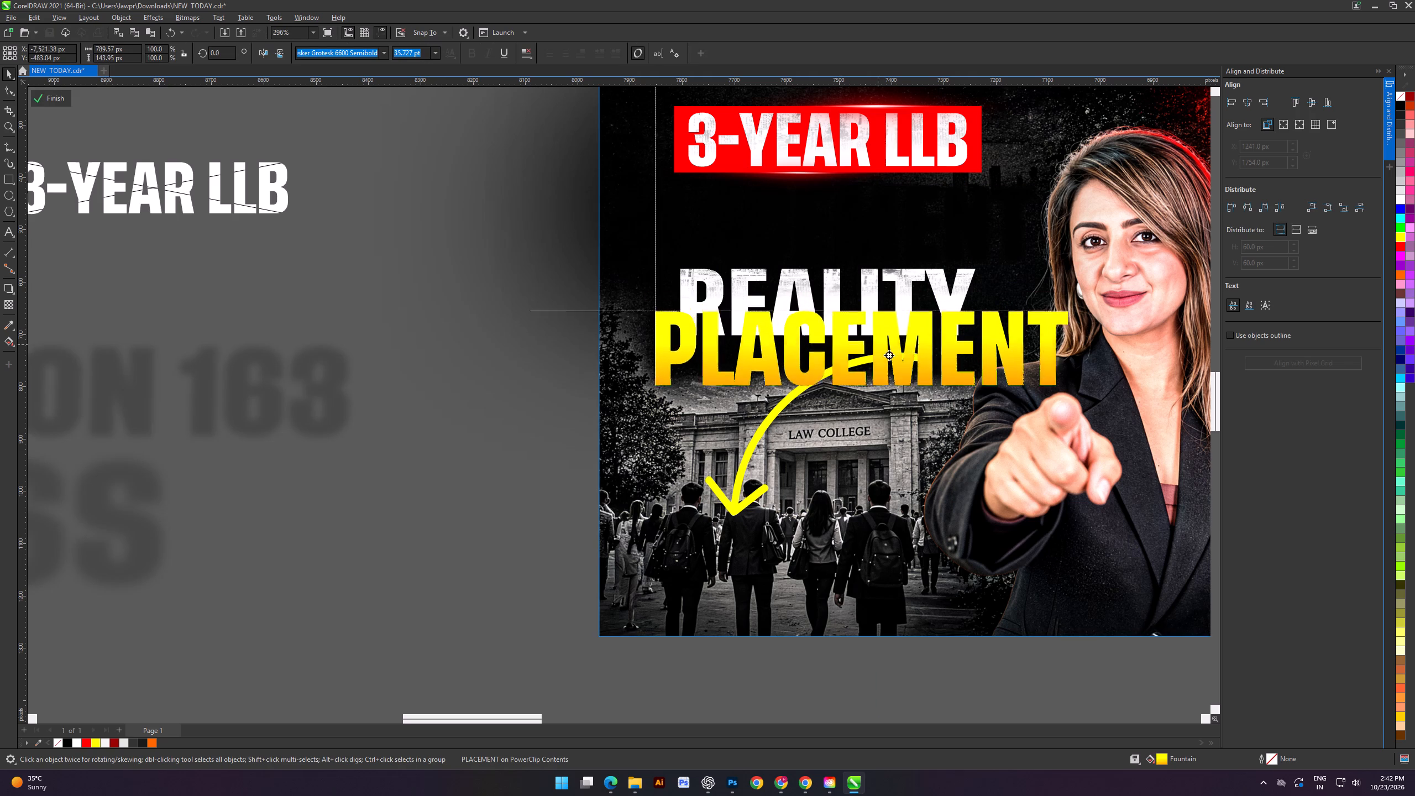
{"action": "right_click_drag", "start_coordinate": [889, 355], "coordinate": [892, 357]}
{"action": "left_click", "coordinate": [939, 393]}
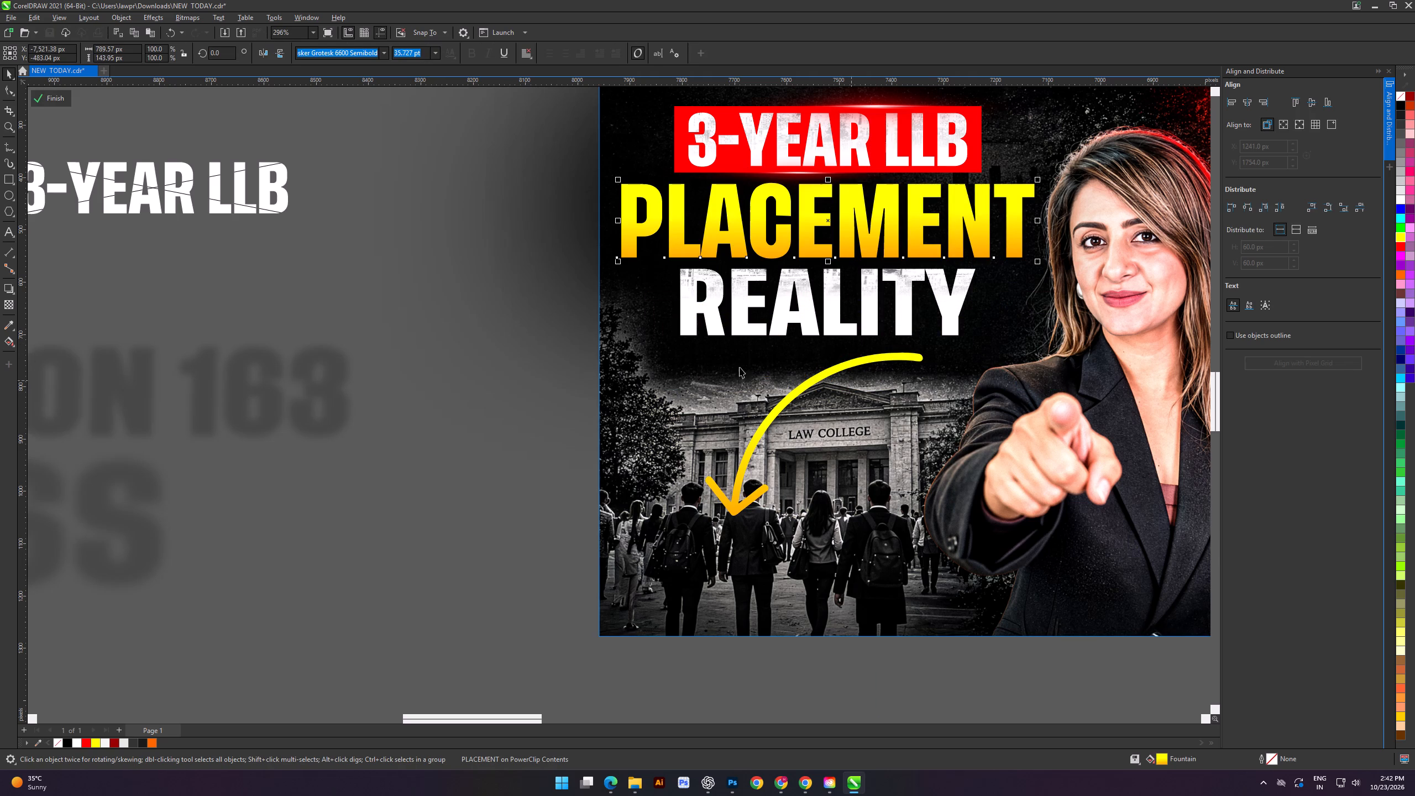
{"action": "left_click_drag", "start_coordinate": [415, 353], "coordinate": [420, 357]}
Copy the PLACEMENT text's outline properties onto the arrow.
{"action": "left_click", "coordinate": [843, 230]}
{"action": "right_click_drag", "start_coordinate": [843, 230], "coordinate": [863, 342]}
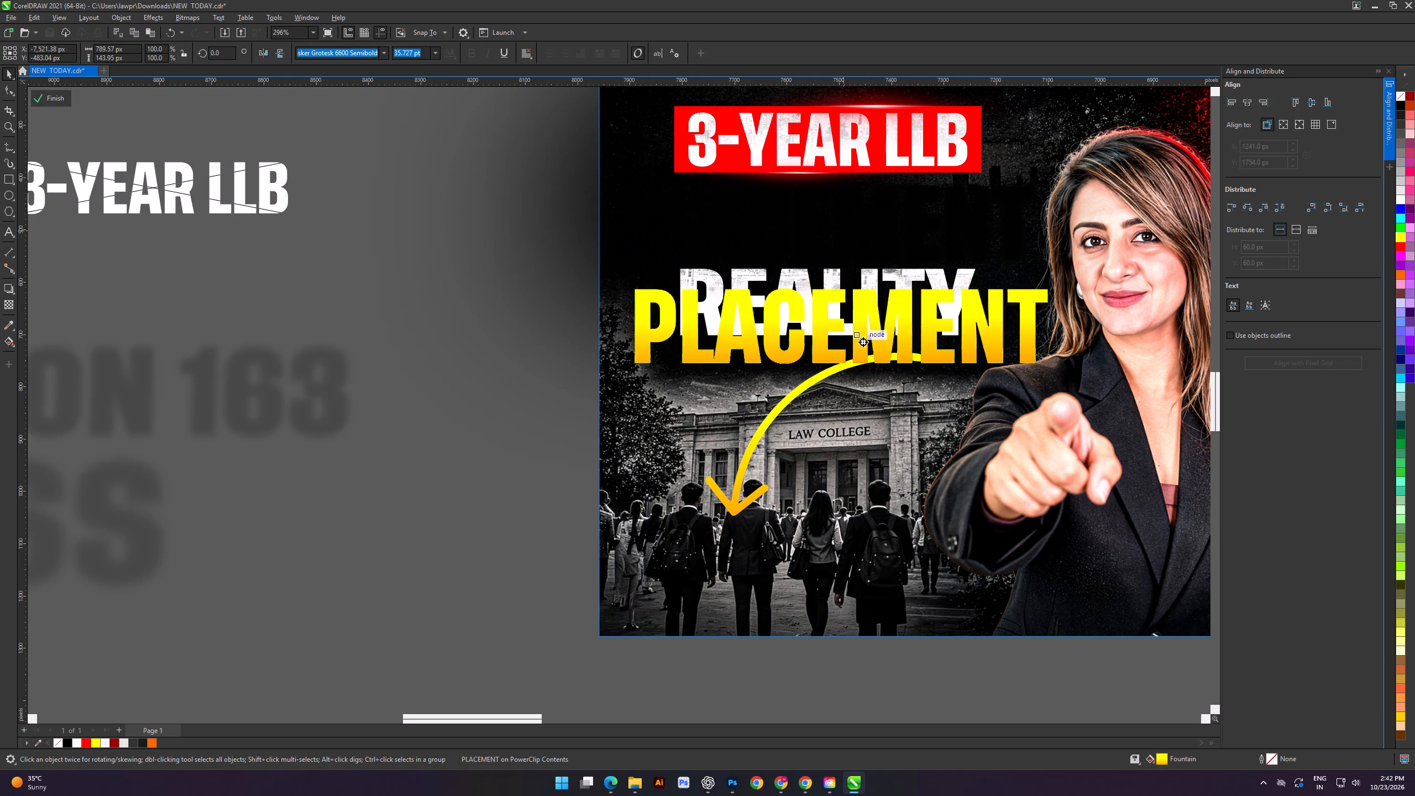
{"action": "right_click_drag", "start_coordinate": [863, 342], "coordinate": [892, 356]}
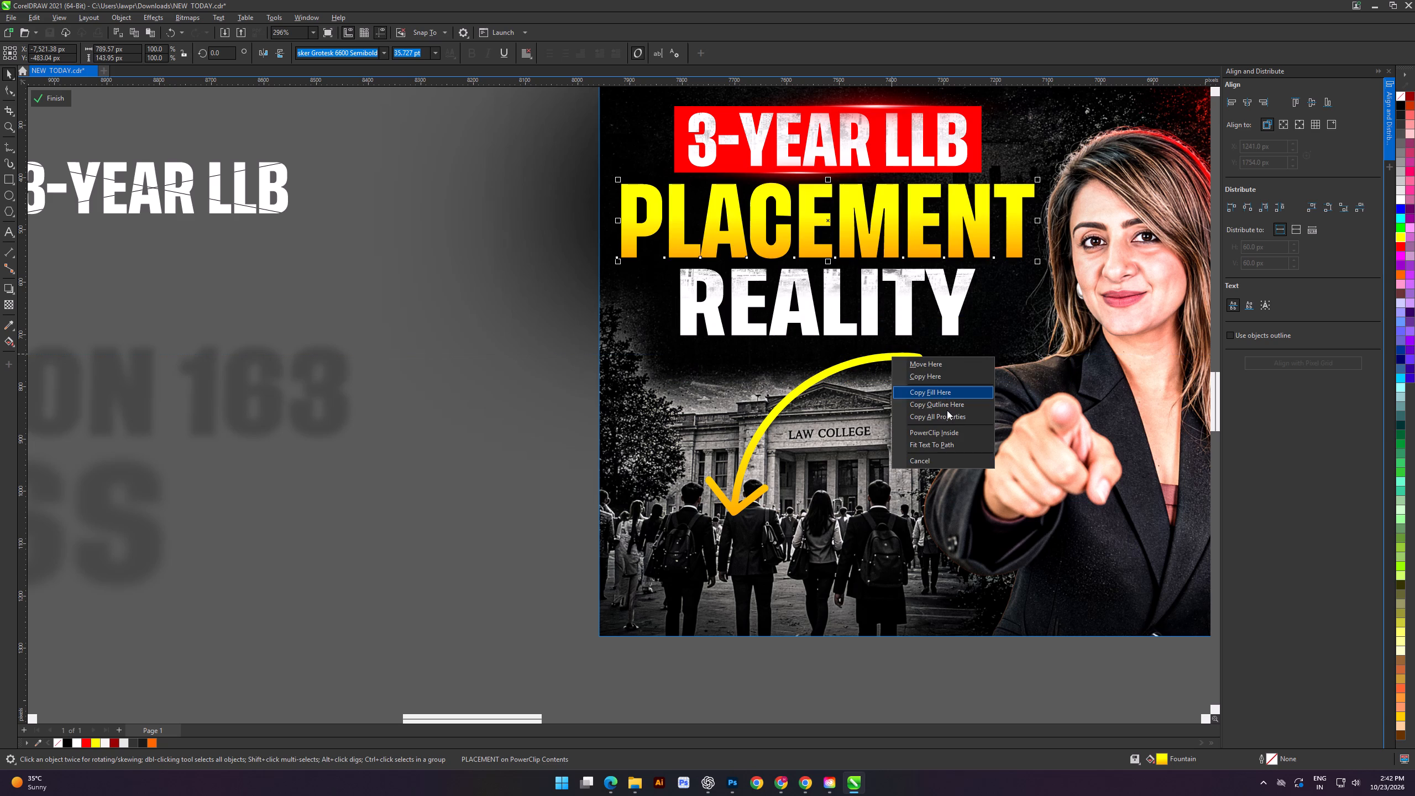
{"action": "left_click", "coordinate": [945, 405]}
{"action": "left_click", "coordinate": [495, 339]}
Mirror the gradient arrow both vertically and horizontally.
{"action": "left_click", "coordinate": [785, 401]}
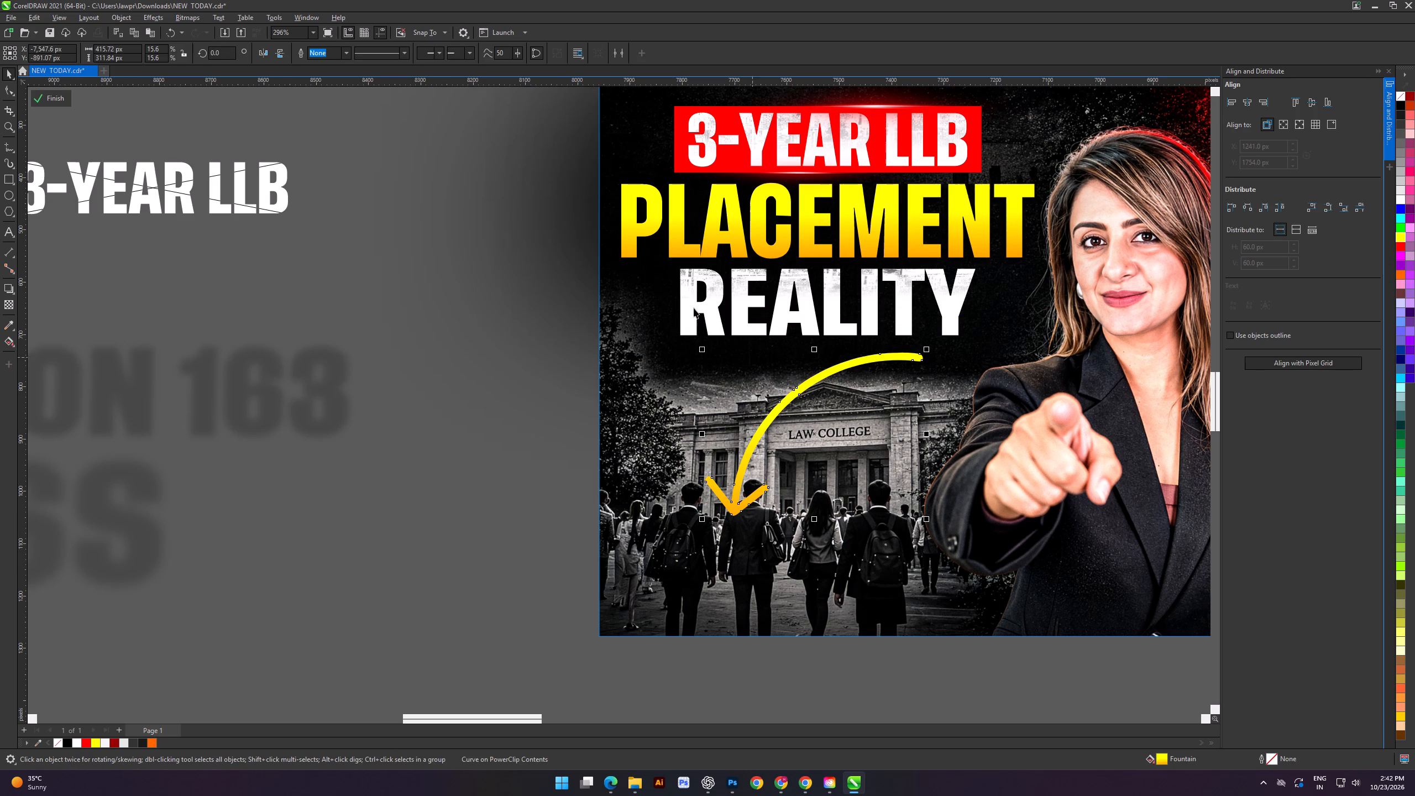
{"action": "left_click", "coordinate": [276, 53]}
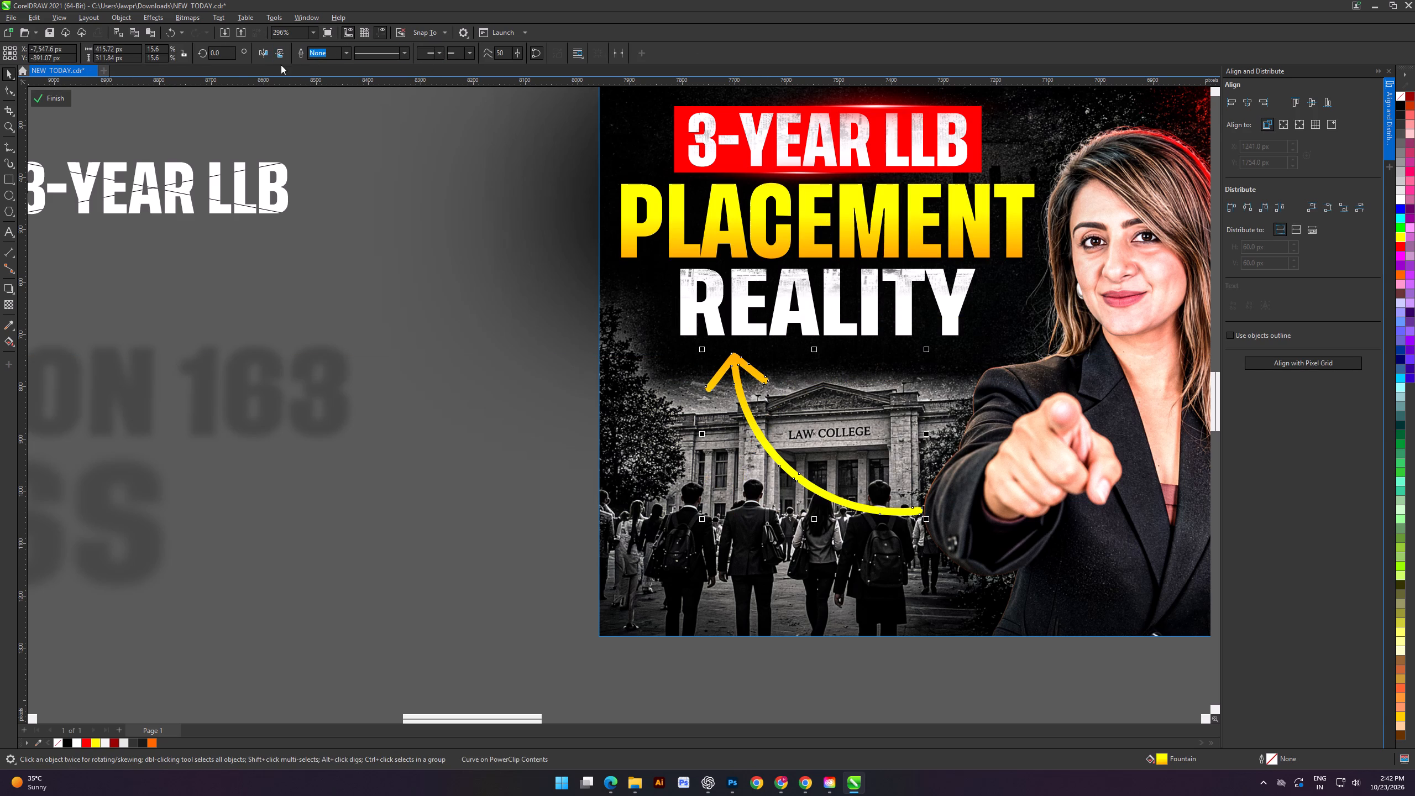
{"action": "left_click", "coordinate": [259, 54]}
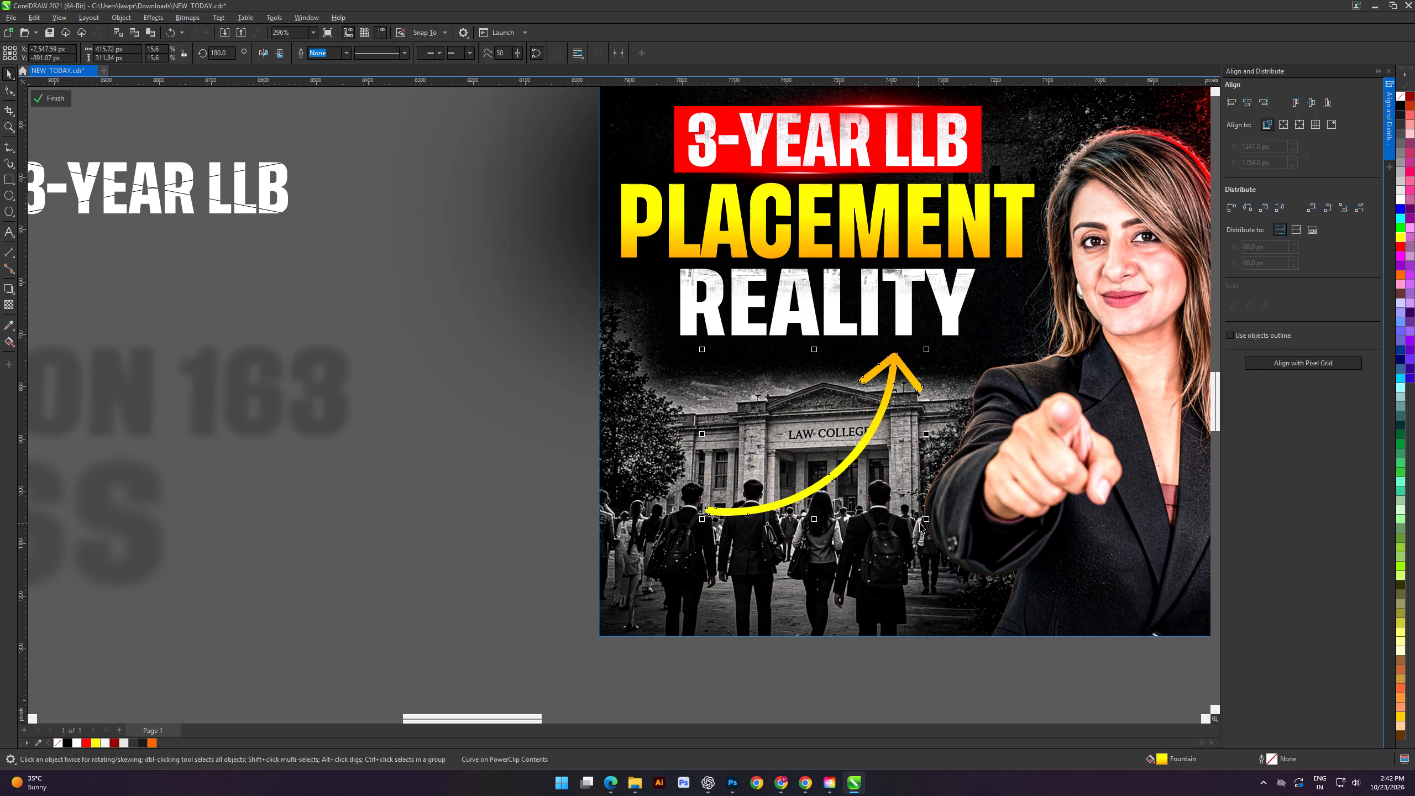
Scale the gradient arrow down to 7.0% and place it between the end of REALITY and the presenter's shoulder.
{"action": "left_click_drag", "start_coordinate": [926, 522], "coordinate": [866, 520], "text": "shift"}
{"action": "left_click_drag", "start_coordinate": [836, 438], "coordinate": [877, 423]}
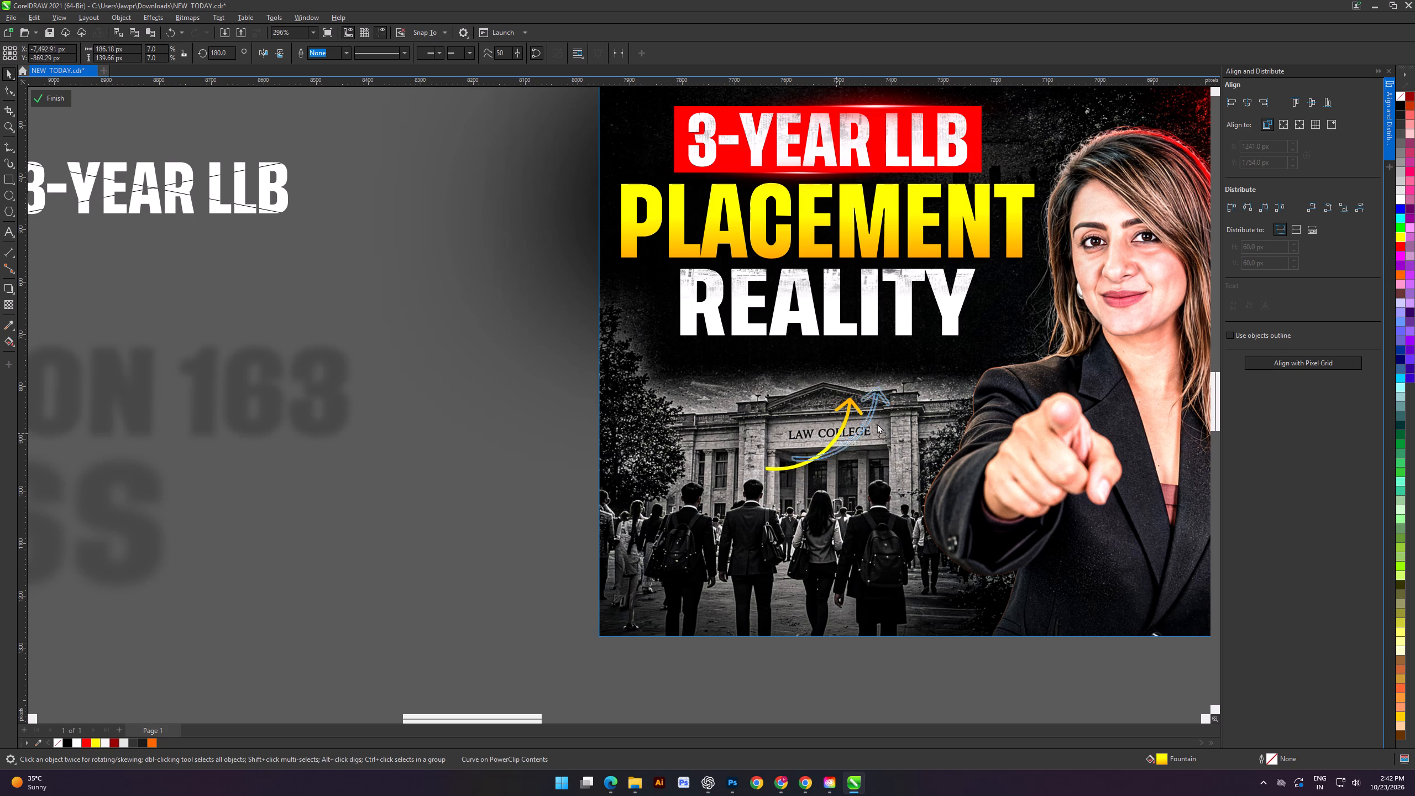
{"action": "left_click_drag", "start_coordinate": [877, 423], "coordinate": [929, 400]}
Rotate the gradient arrow to about 114.5° so it points at the presenter's shoulder, and move it beneath REALITY.
{"action": "left_click", "coordinate": [929, 400]}
{"action": "left_click_drag", "start_coordinate": [957, 439], "coordinate": [892, 456]}
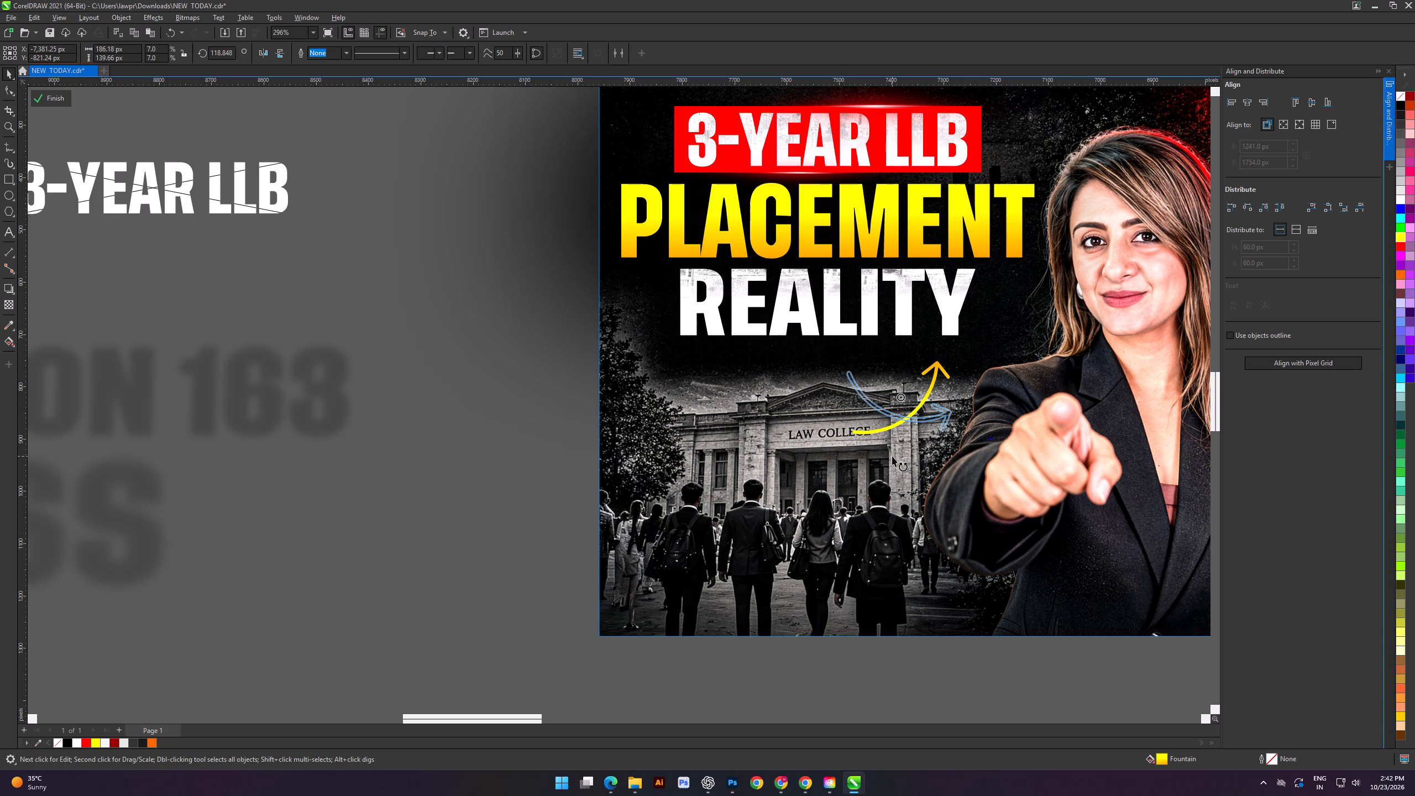
{"action": "left_click_drag", "start_coordinate": [892, 456], "coordinate": [887, 458]}
{"action": "left_click_drag", "start_coordinate": [366, 387], "coordinate": [387, 390]}
{"action": "left_click_drag", "start_coordinate": [904, 418], "coordinate": [892, 400]}
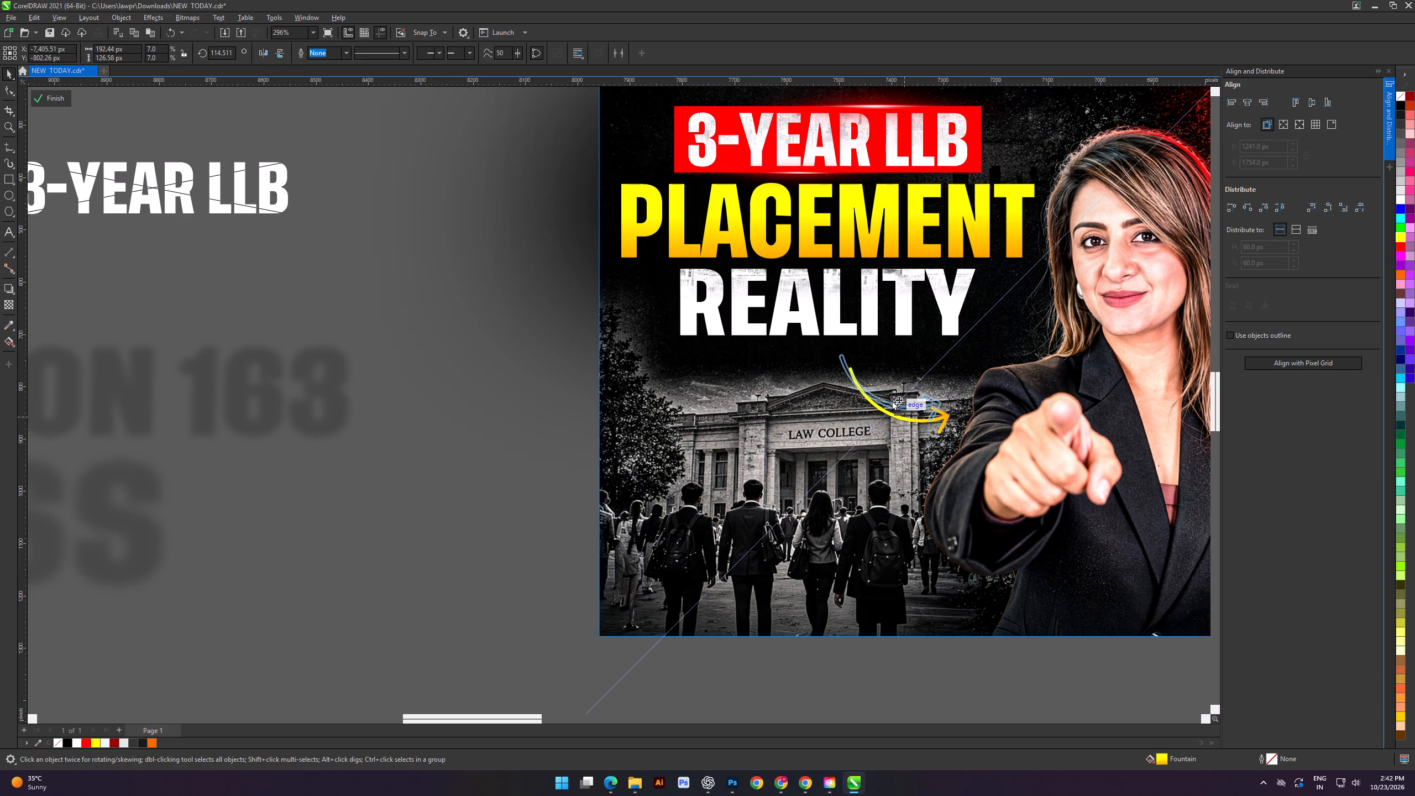
{"action": "left_click_drag", "start_coordinate": [892, 400], "coordinate": [889, 405]}
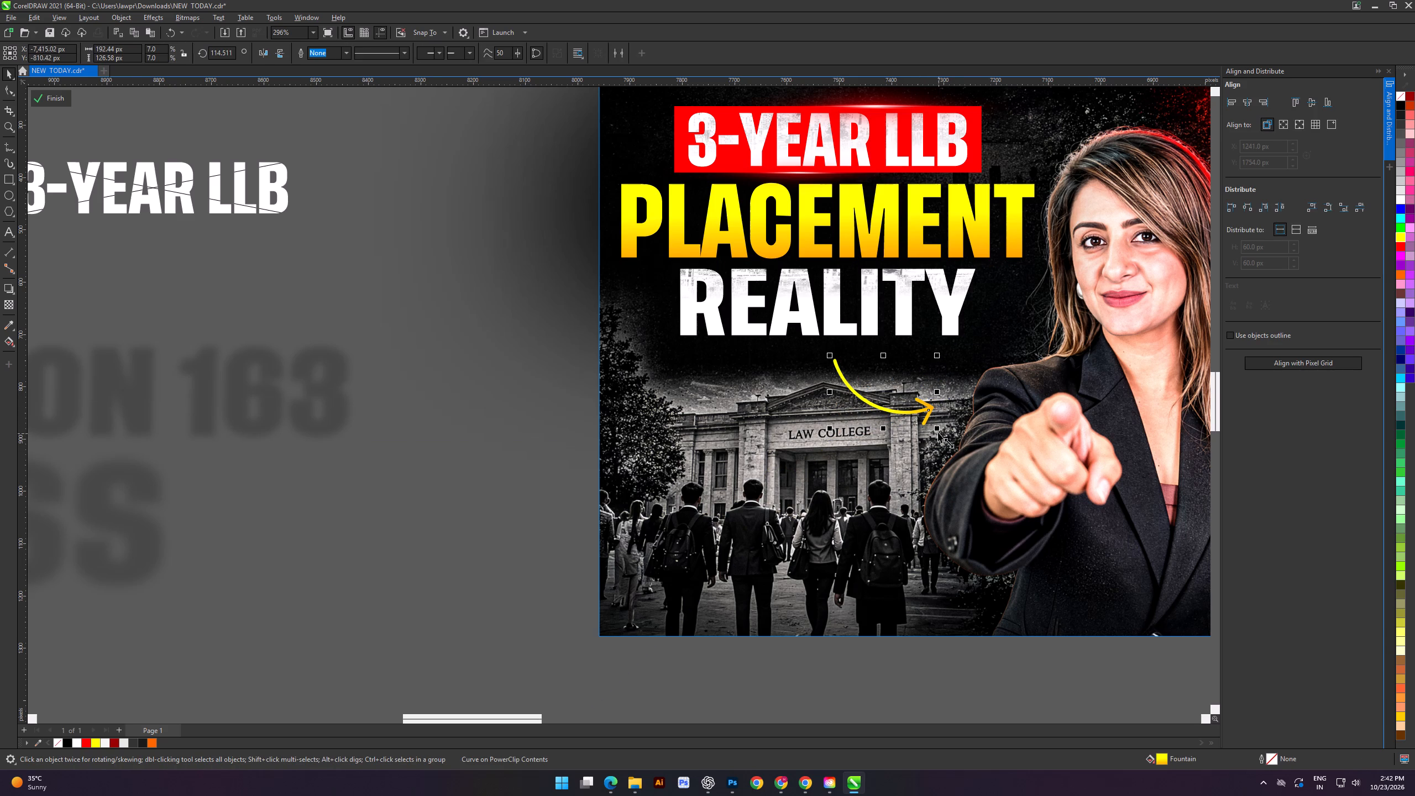
Enlarge the arrow to about 7.9% and skew its arrowhead side upward.
{"action": "left_click_drag", "start_coordinate": [938, 426], "coordinate": [962, 436]}
{"action": "left_click", "coordinate": [911, 420]}
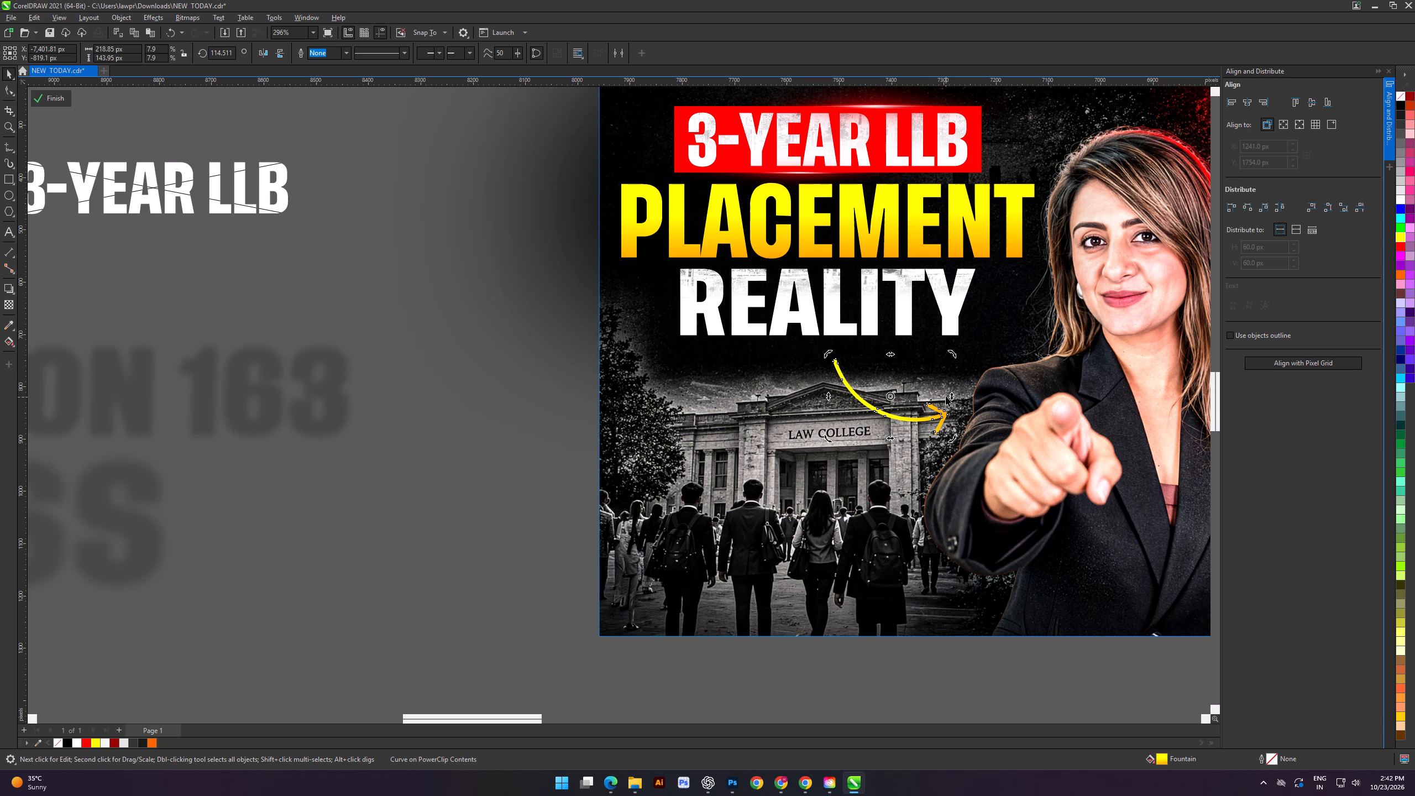
{"action": "left_click_drag", "start_coordinate": [950, 395], "coordinate": [951, 370]}
Move the arrow closer under REALITY, with its head beside the presenter's shoulder.
{"action": "left_click", "coordinate": [471, 370]}
{"action": "scroll", "coordinate": [746, 333], "scroll_direction": "down", "scroll_amount": 5}
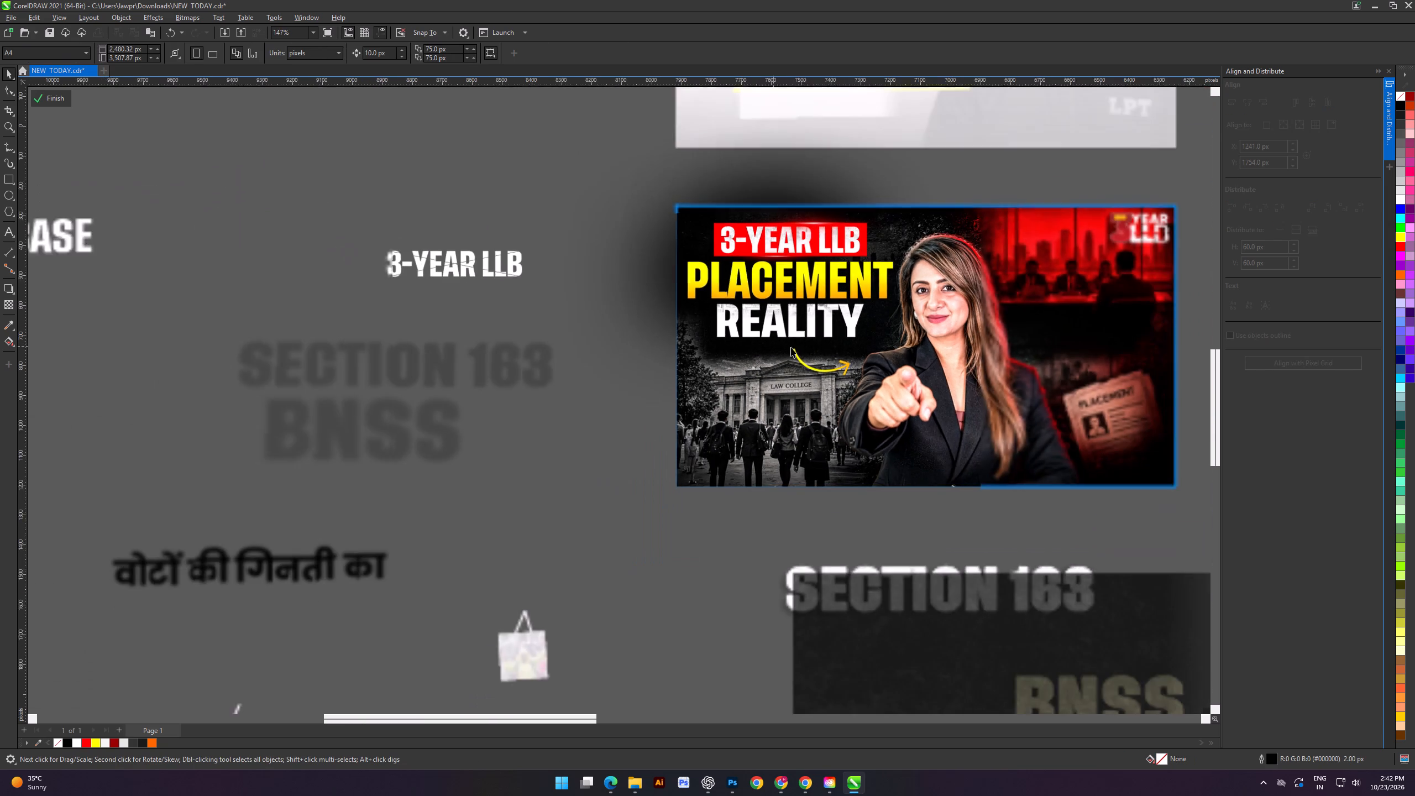
{"action": "scroll", "coordinate": [873, 352], "scroll_direction": "up", "scroll_amount": 5}
{"action": "left_click_drag", "start_coordinate": [788, 388], "coordinate": [787, 379]}
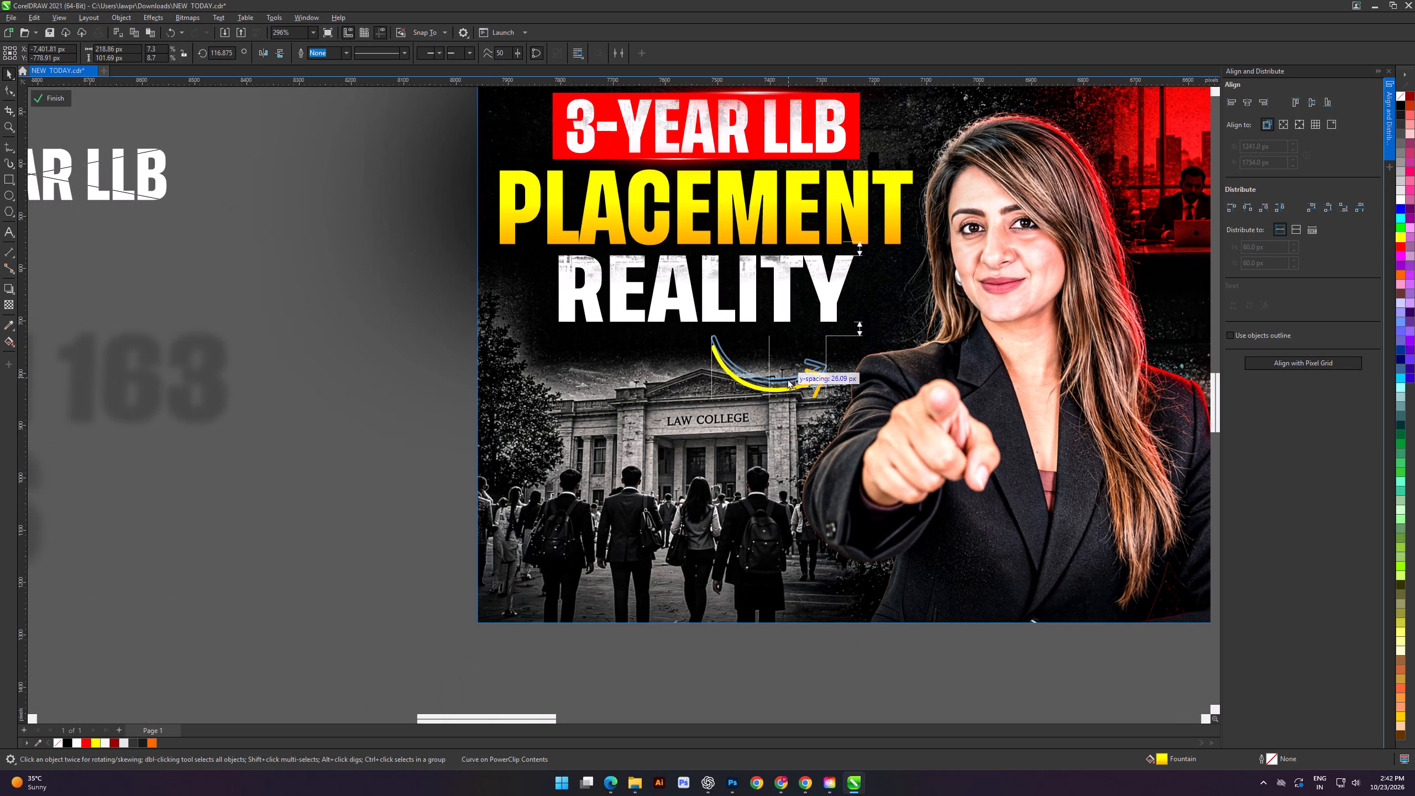
{"action": "left_click_drag", "start_coordinate": [787, 379], "coordinate": [803, 375]}
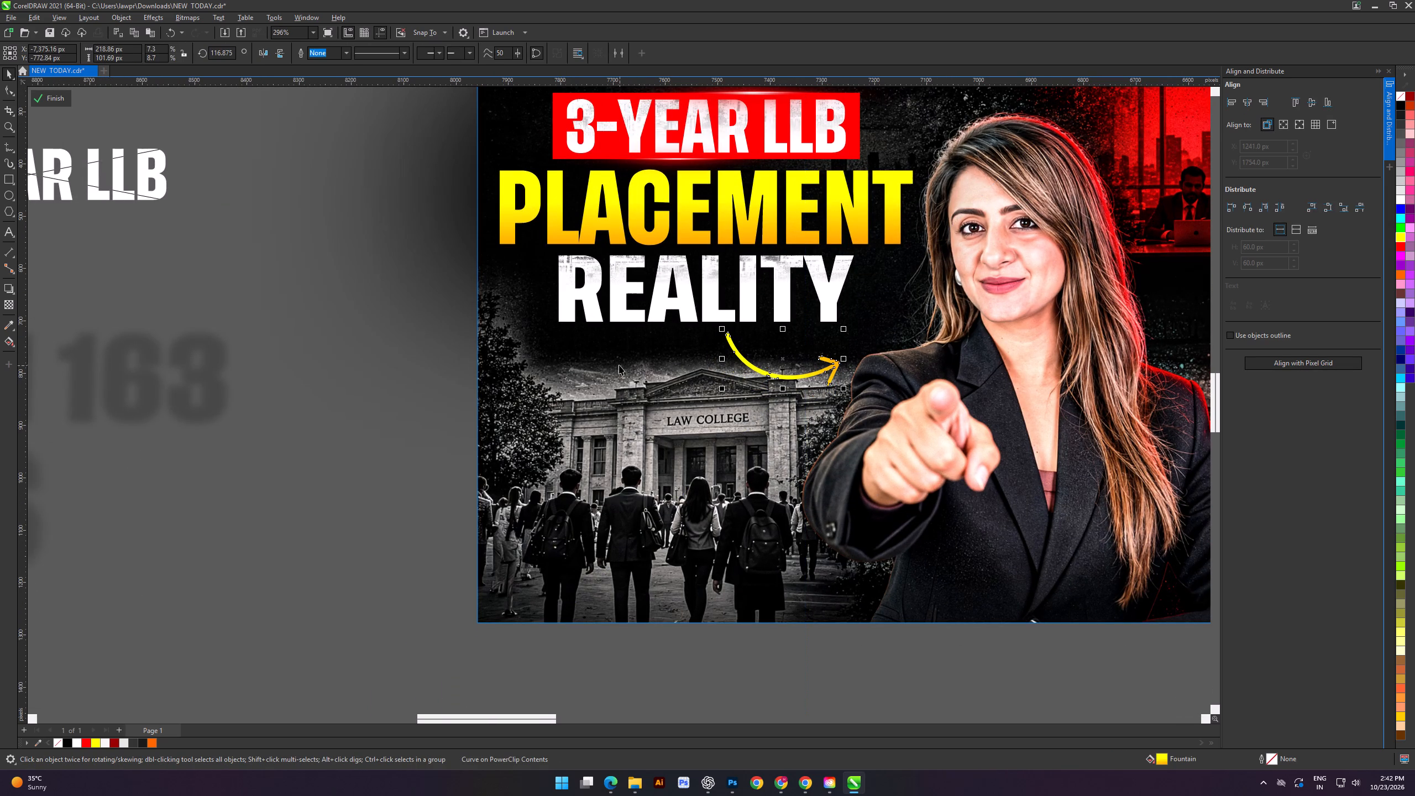
Copy the soft black shadow ellipse from beside the headline onto the area around REALITY and the arrow.
{"action": "double_click", "coordinate": [609, 354]}
{"action": "left_click", "coordinate": [619, 321]}
{"action": "double_click", "coordinate": [511, 301]}
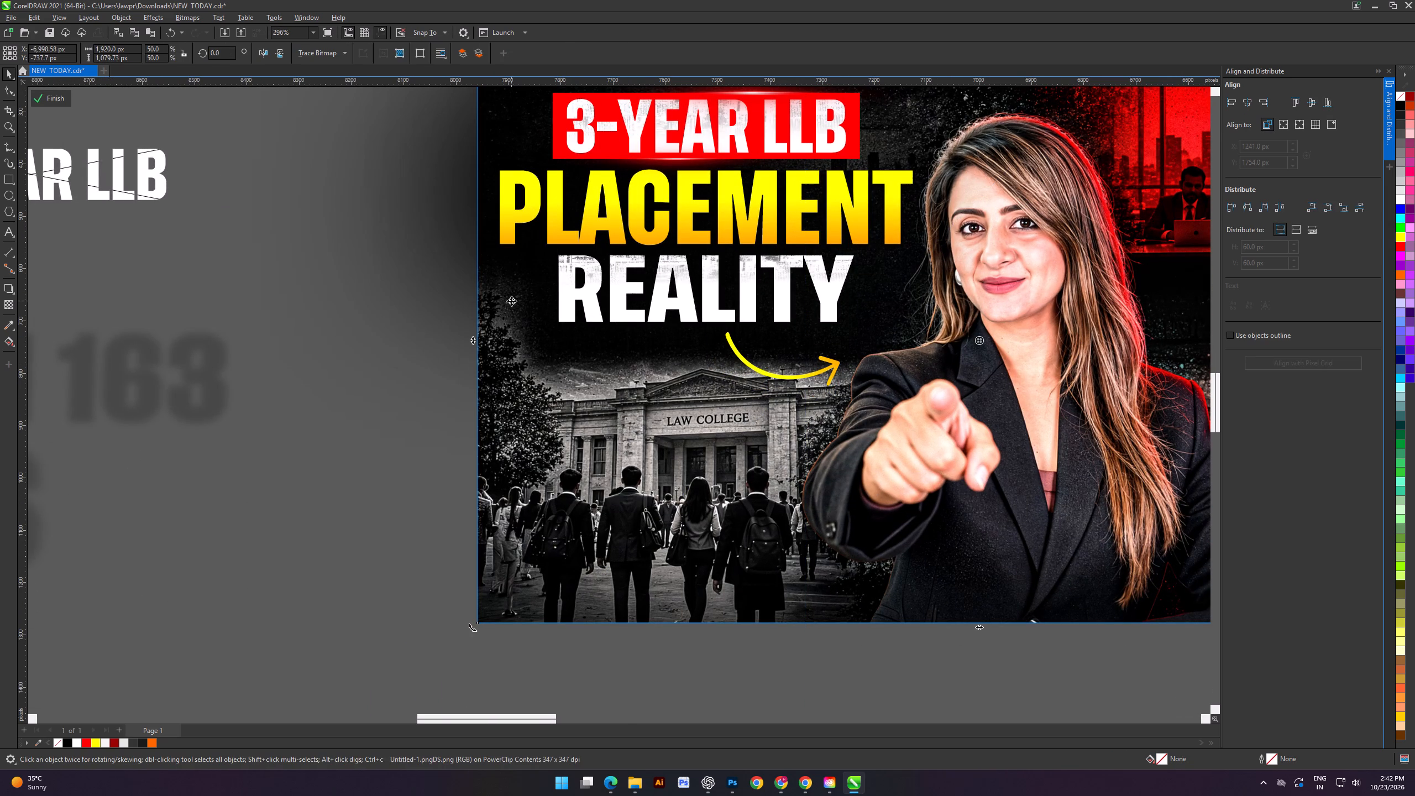
{"action": "left_click", "coordinate": [421, 129]}
{"action": "left_click", "coordinate": [419, 129]}
{"action": "scroll", "coordinate": [457, 177], "scroll_direction": "down", "scroll_amount": 4}
{"action": "scroll", "coordinate": [480, 187], "scroll_direction": "up", "scroll_amount": 4, "text": "alt"}
{"action": "left_click", "coordinate": [484, 184]}
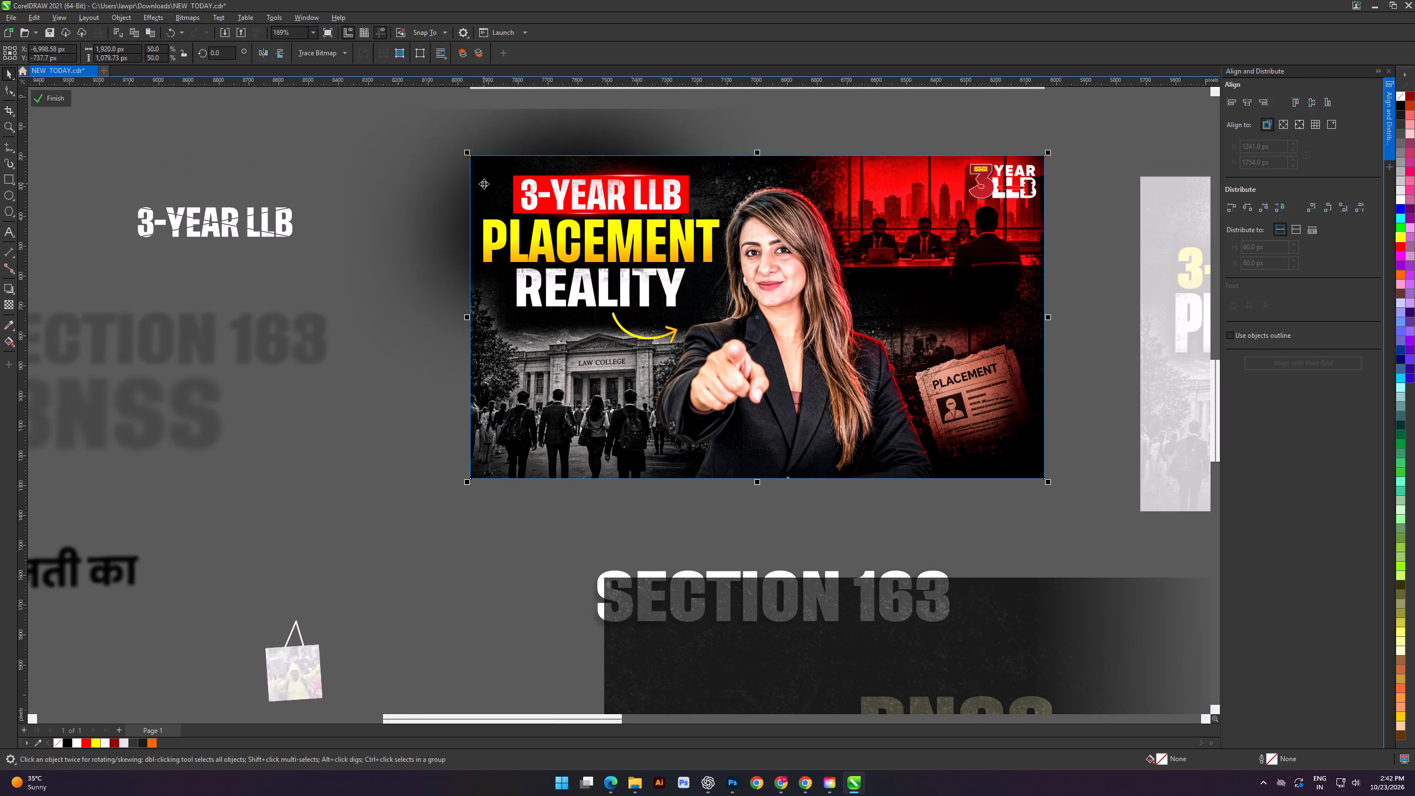
{"action": "left_click", "coordinate": [512, 130]}
{"action": "left_click", "coordinate": [566, 130]}
{"action": "left_click", "coordinate": [578, 140]}
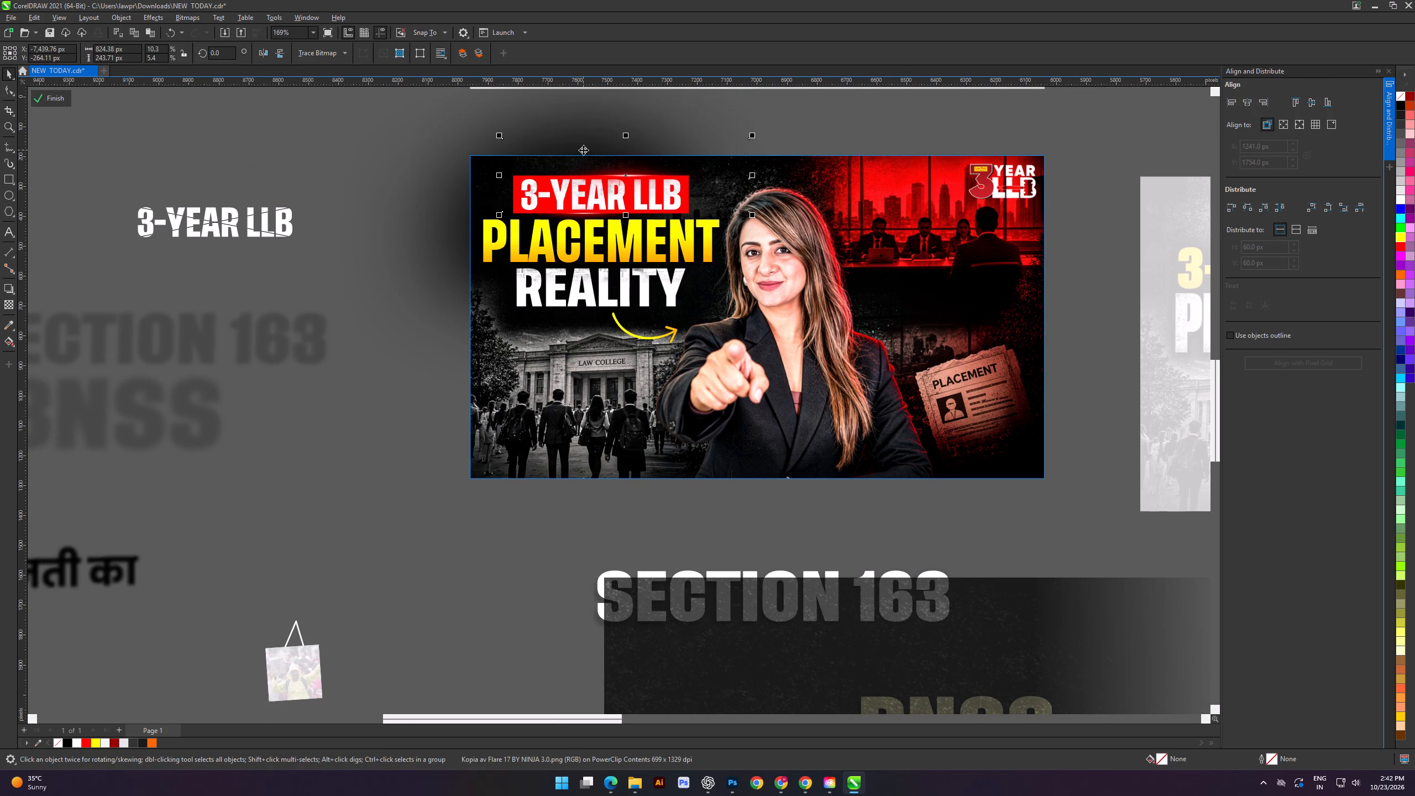
{"action": "left_click", "coordinate": [457, 144]}
{"action": "left_click", "coordinate": [467, 166]}
{"action": "left_click", "coordinate": [472, 191]}
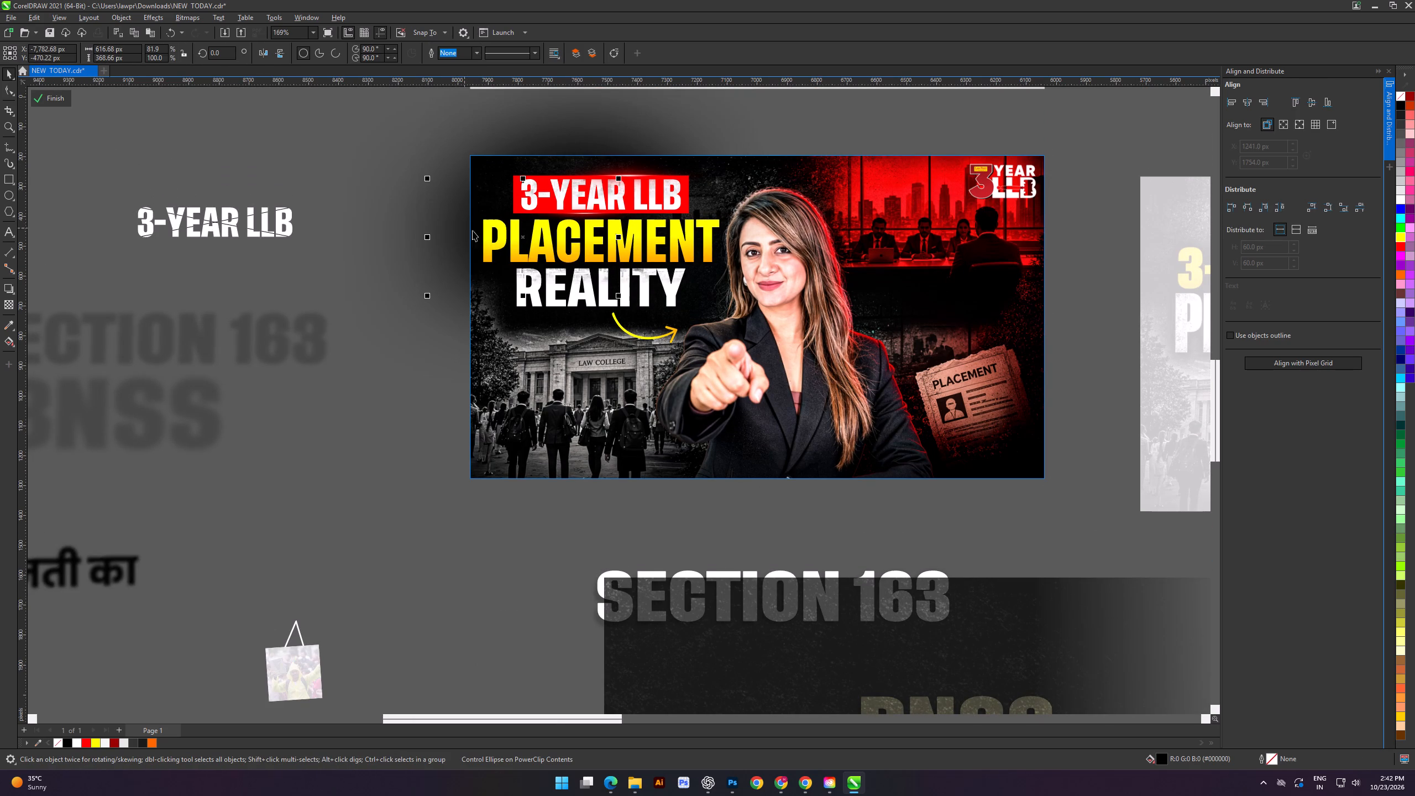
{"action": "right_click_drag", "start_coordinate": [521, 235], "coordinate": [598, 316]}
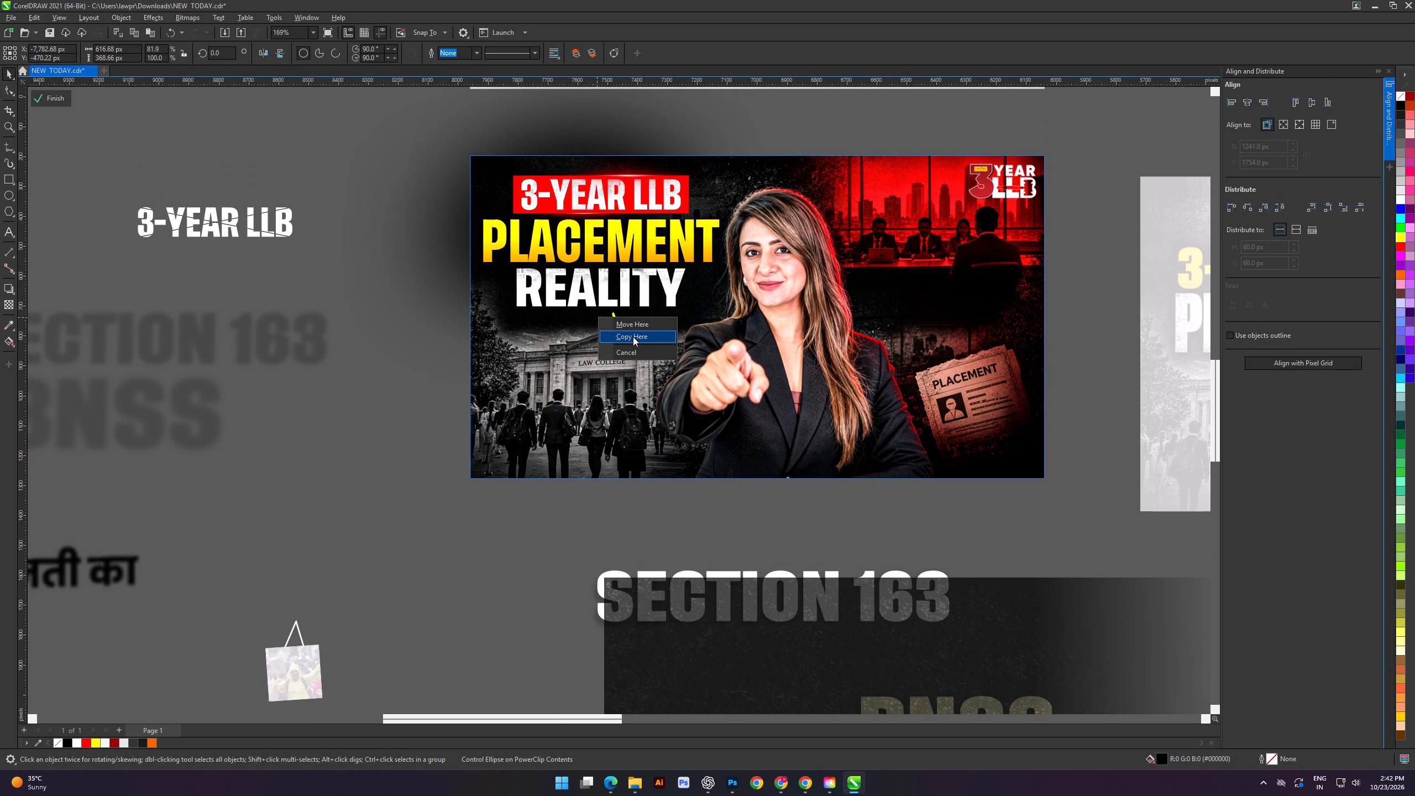
{"action": "left_click", "coordinate": [633, 337]}
Send the copied shadow ellipse to the back of the PowerClip contents, then bring it forward one level.
{"action": "left_click", "coordinate": [428, 340]}
{"action": "left_click", "coordinate": [413, 319]}
{"action": "left_click", "coordinate": [615, 327]}
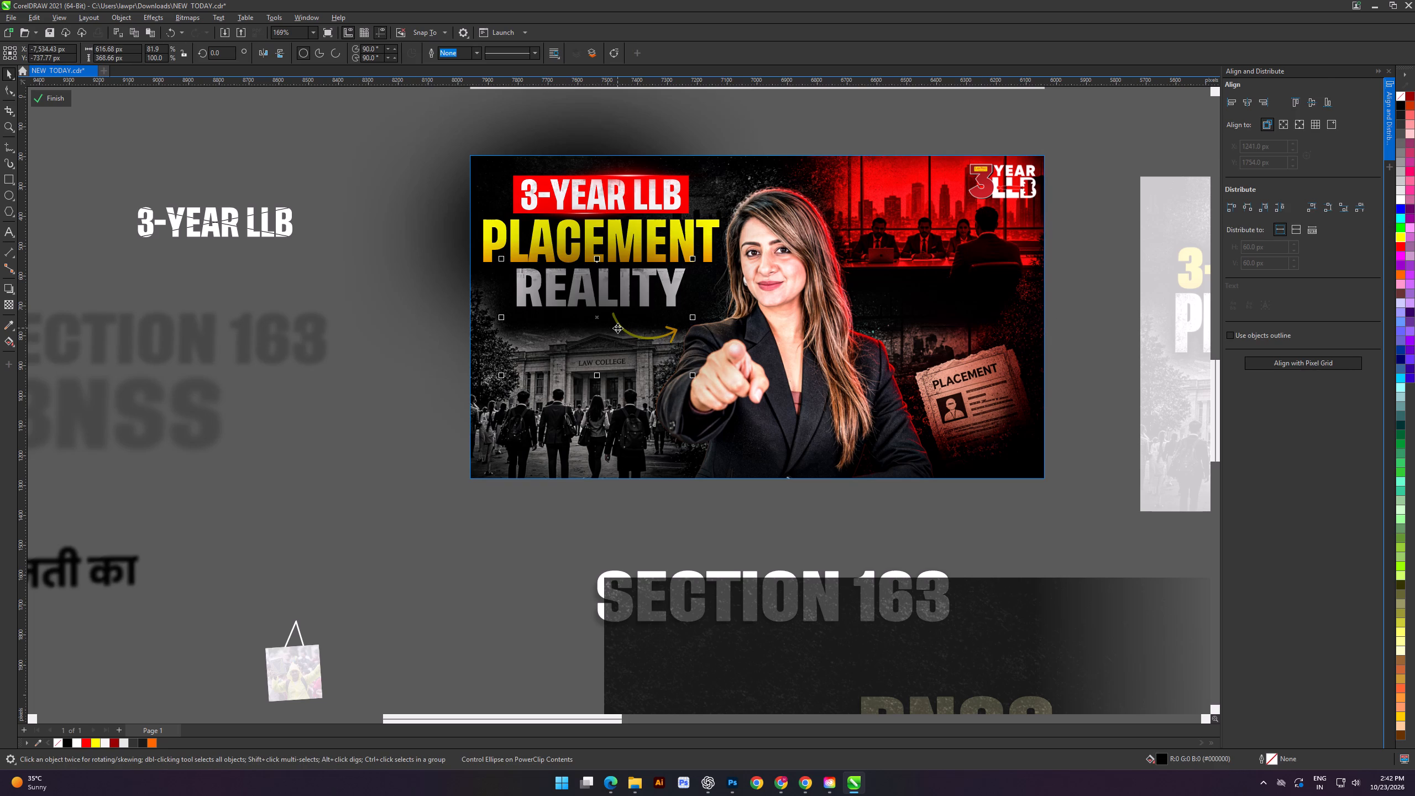
{"action": "key", "text": "ctrl+Page_Down"}
{"action": "key", "text": "shift+Page_Down"}
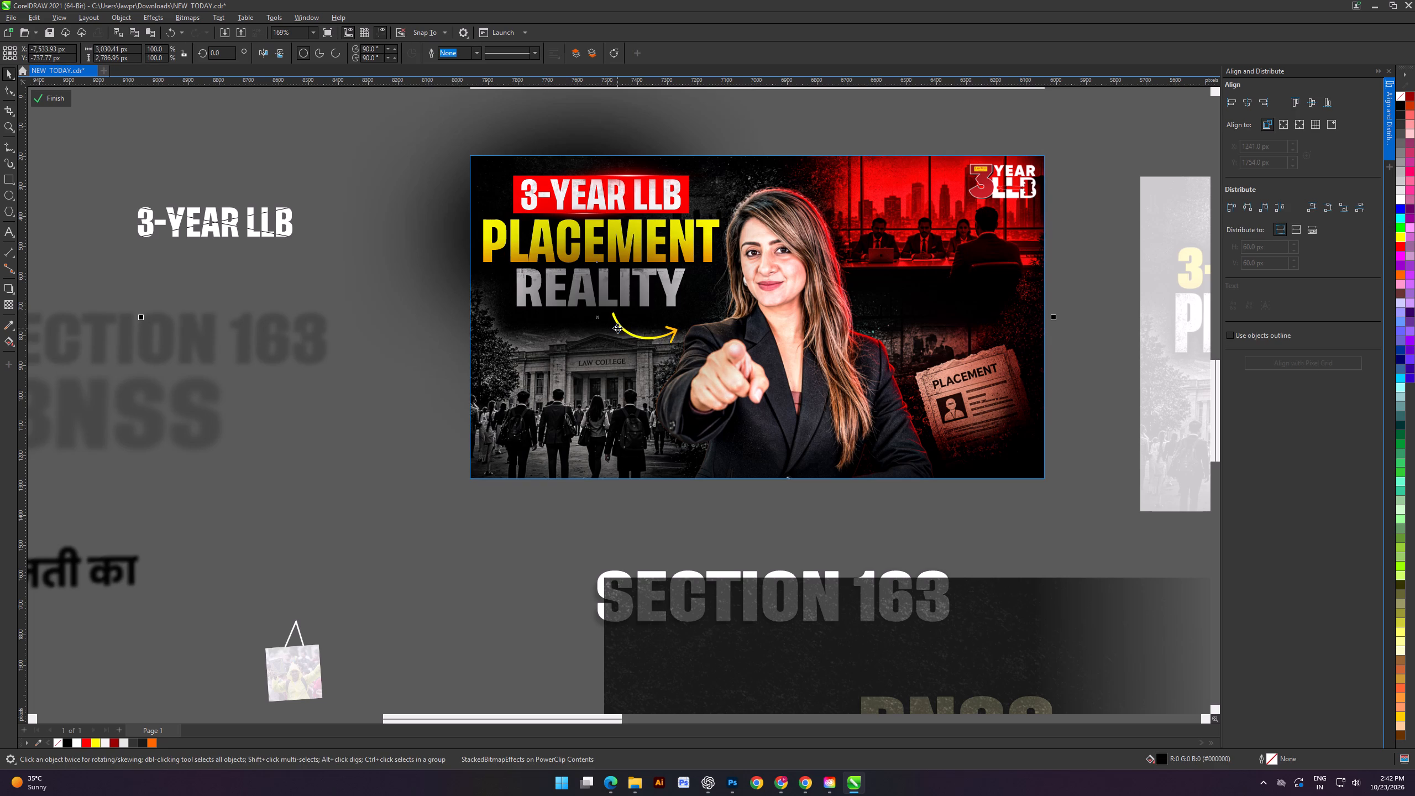
{"action": "key", "text": "shift+Page_Down"}
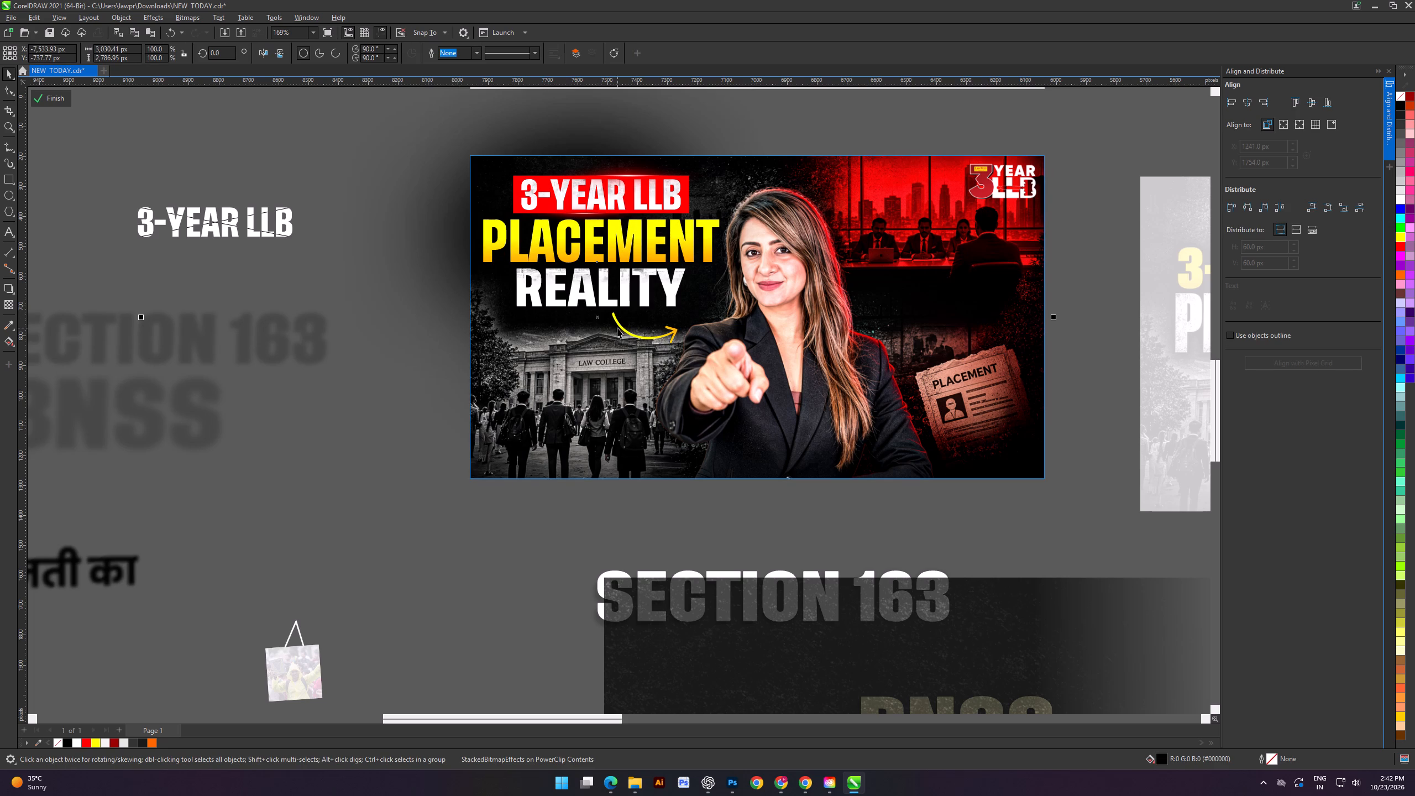
{"action": "key", "text": "ctrl+Page_Up"}
{"action": "left_click", "coordinate": [440, 308]}
Shrink the arrow to about 5.0% wide by 6.0% high and rotate it to about 100.5°.
{"action": "scroll", "coordinate": [468, 305], "scroll_direction": "up", "scroll_amount": 7, "text": "shift"}
{"action": "left_click", "coordinate": [753, 352]}
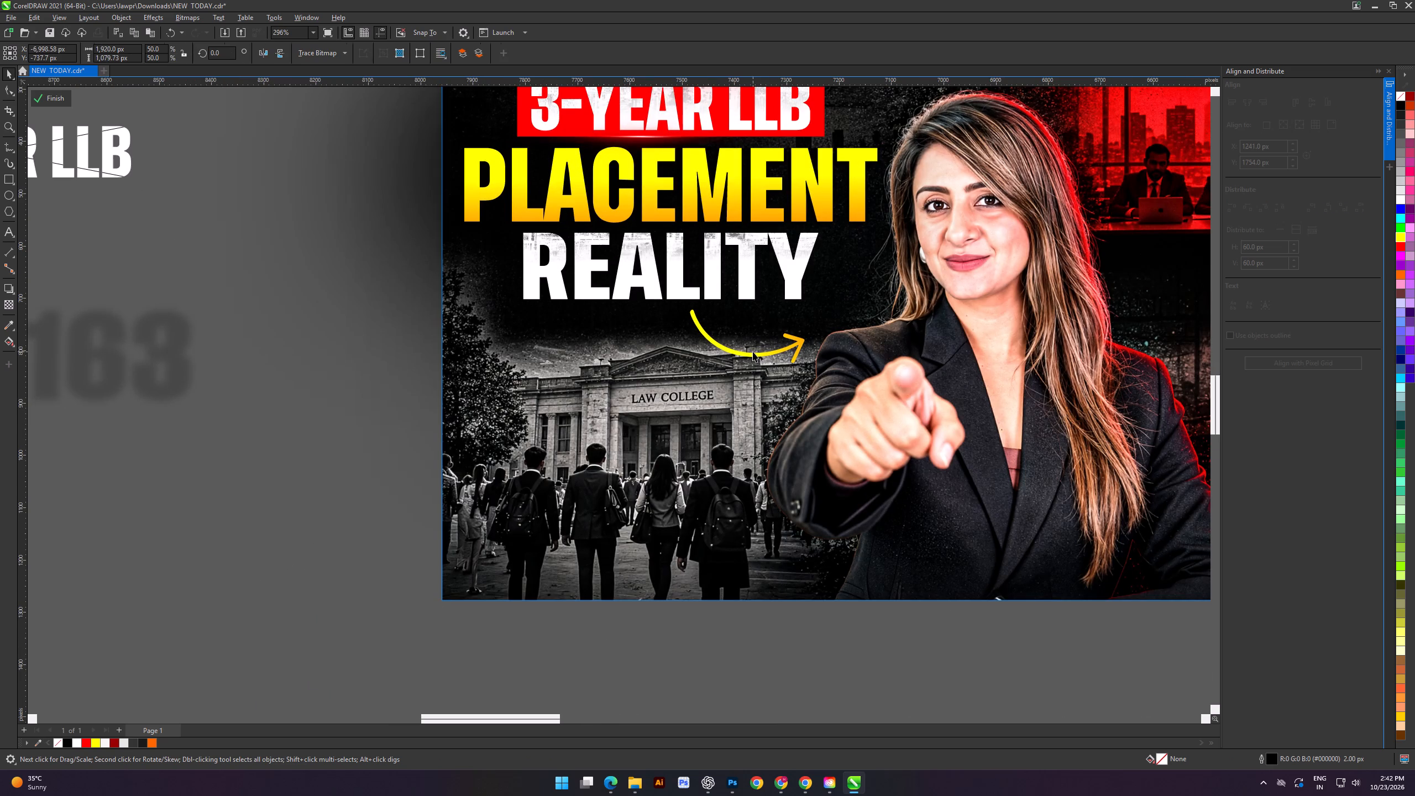
{"action": "left_click", "coordinate": [716, 342]}
{"action": "left_click_drag", "start_coordinate": [685, 368], "coordinate": [695, 370]}
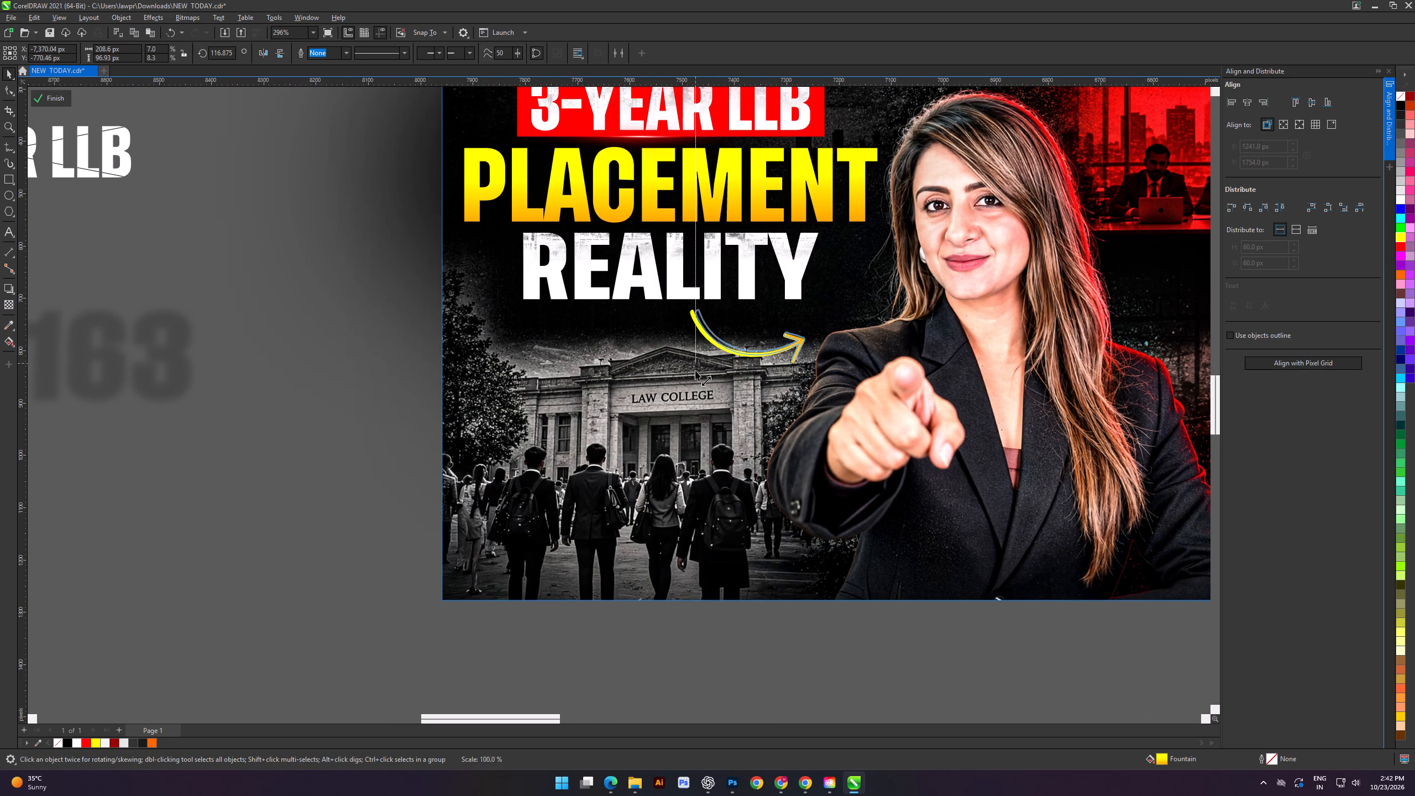
{"action": "left_click_drag", "start_coordinate": [695, 370], "coordinate": [722, 377]}
{"action": "left_click", "coordinate": [792, 334]}
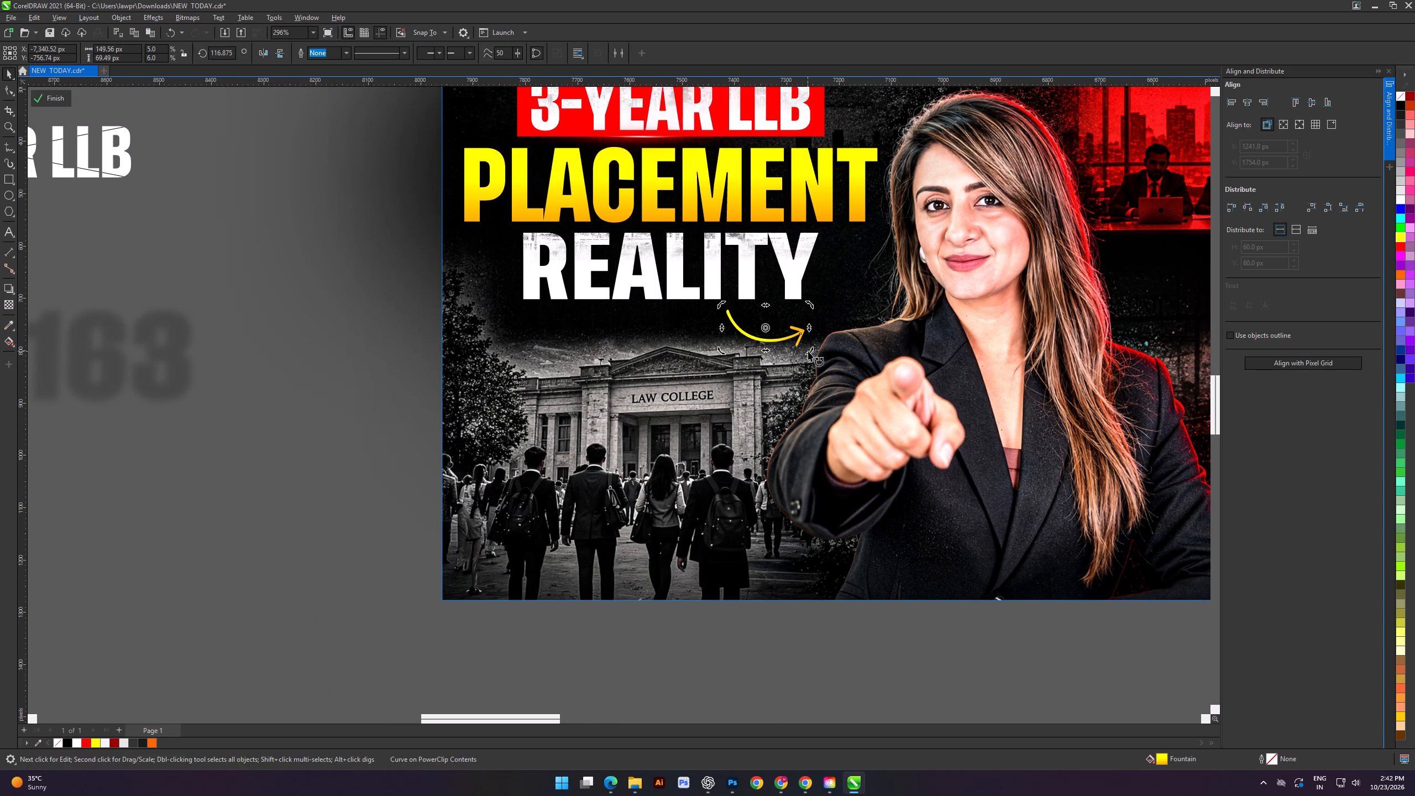
{"action": "left_click_drag", "start_coordinate": [808, 351], "coordinate": [796, 357]}
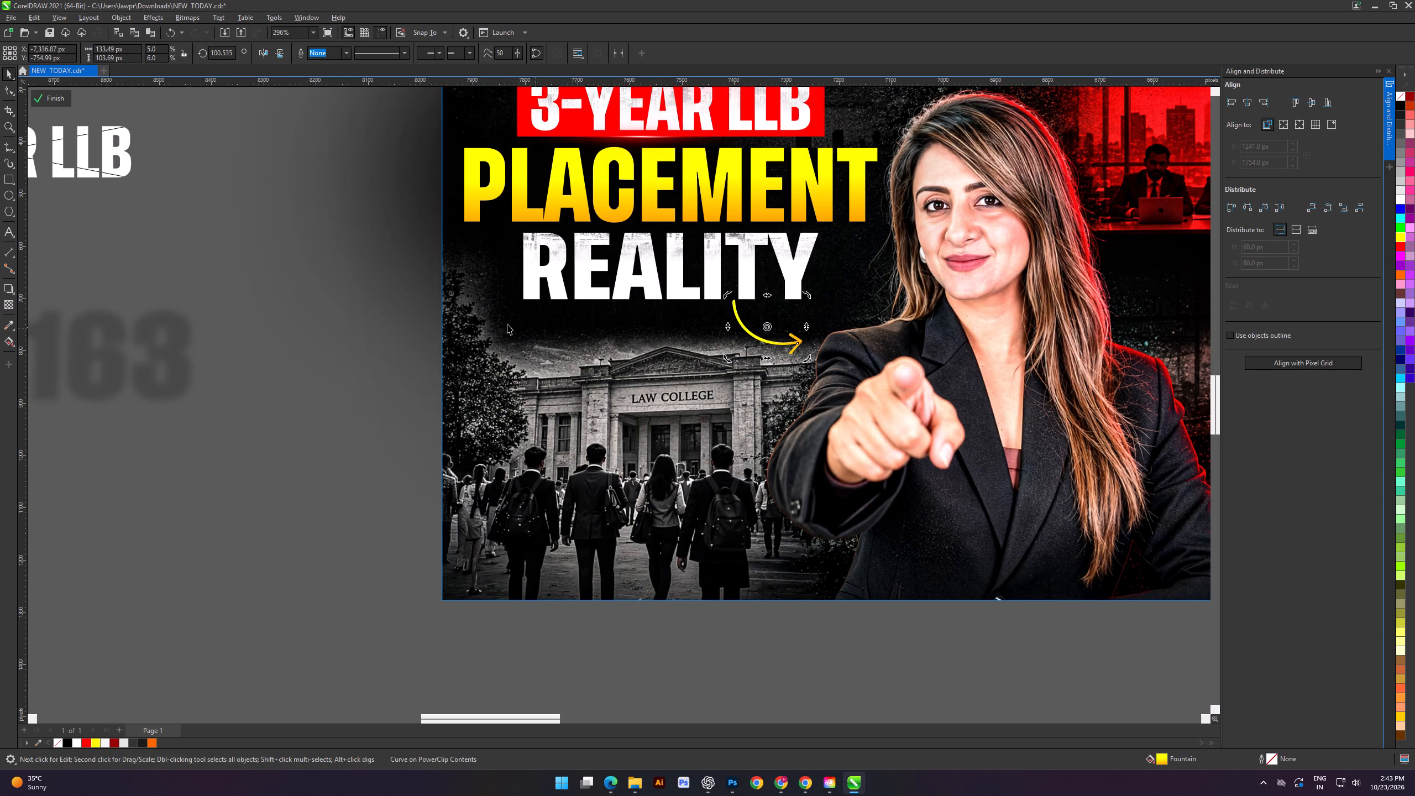
Nudge the arrow slightly down and across so its head meets the edge of the presenter's shoulder.
{"action": "left_click", "coordinate": [339, 305]}
{"action": "left_click_drag", "start_coordinate": [315, 266], "coordinate": [878, 384]}
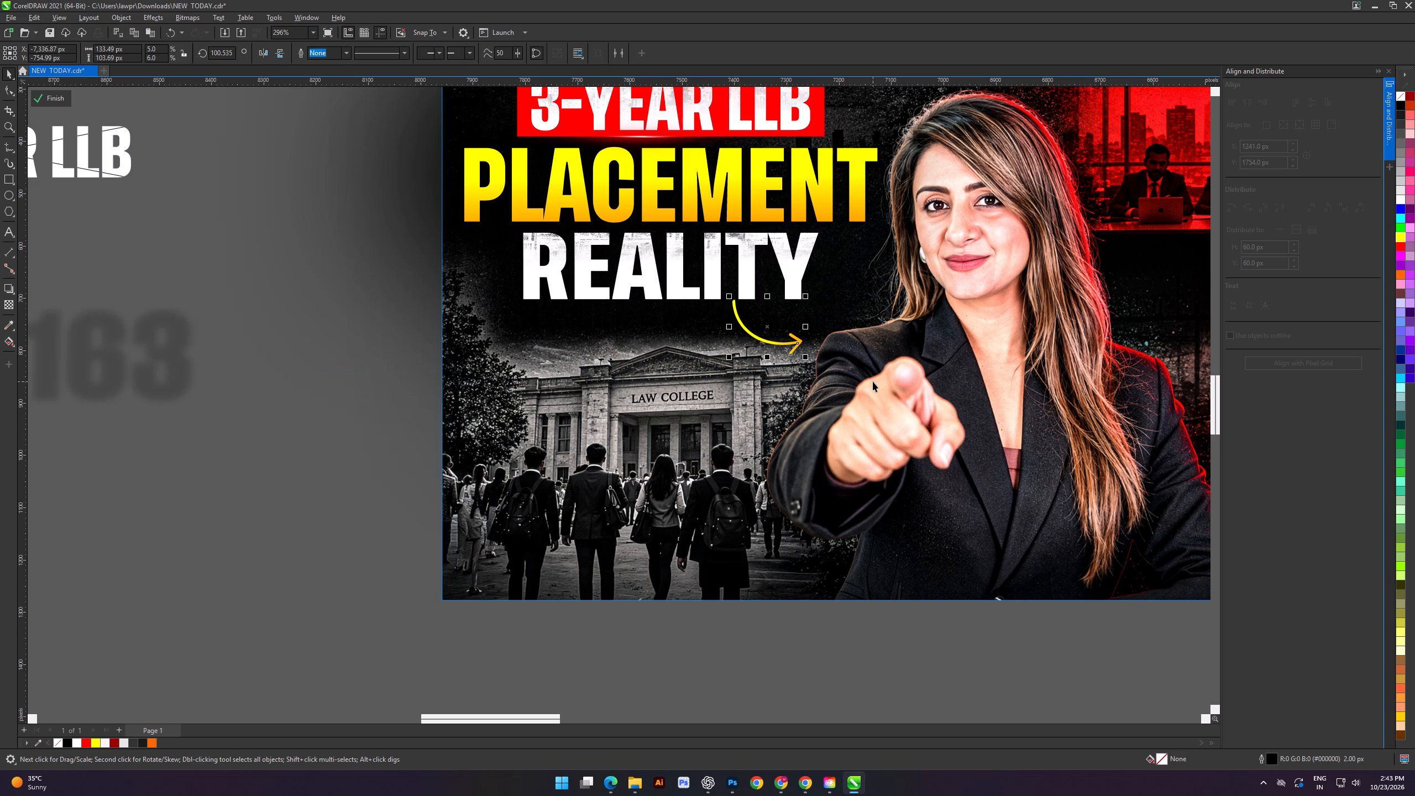
{"action": "key", "text": "Down"}
{"action": "key", "text": "Down"}
{"action": "key", "text": "Down"}
{"action": "key", "text": "Right"}
{"action": "key", "text": "Up"}
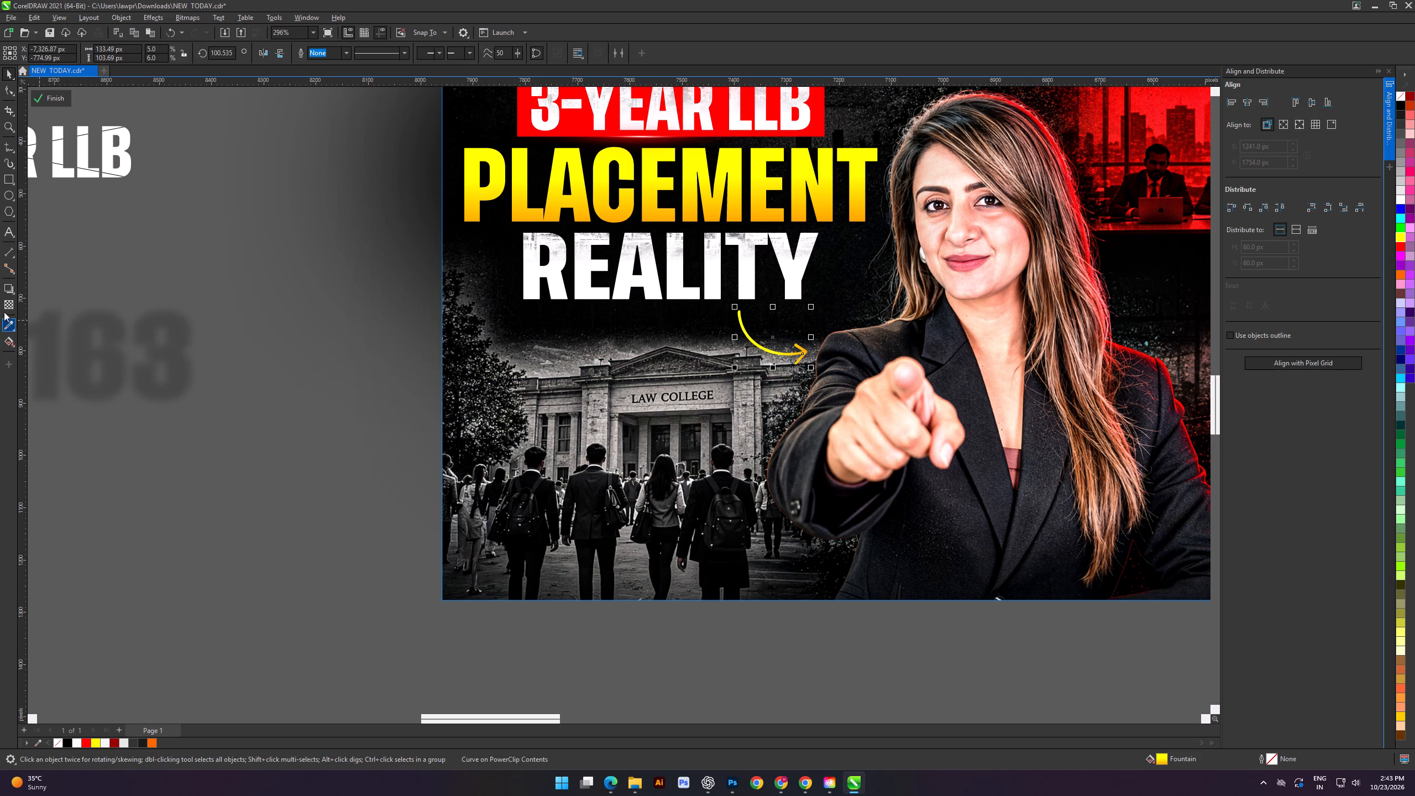
Add a black Multiply drop shadow with opacity 100 and feather 15 to the arrow, and finish editing the PowerClip.
{"action": "left_click_drag", "start_coordinate": [9, 289], "coordinate": [14, 289]}
{"action": "left_click_drag", "start_coordinate": [727, 318], "coordinate": [804, 341]}
{"action": "left_click_drag", "start_coordinate": [767, 343], "coordinate": [884, 349]}
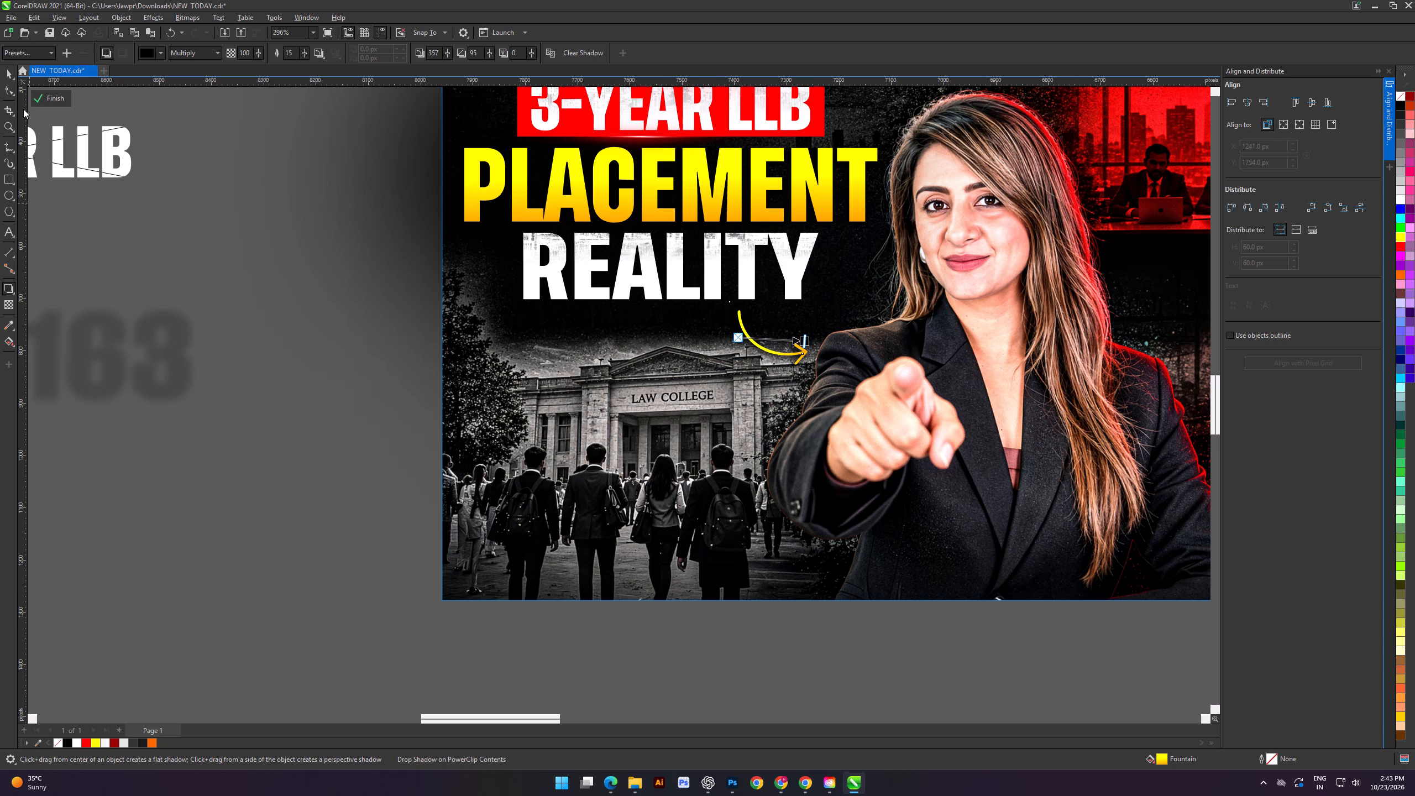
{"action": "left_click", "coordinate": [38, 100]}
Examine the whole 3-Year LLB thumbnail alongside the neighbouring designs.
{"action": "left_click", "coordinate": [207, 432]}
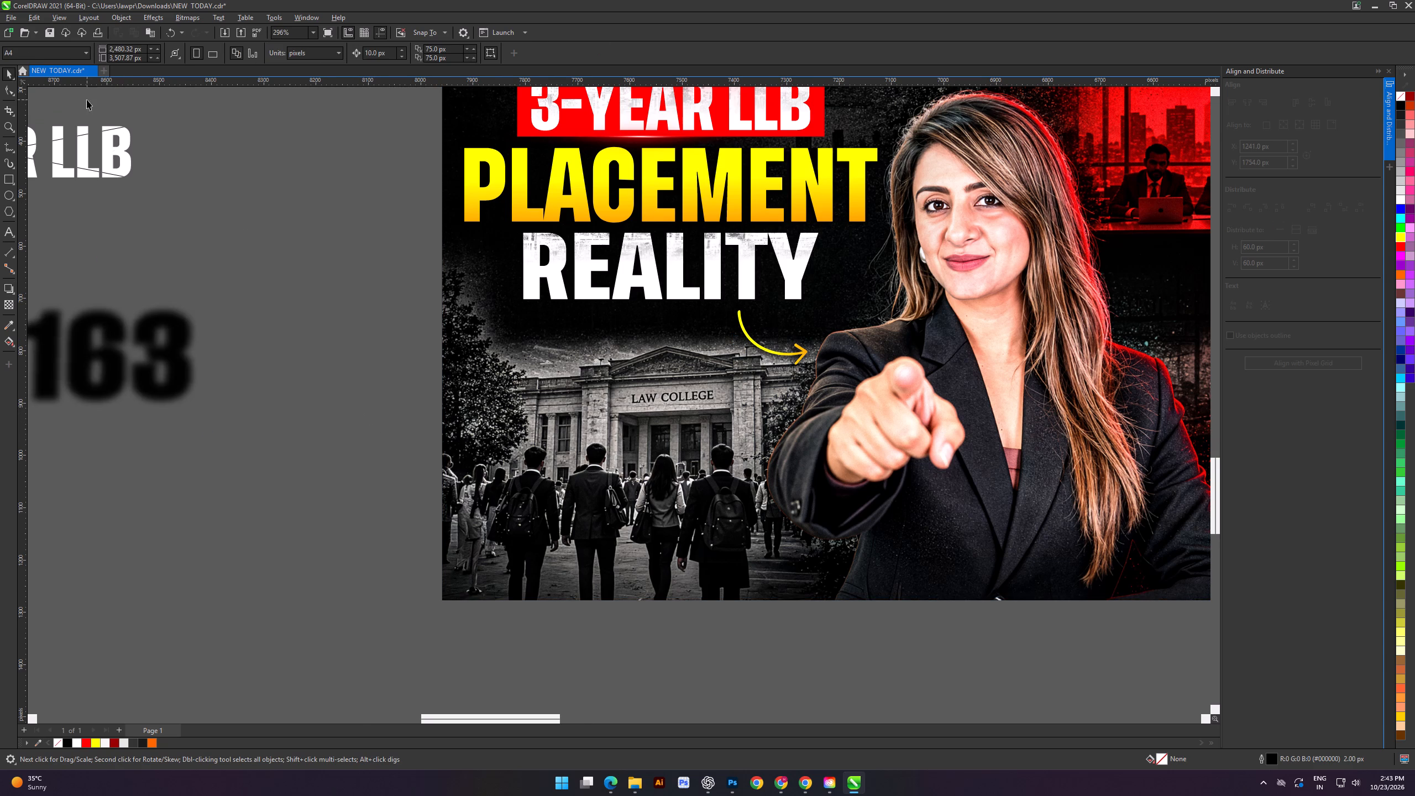
{"action": "left_click", "coordinate": [326, 402]}
{"action": "scroll", "coordinate": [609, 389], "scroll_direction": "down", "scroll_amount": 3}
{"action": "left_click", "coordinate": [520, 524]}
{"action": "scroll", "coordinate": [568, 475], "scroll_direction": "down", "scroll_amount": 2}
{"action": "left_click", "coordinate": [448, 489]}
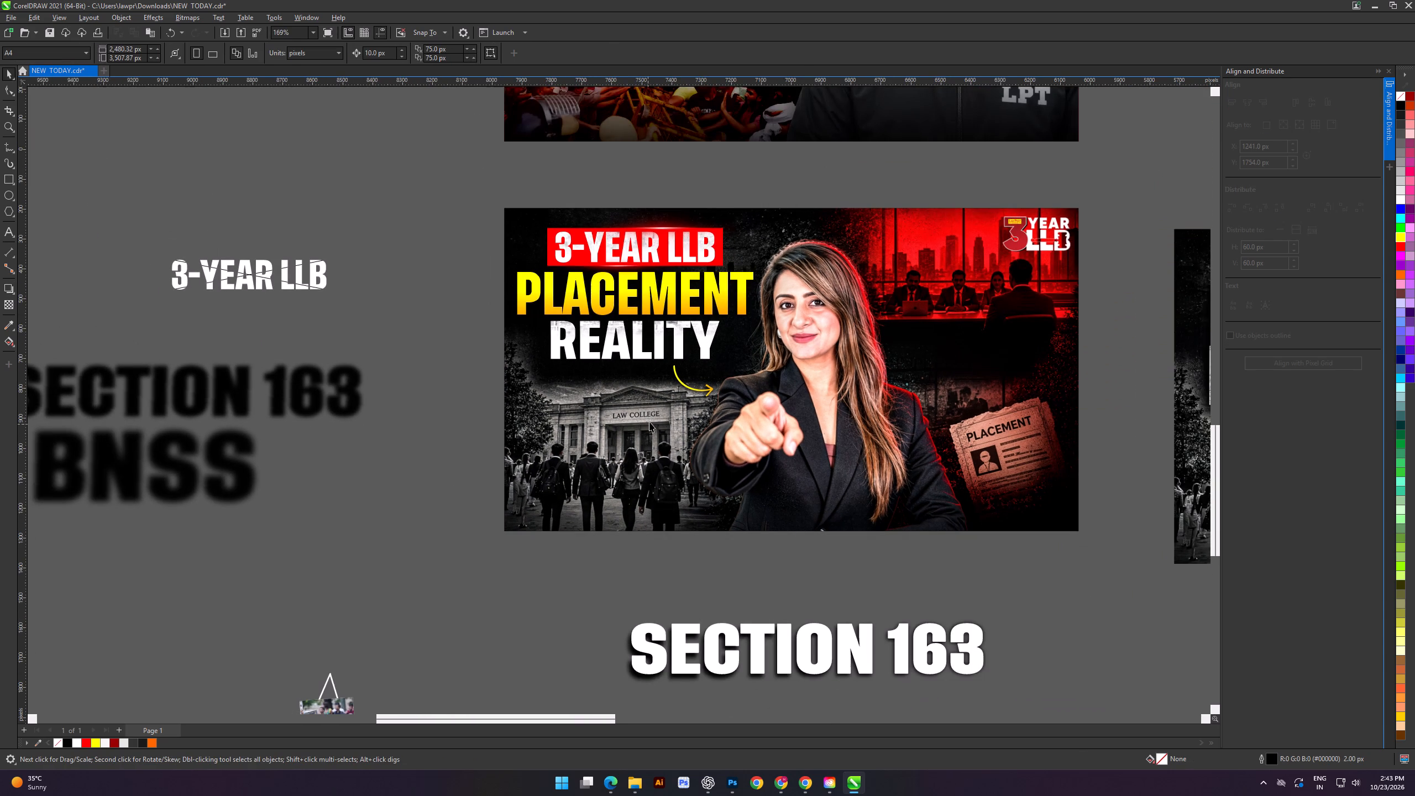
{"action": "scroll", "coordinate": [649, 422], "scroll_direction": "up", "scroll_amount": 1, "text": "shift"}
{"action": "scroll", "coordinate": [552, 497], "scroll_direction": "down", "scroll_amount": 2}
{"action": "scroll", "coordinate": [596, 501], "scroll_direction": "down", "scroll_amount": 2, "text": "alt"}
{"action": "left_click", "coordinate": [525, 547]}
{"action": "scroll", "coordinate": [577, 479], "scroll_direction": "down", "scroll_amount": 4}
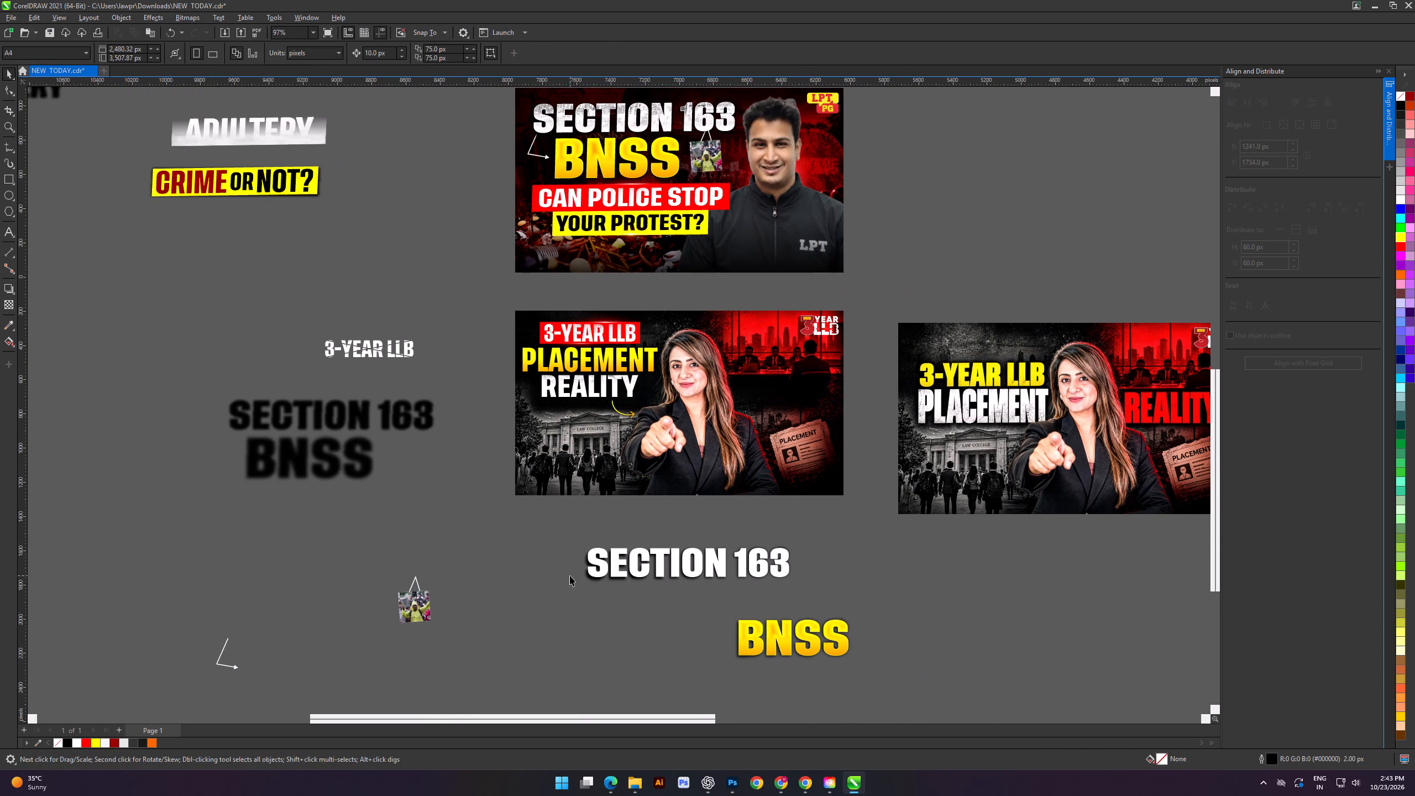
{"action": "left_click", "coordinate": [570, 575]}
Switch to Chrome and search Google Images for SOCKING EMOJI.
{"action": "left_click", "coordinate": [780, 788]}
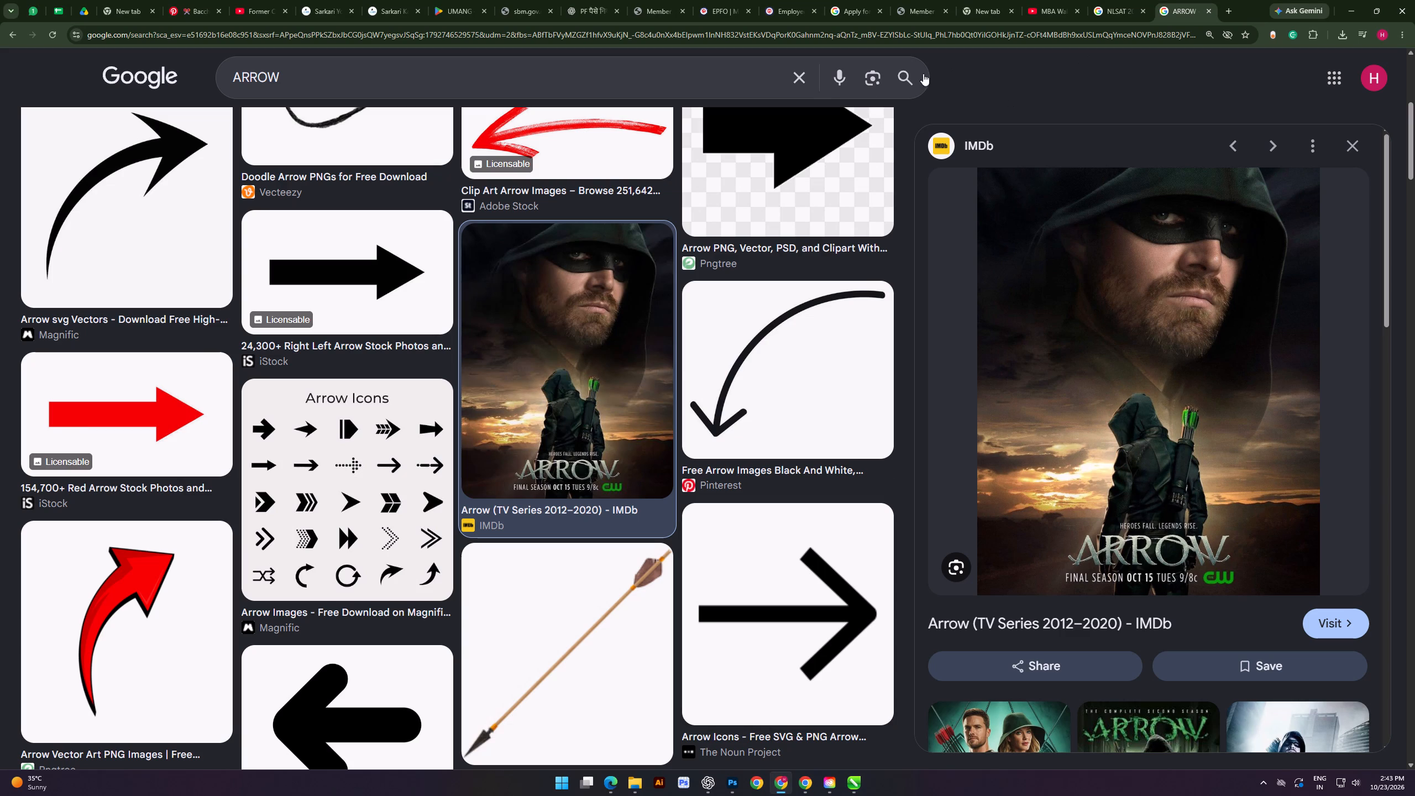
{"action": "left_click", "coordinate": [804, 82]}
{"action": "type", "text": "SOCKING EM"}
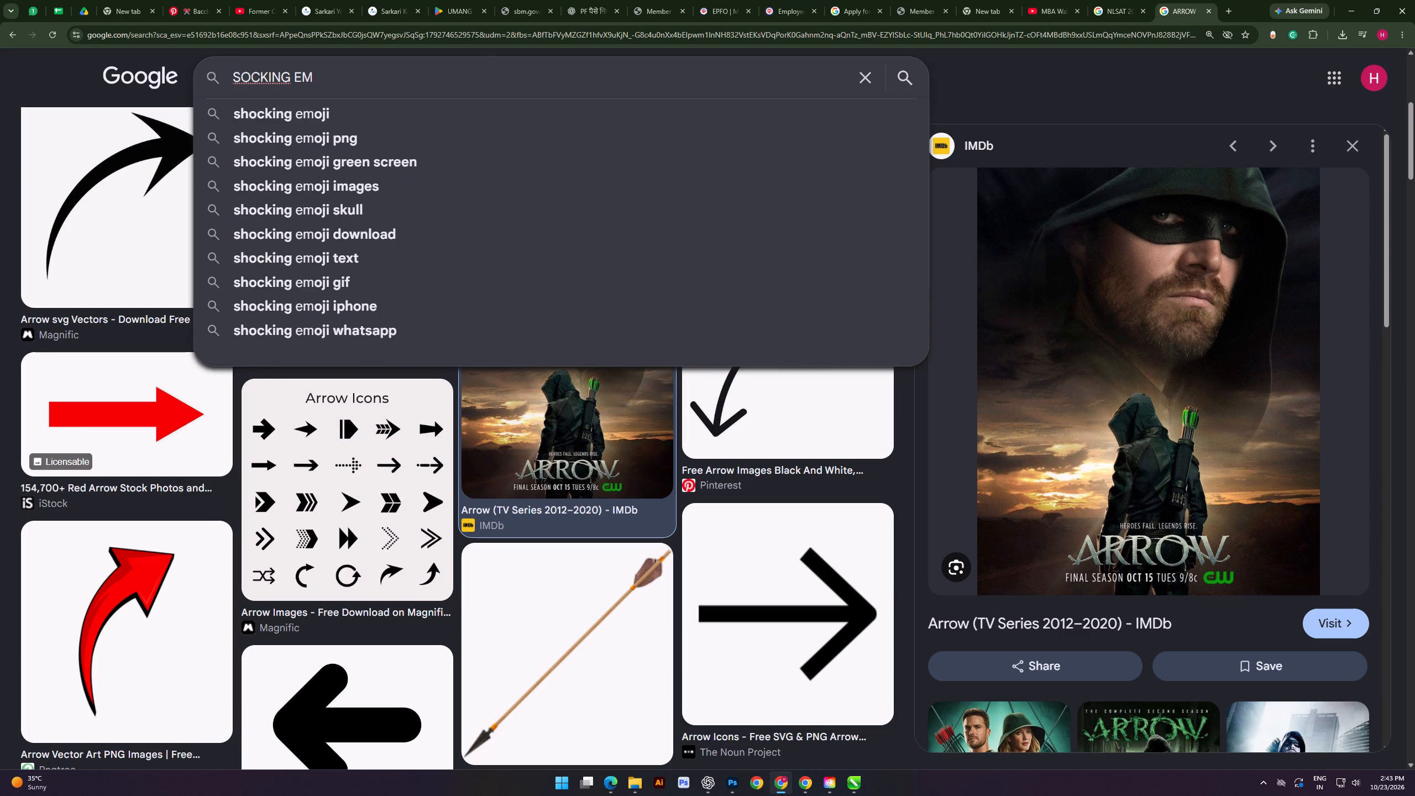
{"action": "type", "text": "OJI"}
{"action": "key", "text": "Return"}
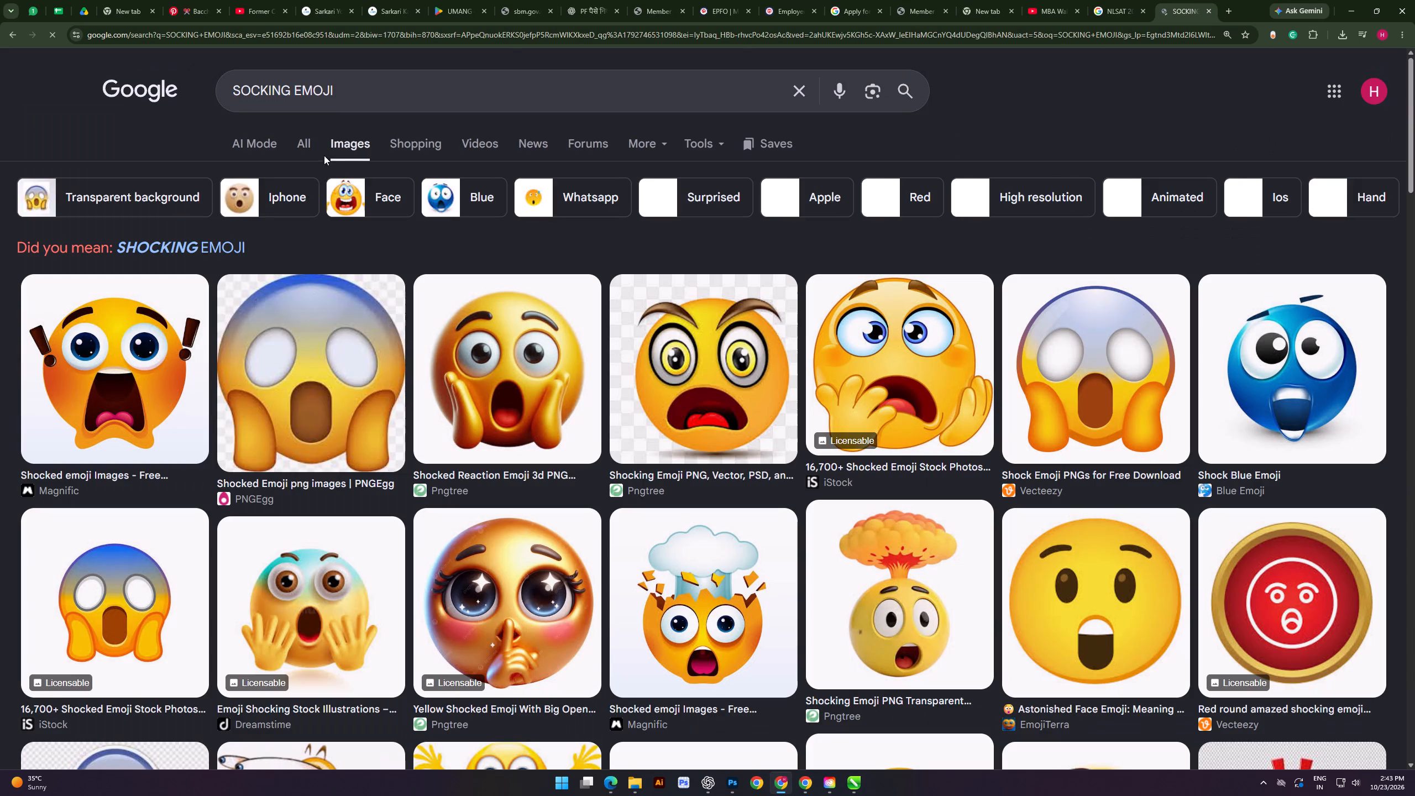
Save the Pngtree Shocked Reaction Emoji 3d image to the computer.
{"action": "left_click", "coordinate": [526, 363]}
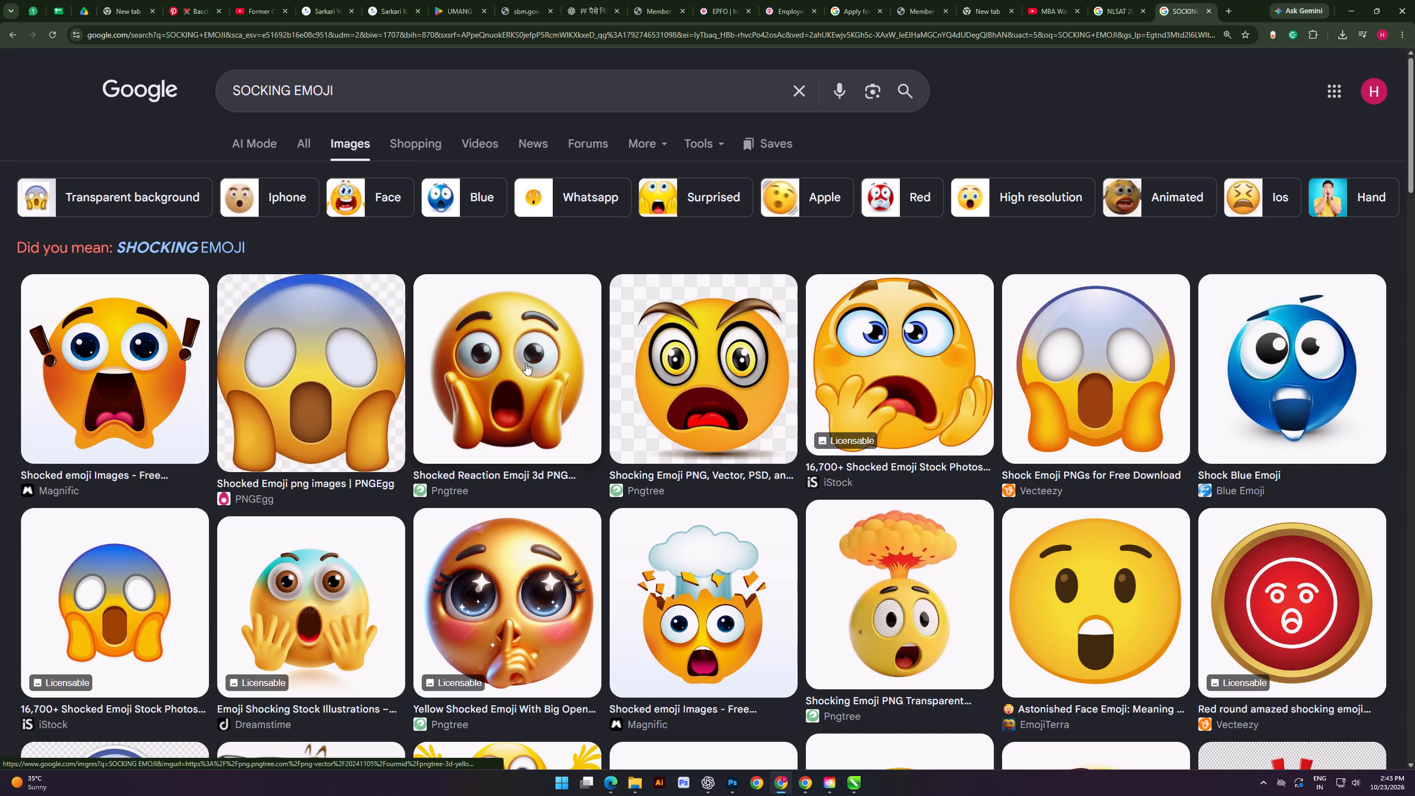
{"action": "right_click", "coordinate": [1034, 338]}
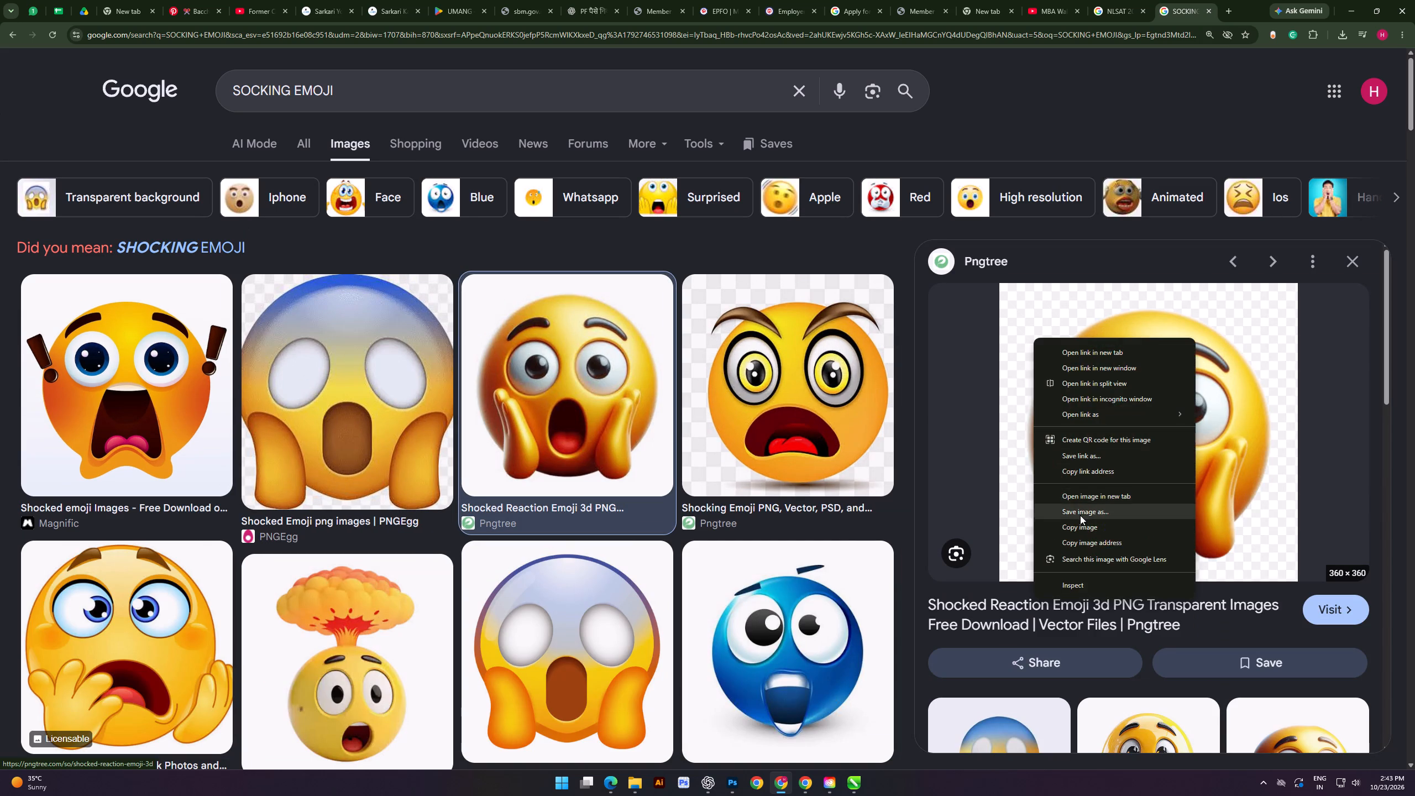
{"action": "left_click", "coordinate": [1080, 511]}
{"action": "key", "text": "Return"}
{"action": "key", "text": "Return"}
Back in CorelDRAW, import the downloaded shocked emoji PNG about 258 px wide above the PLACEMENT paper.
{"action": "key", "text": "alt+Tab"}
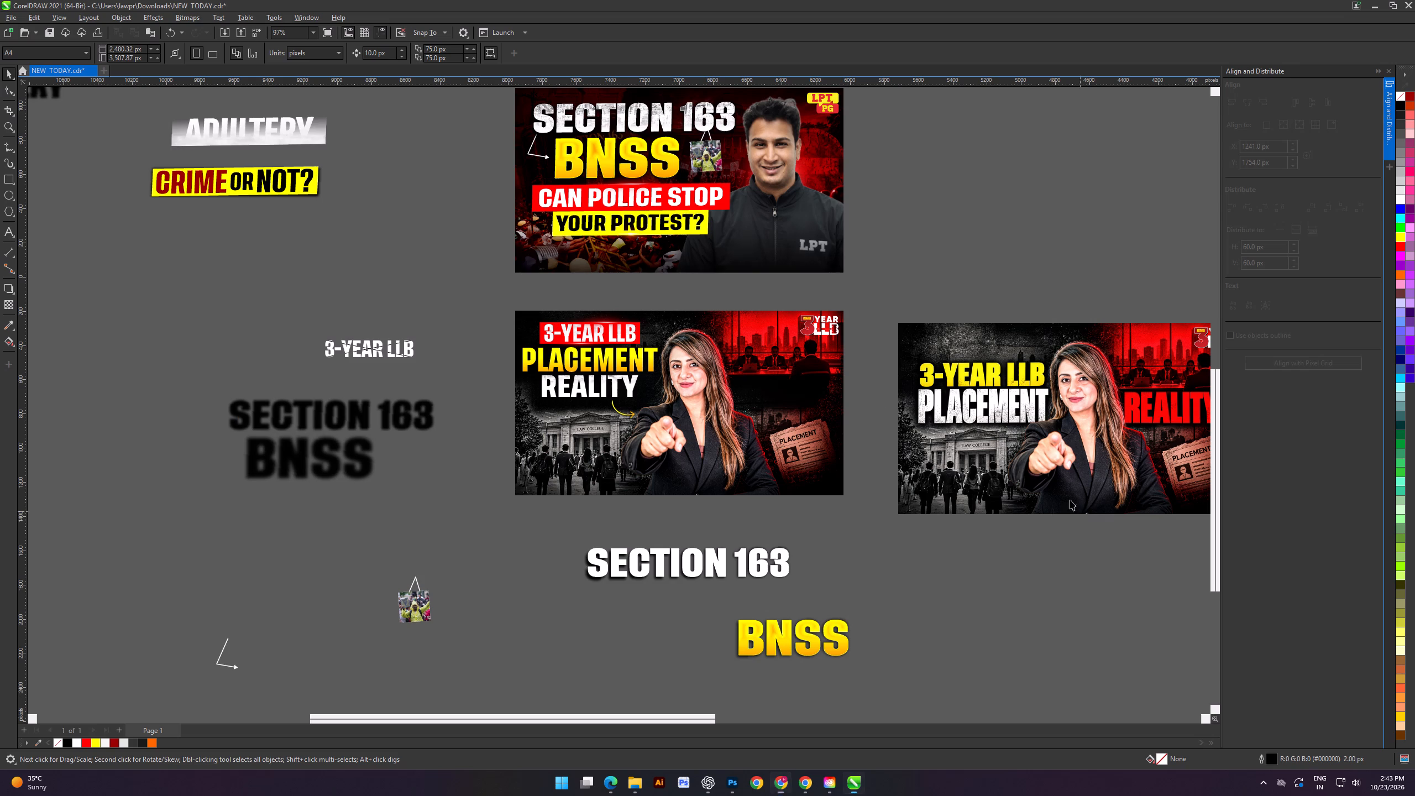
{"action": "key", "text": "ctrl+i"}
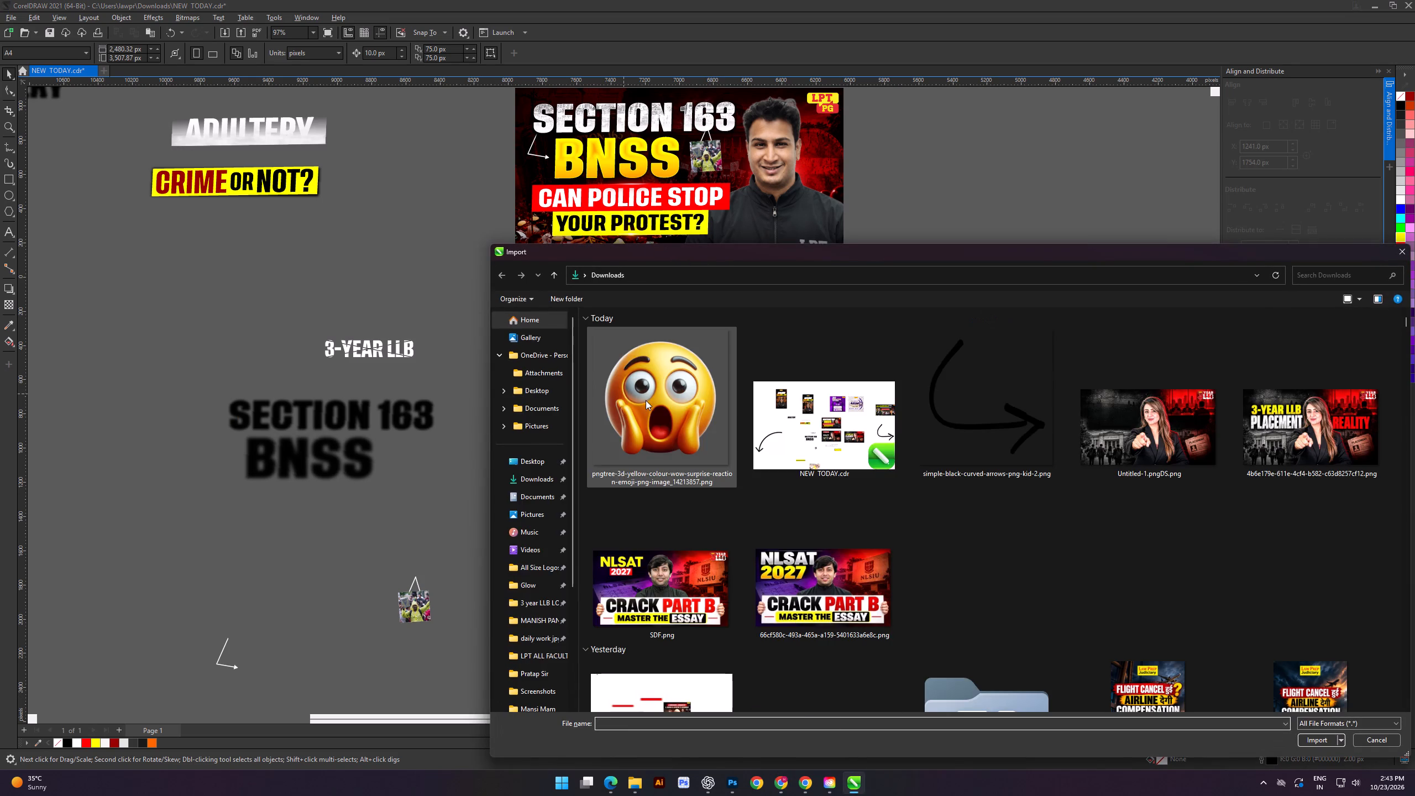
{"action": "double_click", "coordinate": [646, 400]}
{"action": "left_click_drag", "start_coordinate": [759, 374], "coordinate": [824, 422]}
Move the shocked emoji slightly upward and rotate it to about 336.3°.
{"action": "left_click", "coordinate": [910, 513]}
{"action": "scroll", "coordinate": [801, 380], "scroll_direction": "up", "scroll_amount": 5}
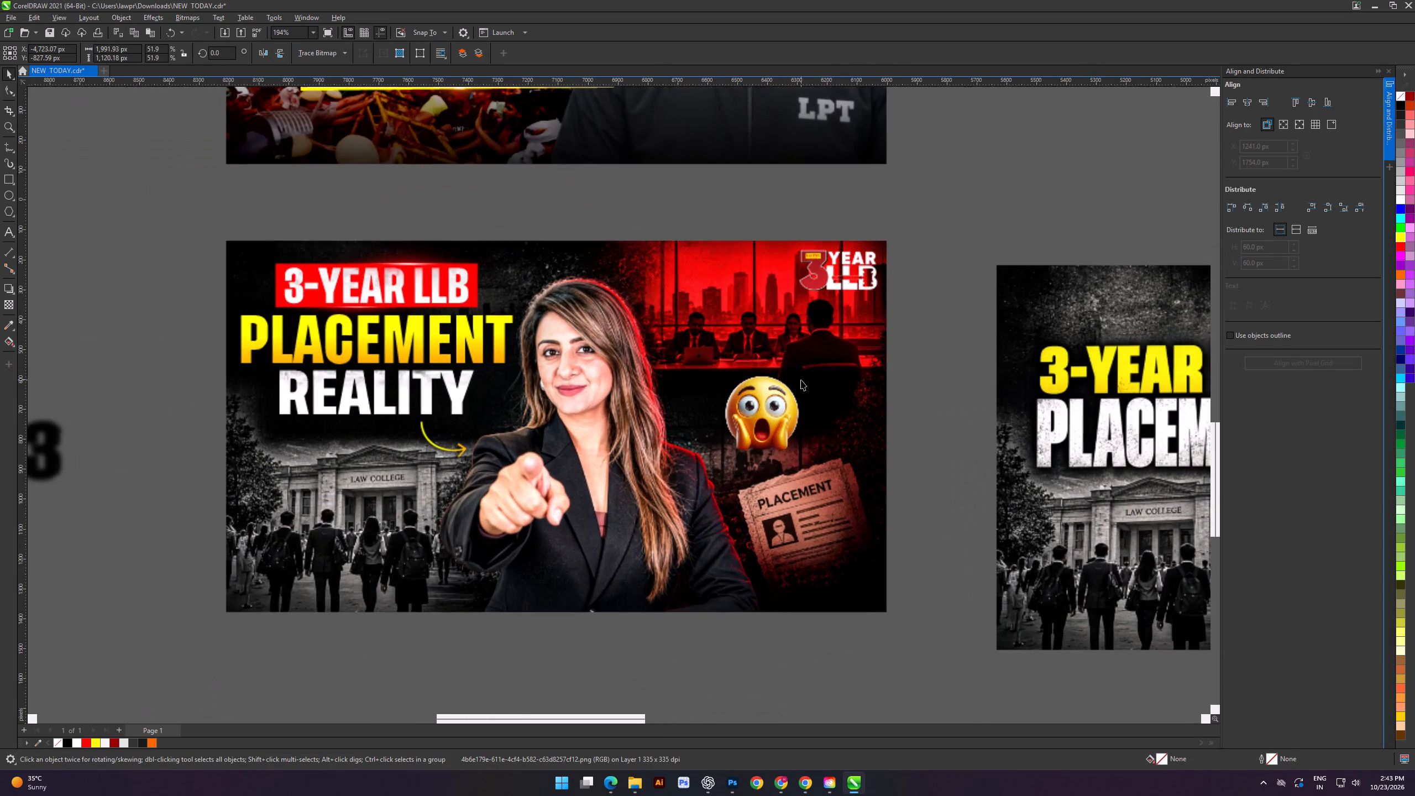
{"action": "left_click_drag", "start_coordinate": [780, 417], "coordinate": [780, 406]}
{"action": "left_click", "coordinate": [780, 406]}
{"action": "left_click_drag", "start_coordinate": [811, 450], "coordinate": [784, 461]}
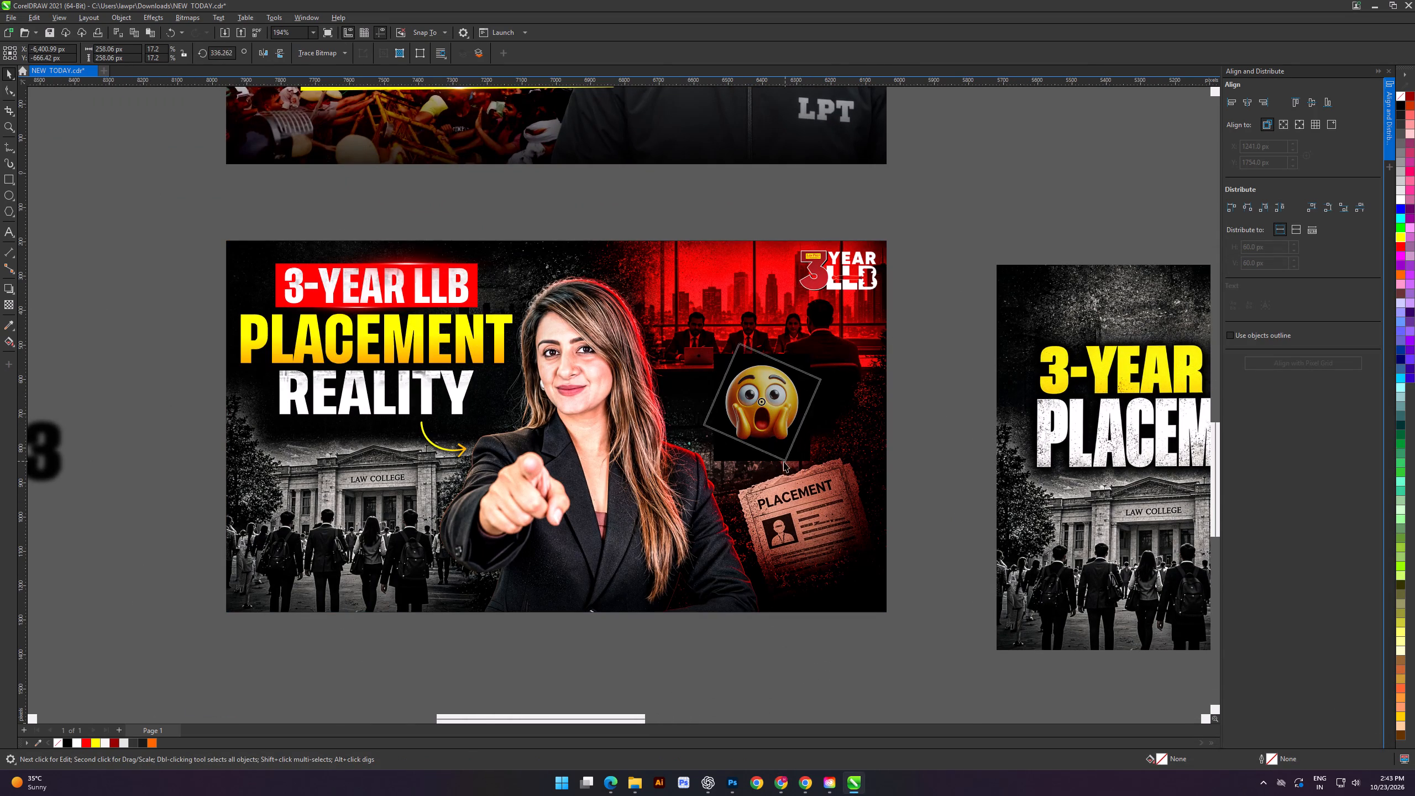
Enlarge the shocked emoji to about 414 px wide and shift it slightly right above the PLACEMENT paper.
{"action": "left_click", "coordinate": [931, 414]}
{"action": "left_click", "coordinate": [735, 413]}
{"action": "left_click_drag", "start_coordinate": [823, 464], "coordinate": [839, 476], "text": "shift"}
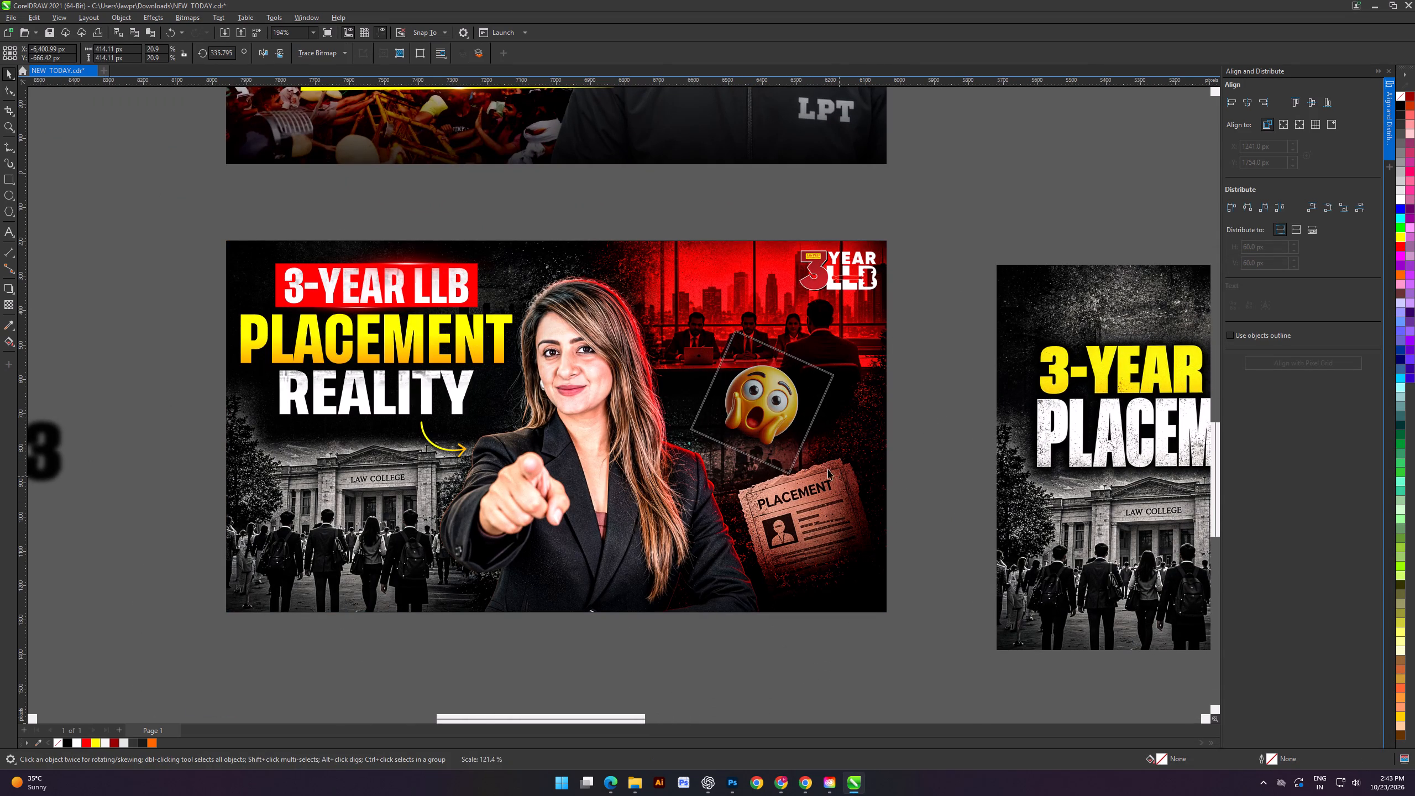
{"action": "left_click_drag", "start_coordinate": [768, 411], "coordinate": [789, 415]}
{"action": "left_click_drag", "start_coordinate": [789, 413], "coordinate": [781, 410]}
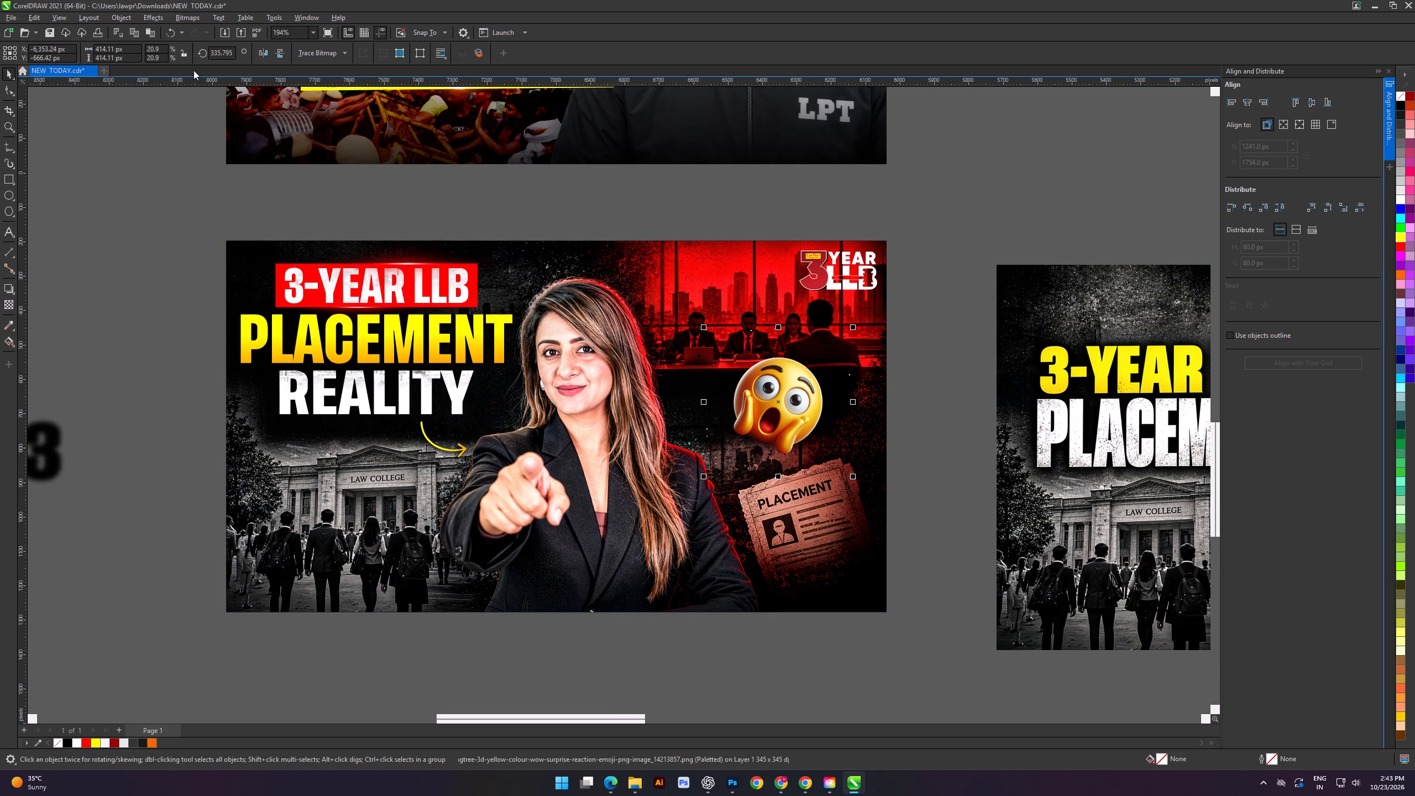
Apply a Motion Blur to the shocked emoji with distance 25 and direction 0.
{"action": "left_click", "coordinate": [181, 17]}
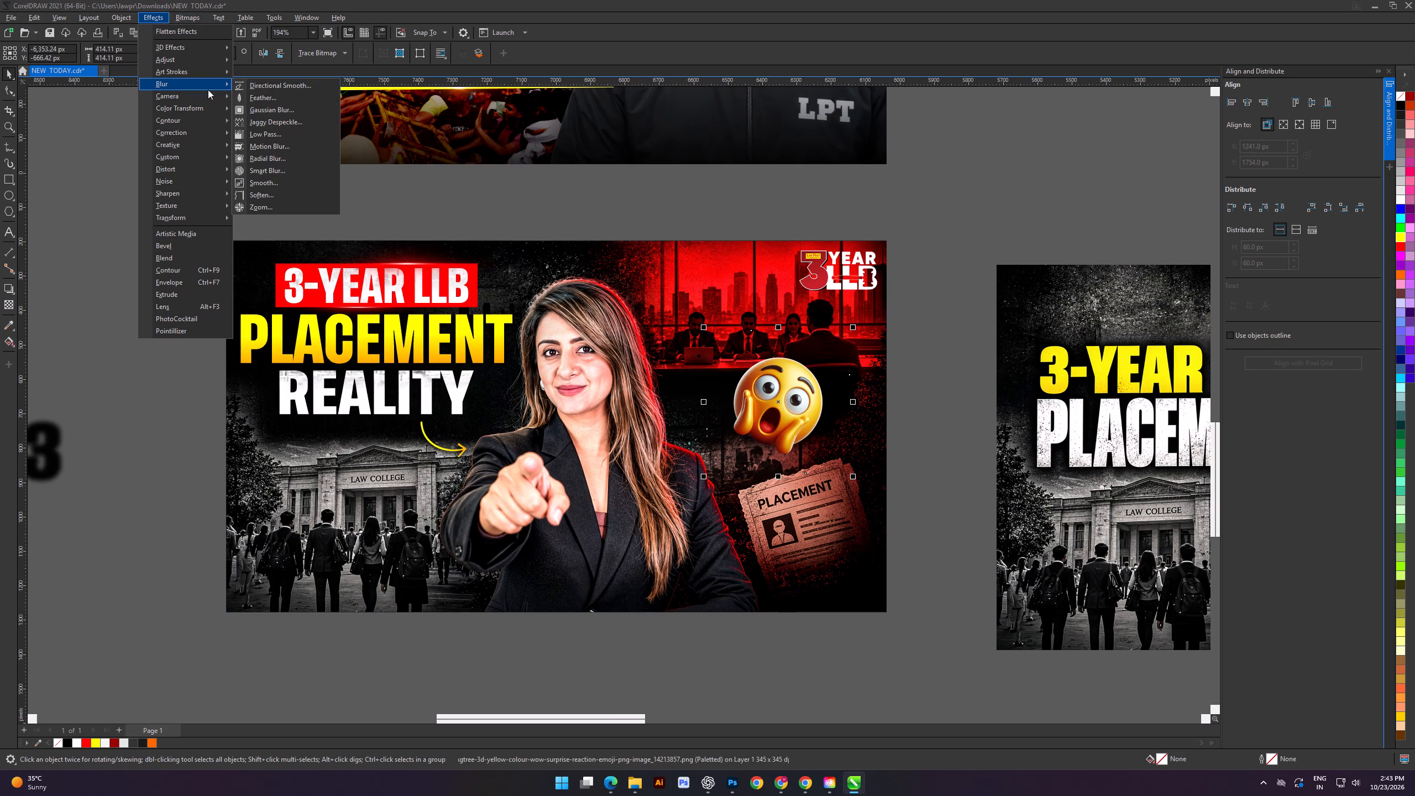
{"action": "left_click", "coordinate": [271, 144]}
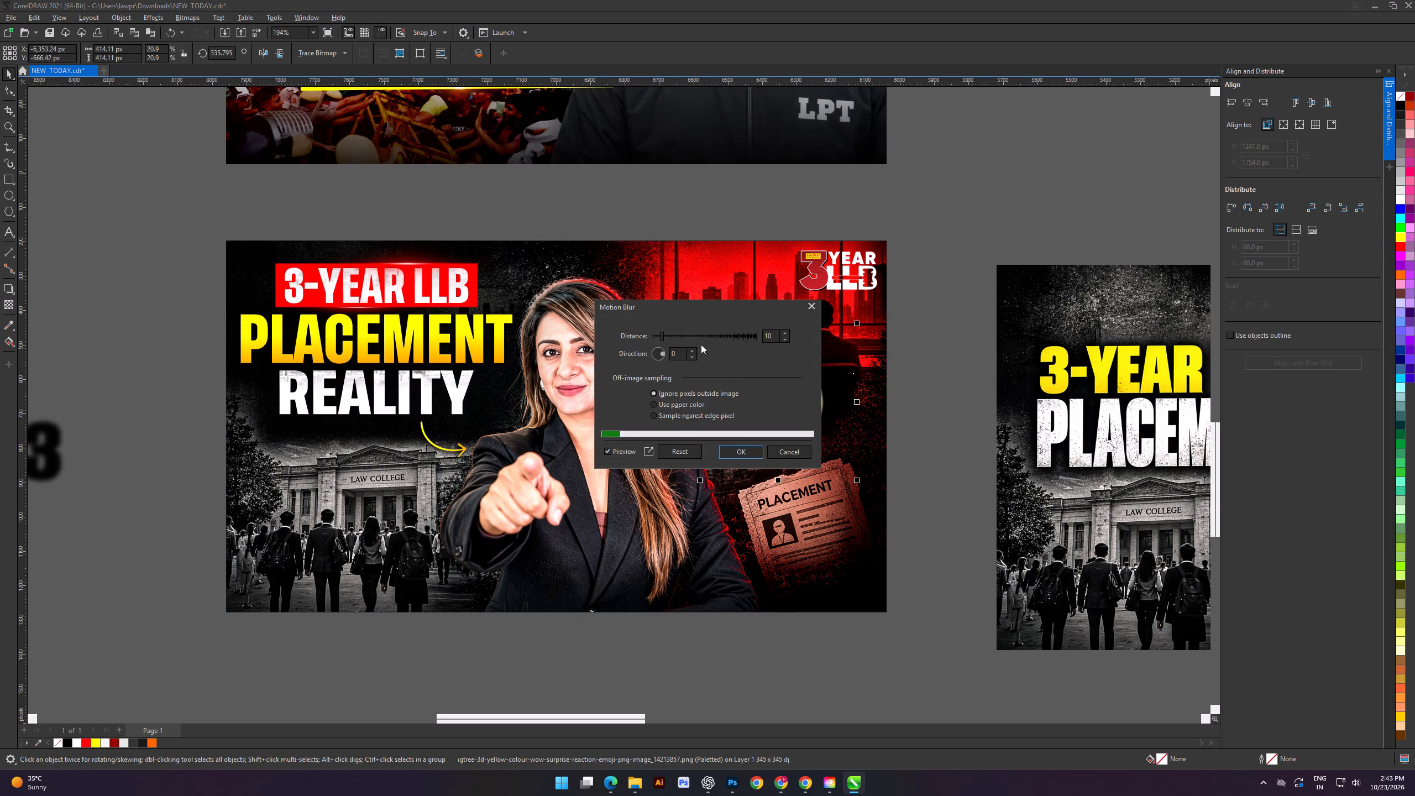
{"action": "left_click_drag", "start_coordinate": [689, 316], "coordinate": [522, 322]}
{"action": "left_click_drag", "start_coordinate": [733, 307], "coordinate": [452, 318]}
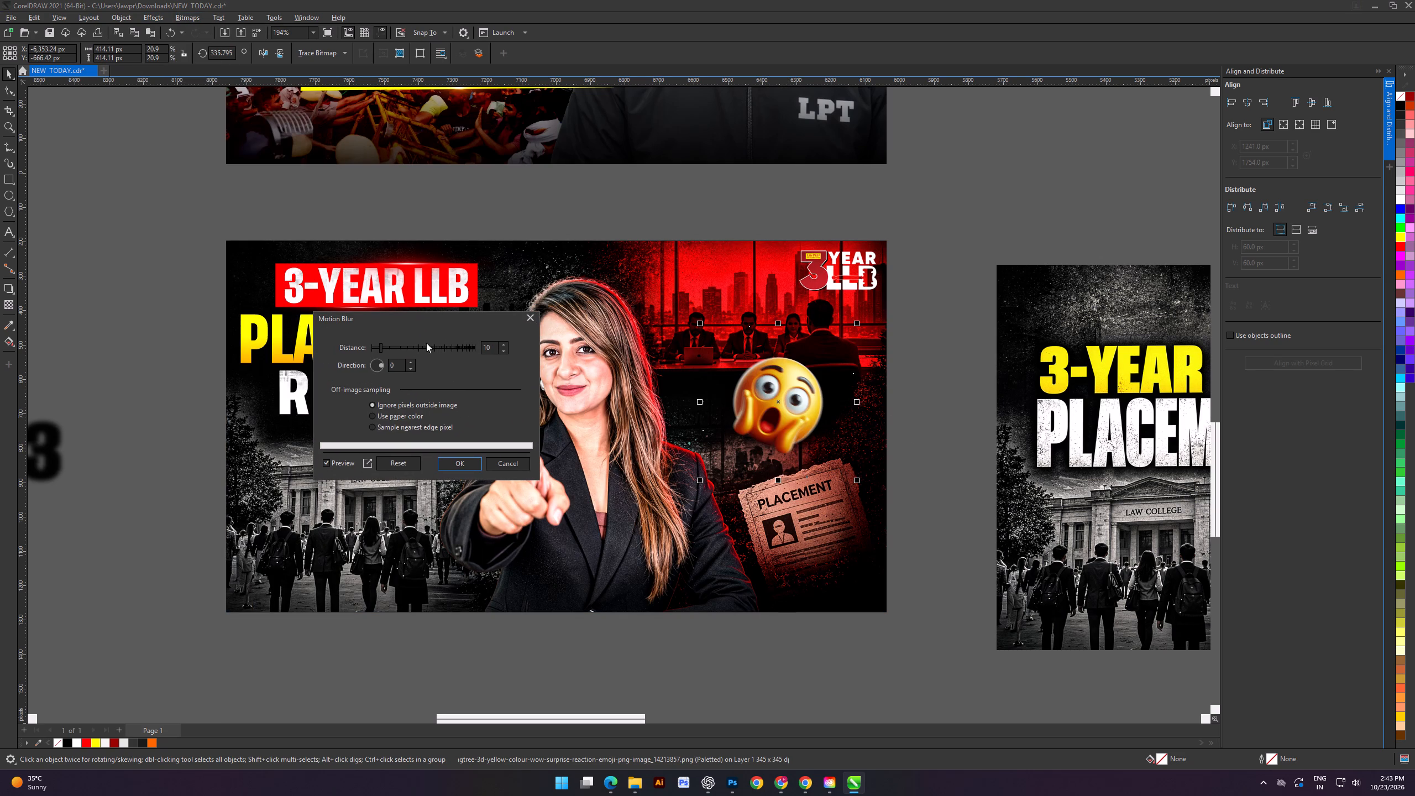
{"action": "left_click", "coordinate": [399, 348]}
{"action": "left_click", "coordinate": [392, 346]}
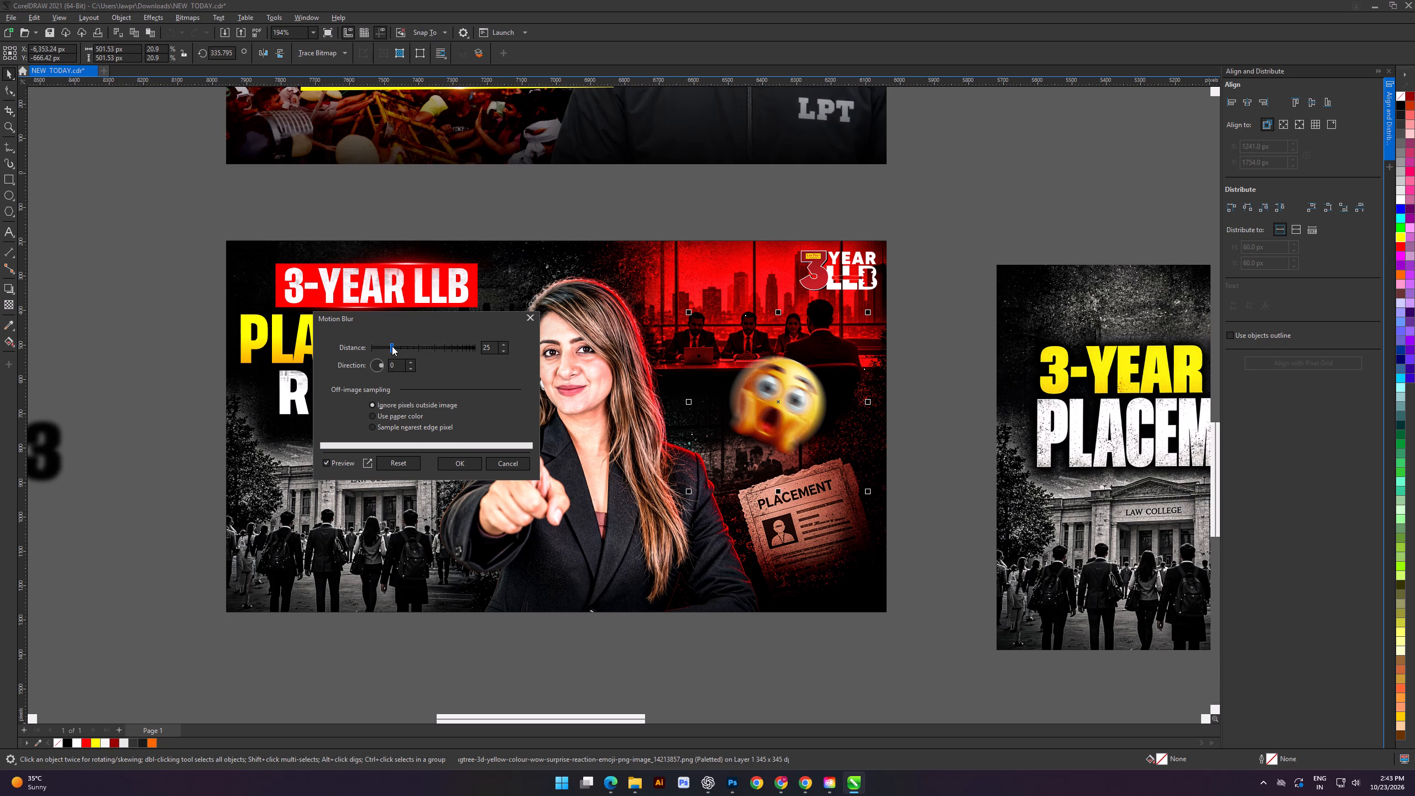
{"action": "left_click", "coordinate": [470, 464]}
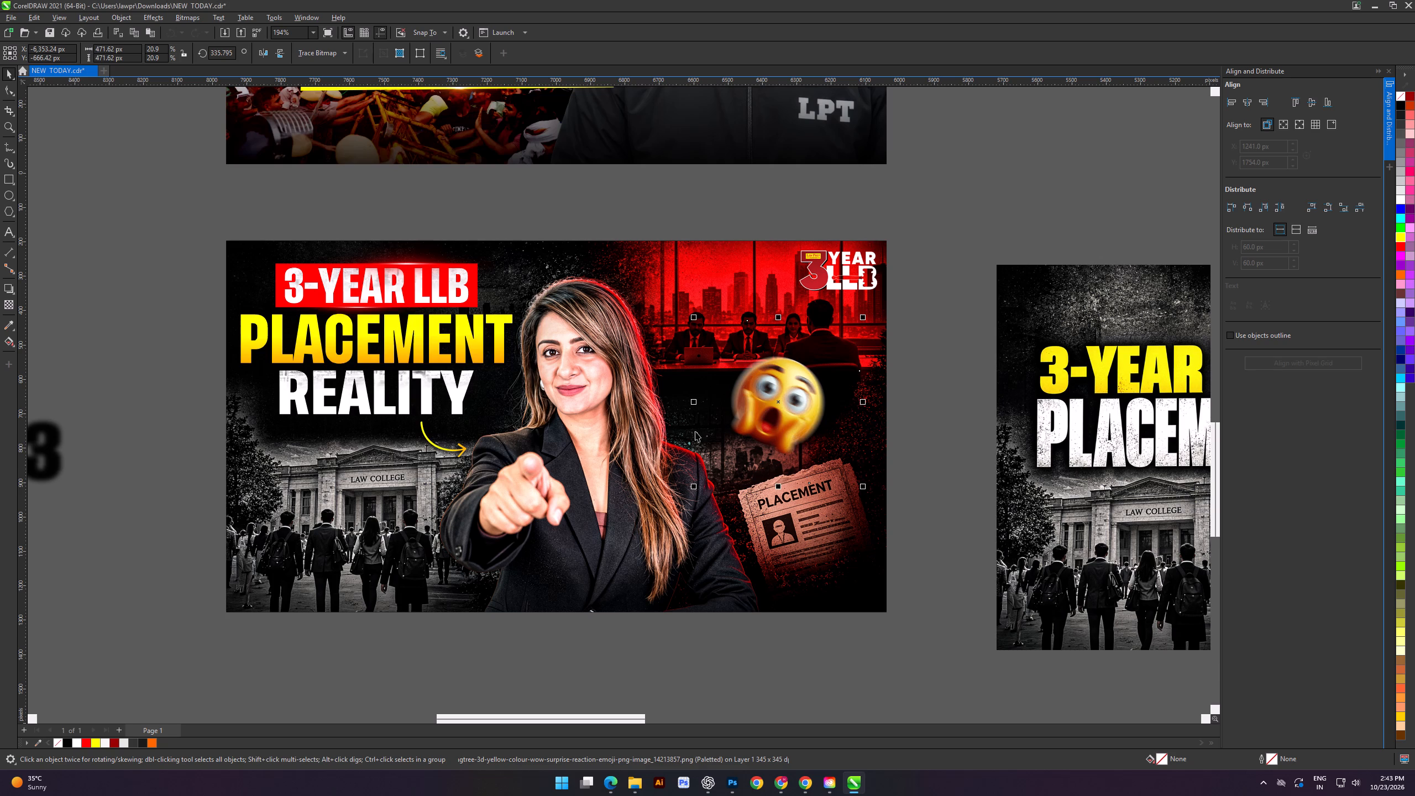
Reposition the blurred emoji in the dark area between the presenter's hair and the PLACEMENT paper.
{"action": "left_click", "coordinate": [910, 279]}
{"action": "scroll", "coordinate": [747, 404], "scroll_direction": "up", "scroll_amount": 4, "text": "shift"}
{"action": "left_click_drag", "start_coordinate": [825, 411], "coordinate": [815, 408]}
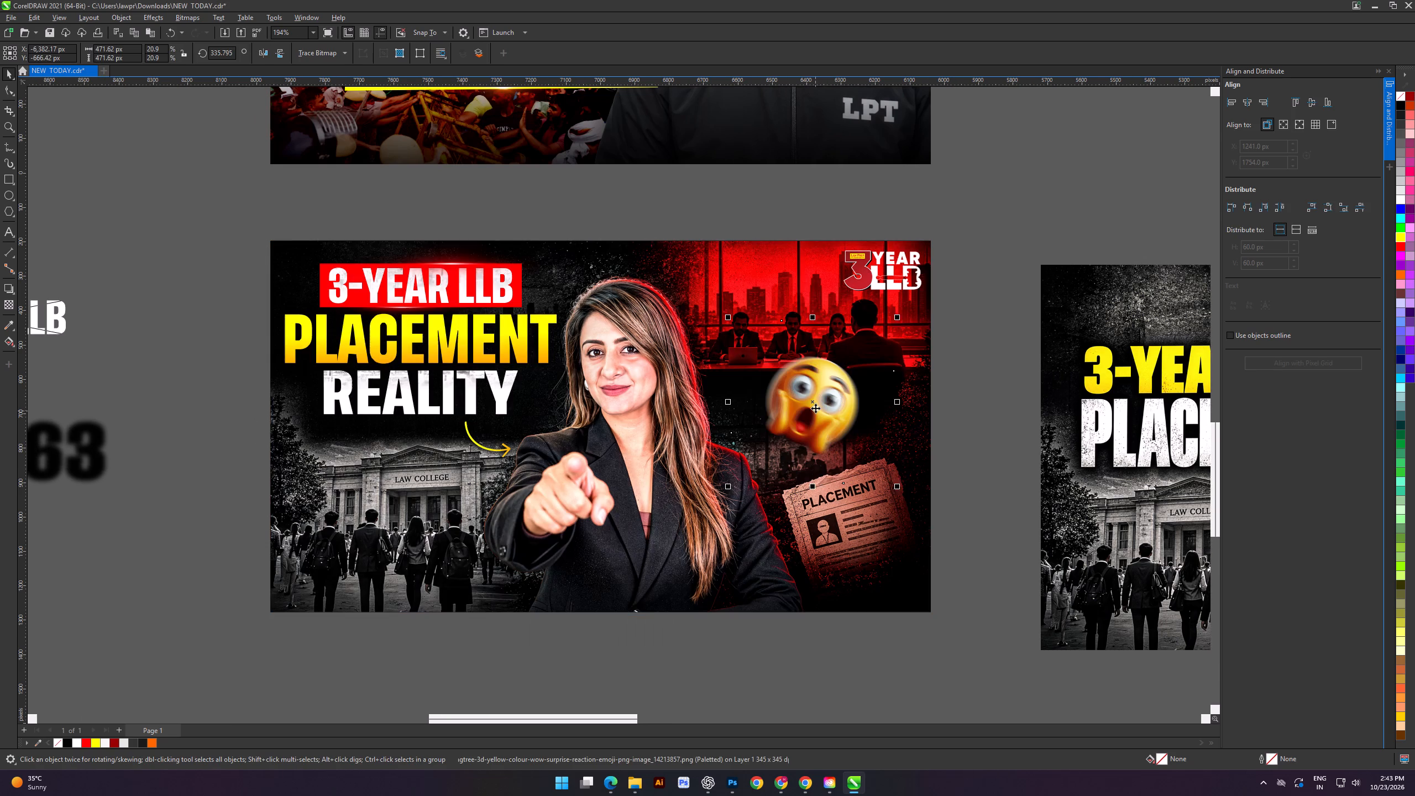
{"action": "left_click", "coordinate": [815, 408]}
{"action": "scroll", "coordinate": [815, 408], "scroll_direction": "down", "scroll_amount": 4}
{"action": "left_click", "coordinate": [775, 569]}
{"action": "scroll", "coordinate": [803, 408], "scroll_direction": "up", "scroll_amount": 4}
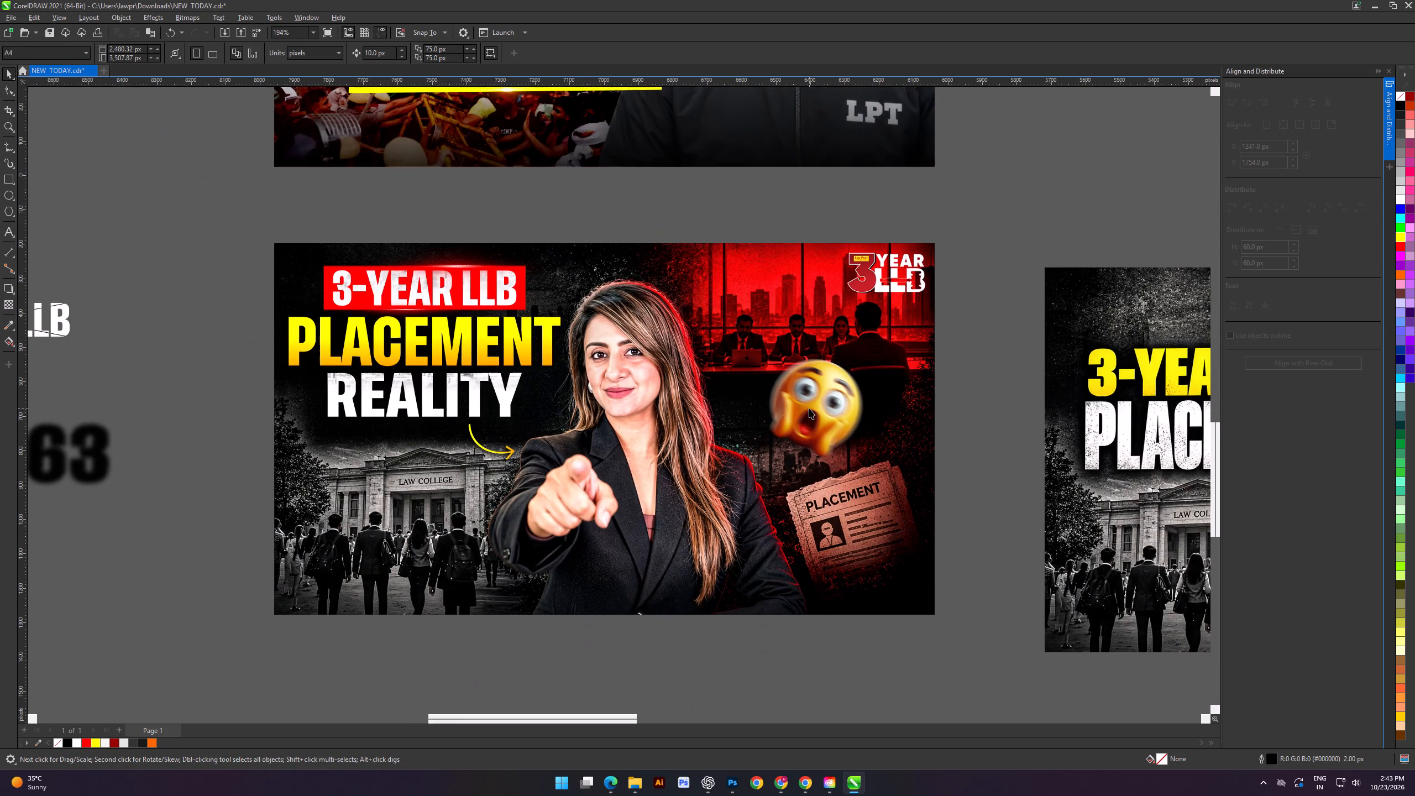
{"action": "left_click", "coordinate": [809, 408]}
{"action": "left_click_drag", "start_coordinate": [818, 401], "coordinate": [864, 390]}
{"action": "left_click_drag", "start_coordinate": [862, 390], "coordinate": [845, 396]}
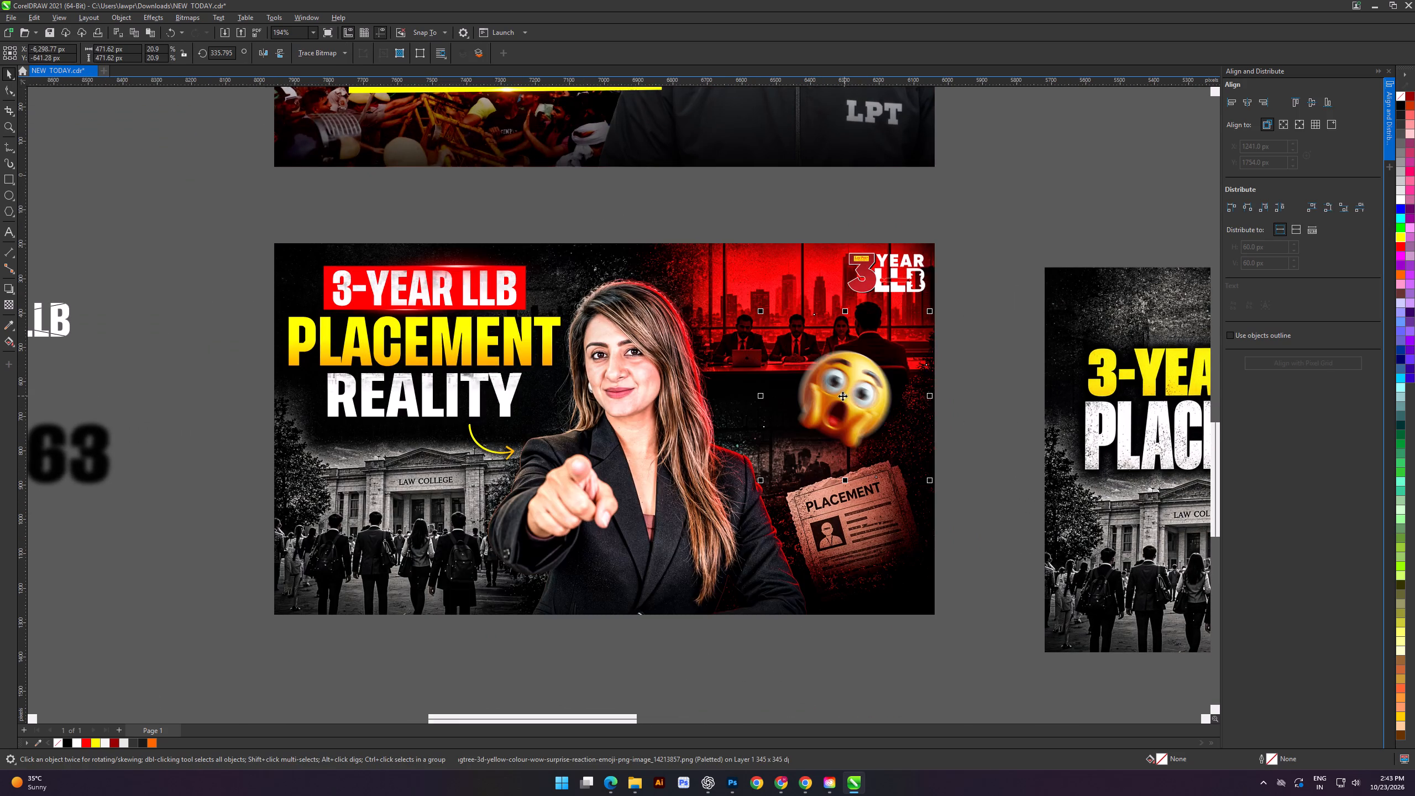
{"action": "left_click_drag", "start_coordinate": [841, 396], "coordinate": [818, 402]}
{"action": "left_click_drag", "start_coordinate": [824, 405], "coordinate": [810, 403]}
{"action": "left_click_drag", "start_coordinate": [812, 401], "coordinate": [814, 394]}
{"action": "left_click_drag", "start_coordinate": [816, 394], "coordinate": [825, 397]}
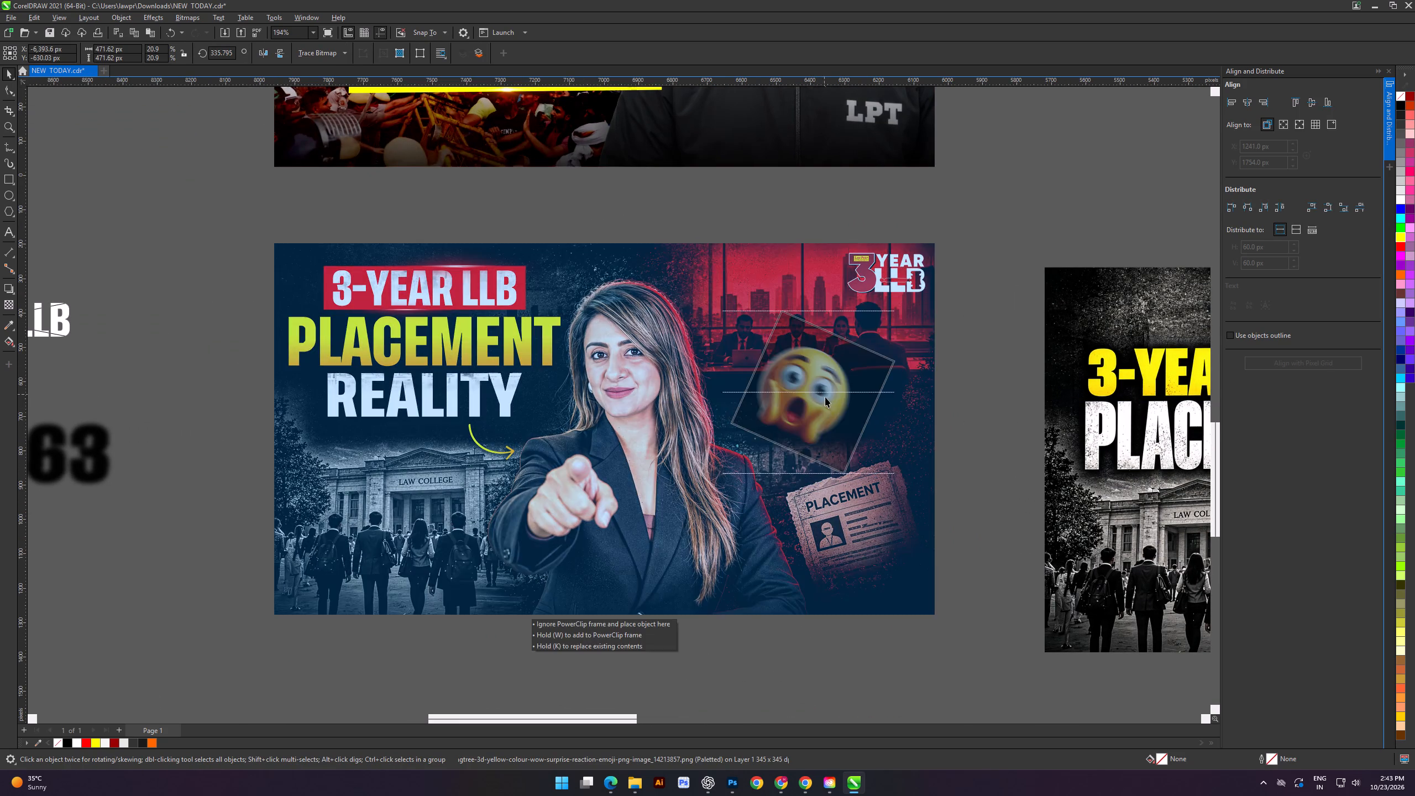
{"action": "left_click_drag", "start_coordinate": [825, 397], "coordinate": [822, 406]}
{"action": "scroll", "coordinate": [821, 406], "scroll_direction": "down", "scroll_amount": 3}
{"action": "left_click_drag", "start_coordinate": [857, 635], "coordinate": [857, 619]}
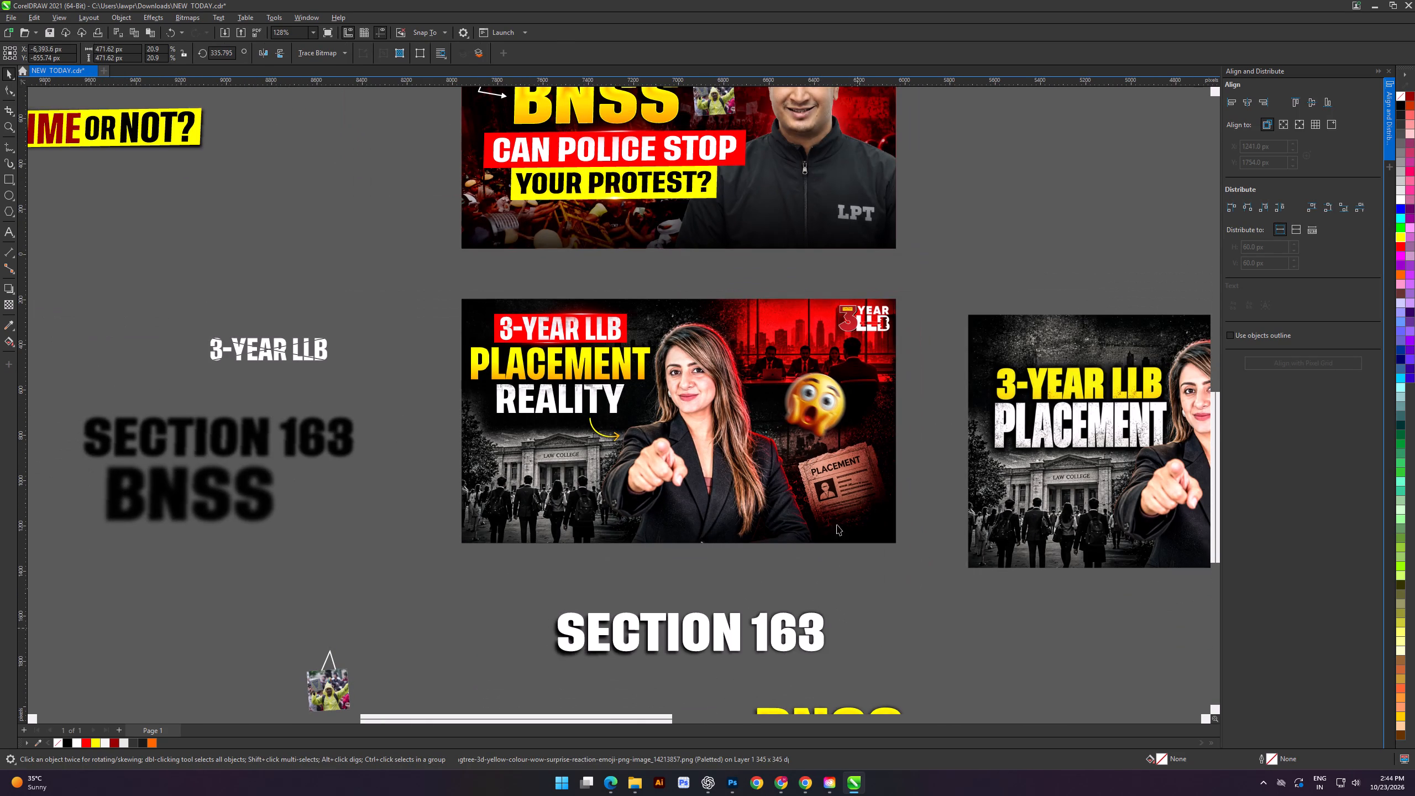
Copy the emoji to the thumbnail's lower-left edge and scale the copy down to about 330 px.
{"action": "left_click", "coordinate": [809, 399]}
{"action": "right_click_drag", "start_coordinate": [813, 399], "coordinate": [515, 542]}
{"action": "left_click", "coordinate": [548, 561]}
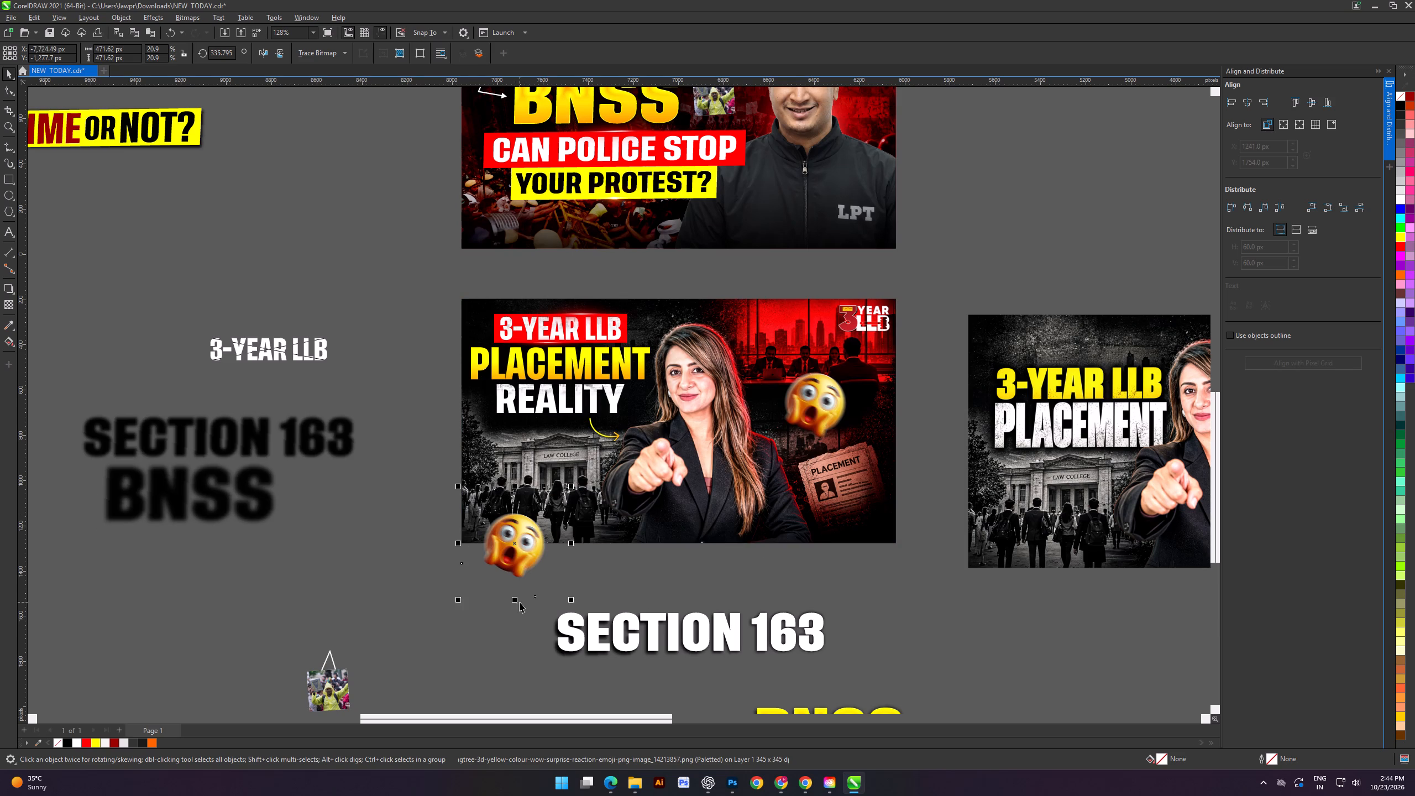
{"action": "left_click", "coordinate": [520, 602]}
{"action": "left_click", "coordinate": [532, 554]}
{"action": "left_click_drag", "start_coordinate": [457, 599], "coordinate": [491, 601]}
{"action": "left_click_drag", "start_coordinate": [517, 538], "coordinate": [517, 540]}
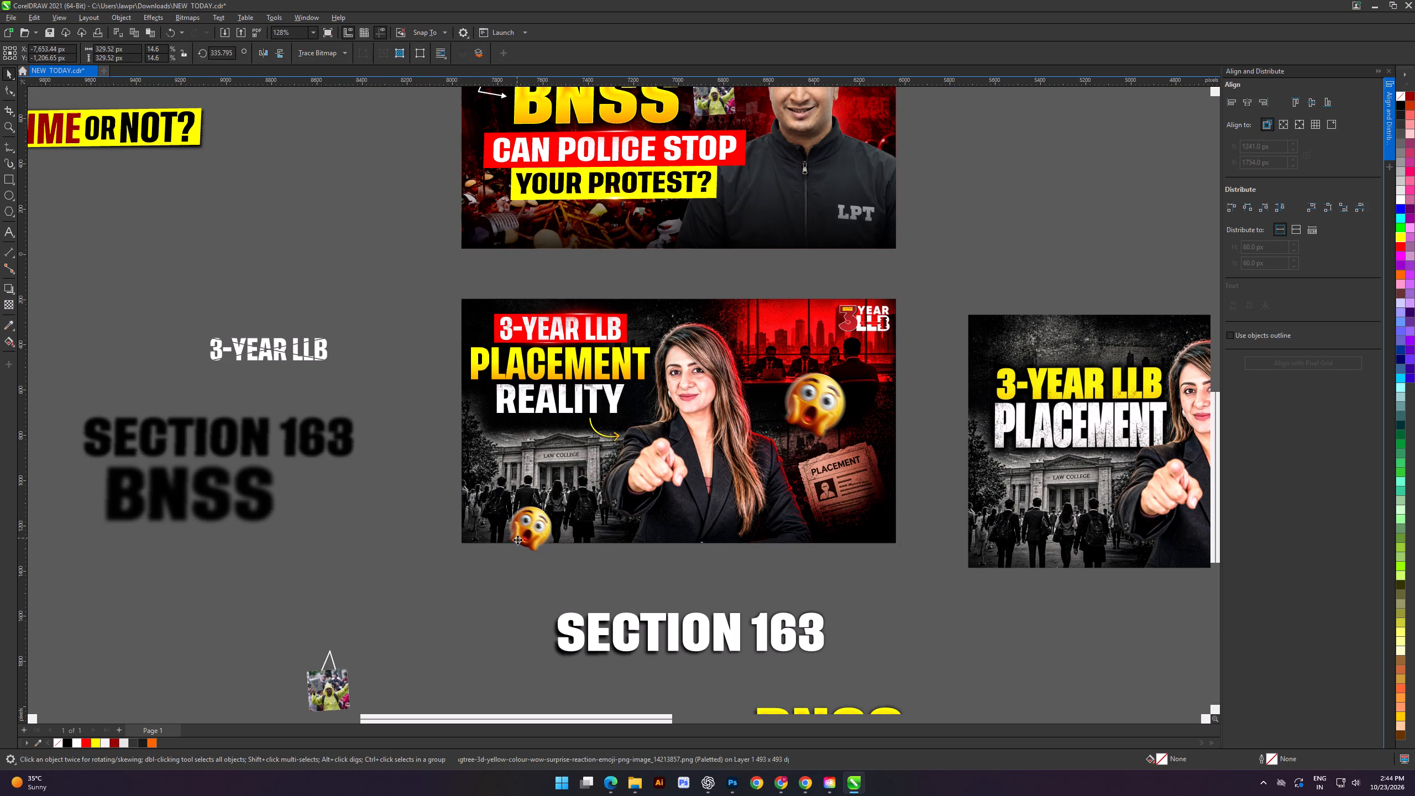
{"action": "left_click_drag", "start_coordinate": [517, 540], "coordinate": [518, 548]}
Copy the small emoji to the thumbnail's top edge above the presenter and to its lower-right edge.
{"action": "right_click_drag", "start_coordinate": [534, 540], "coordinate": [738, 304]}
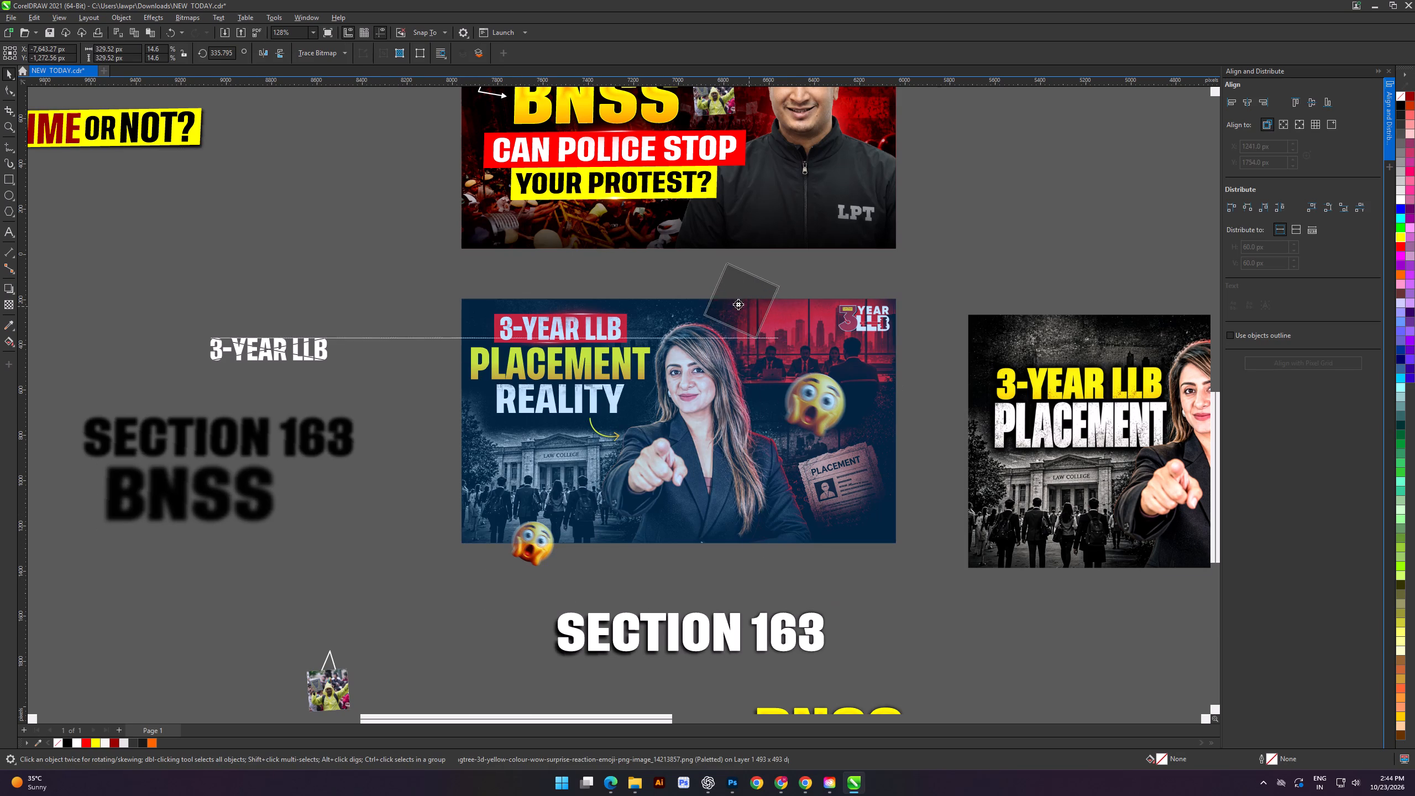
{"action": "right_click_drag", "start_coordinate": [738, 304], "coordinate": [725, 300]}
{"action": "left_click", "coordinate": [748, 321]}
{"action": "right_click_drag", "start_coordinate": [723, 307], "coordinate": [846, 547]}
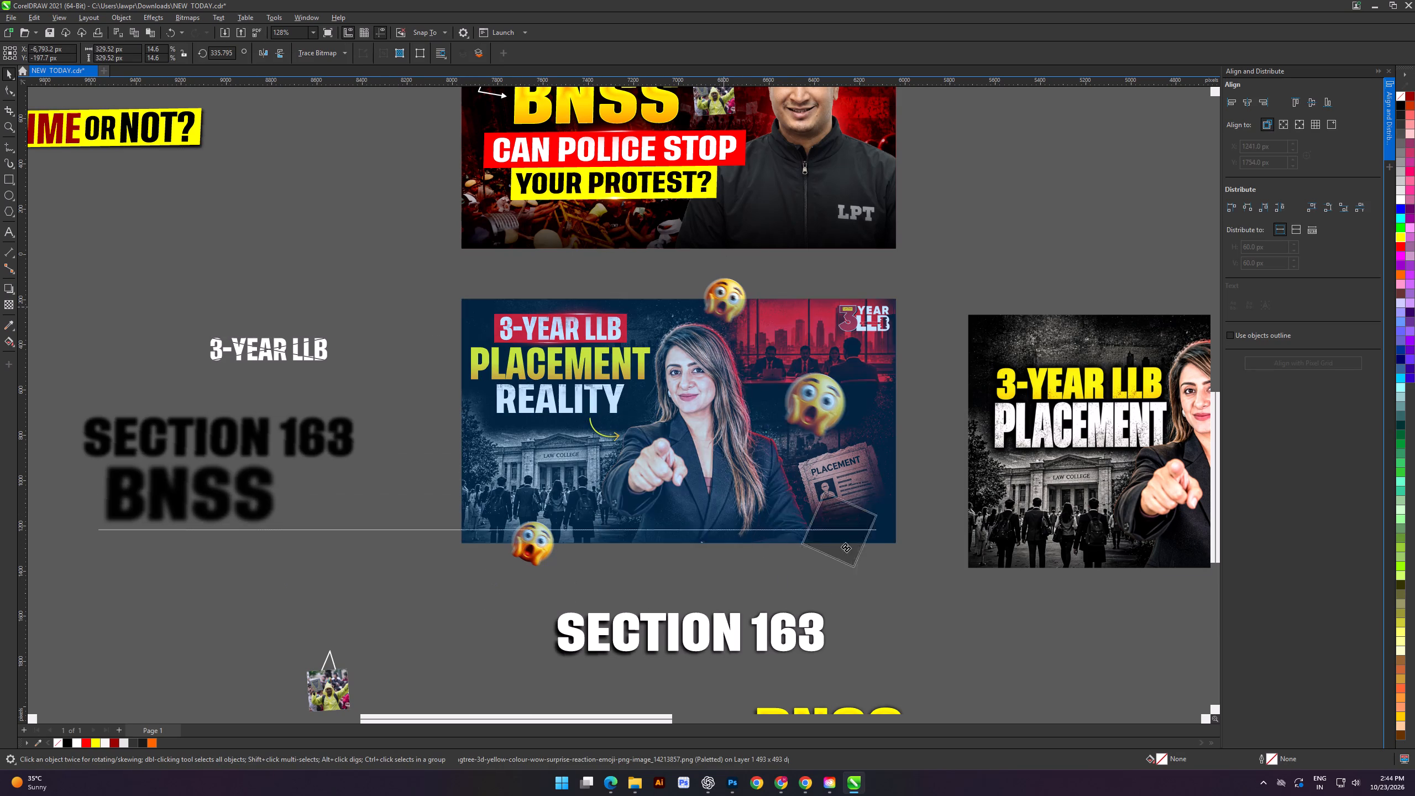
{"action": "right_click_drag", "start_coordinate": [846, 547], "coordinate": [851, 551]}
{"action": "left_click", "coordinate": [877, 573]}
{"action": "left_click", "coordinate": [894, 615]}
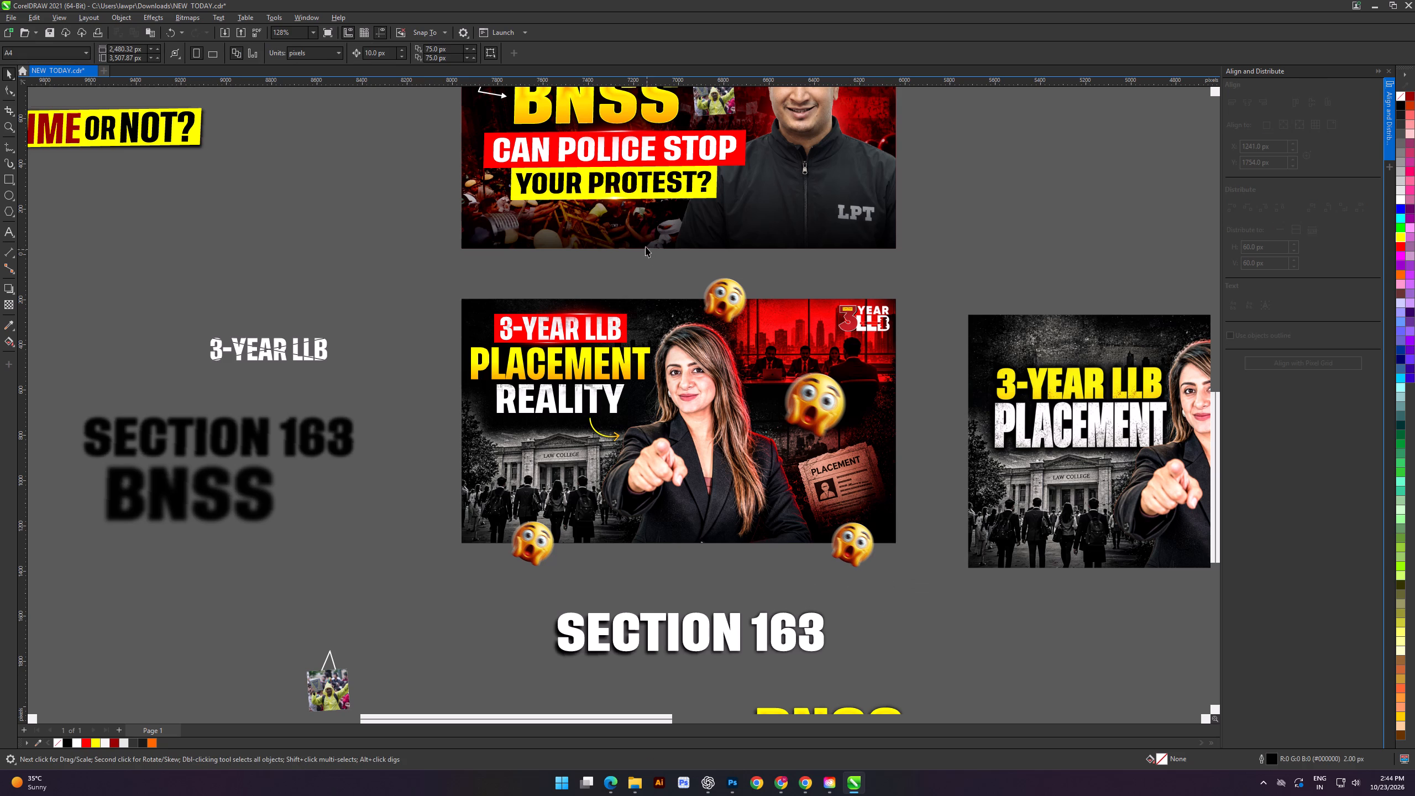
Place the large emoji and the three small emoji copies inside the 3-Year LLB thumbnail's PowerClip frame.
{"action": "left_click_drag", "start_coordinate": [646, 247], "coordinate": [950, 589]}
{"action": "key", "text": "ctrl+z"}
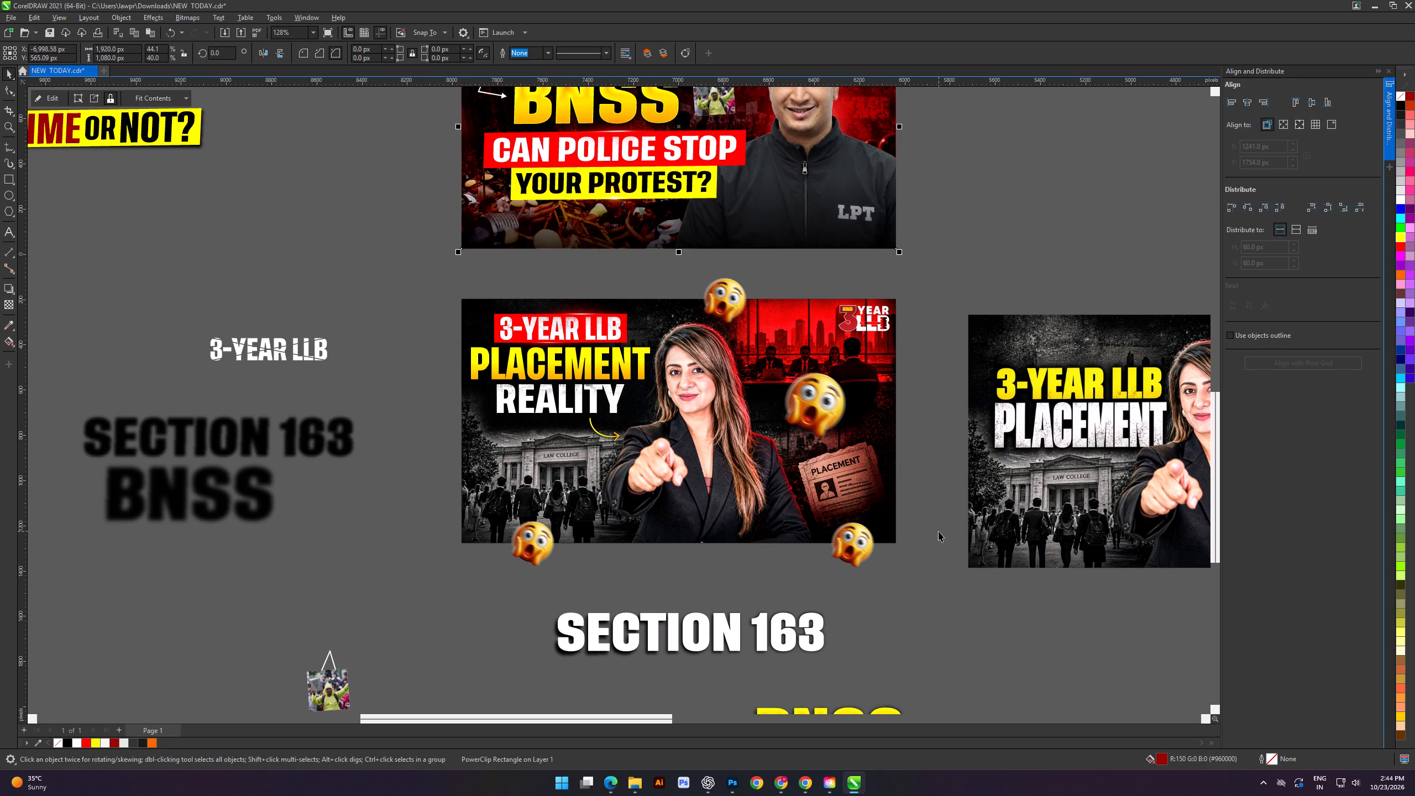
{"action": "left_click", "coordinate": [725, 299]}
{"action": "left_click", "coordinate": [809, 404], "text": "shift"}
{"action": "left_click", "coordinate": [871, 554], "text": "shift"}
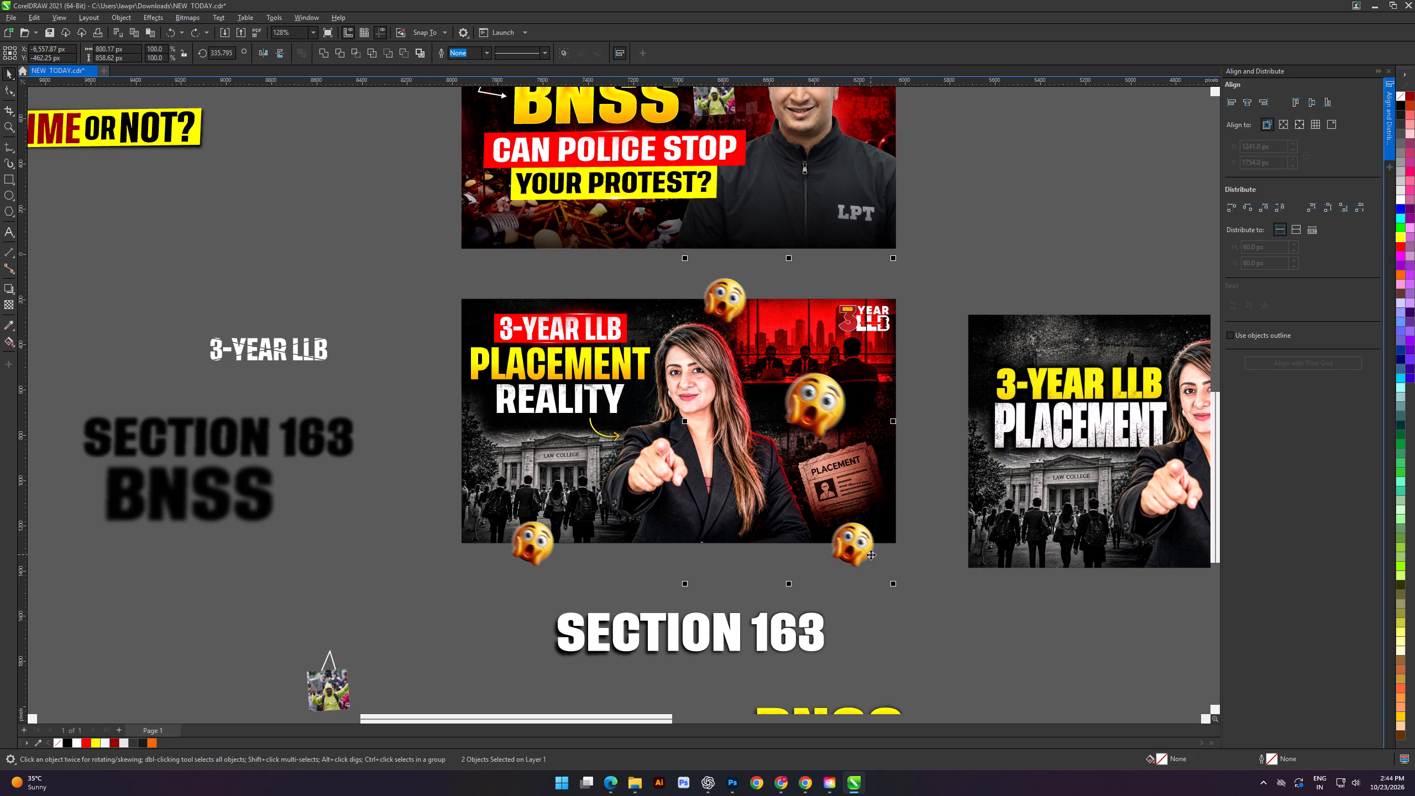
{"action": "key", "text": "d"}
{"action": "left_click", "coordinate": [524, 462]}
{"action": "left_click", "coordinate": [512, 538]}
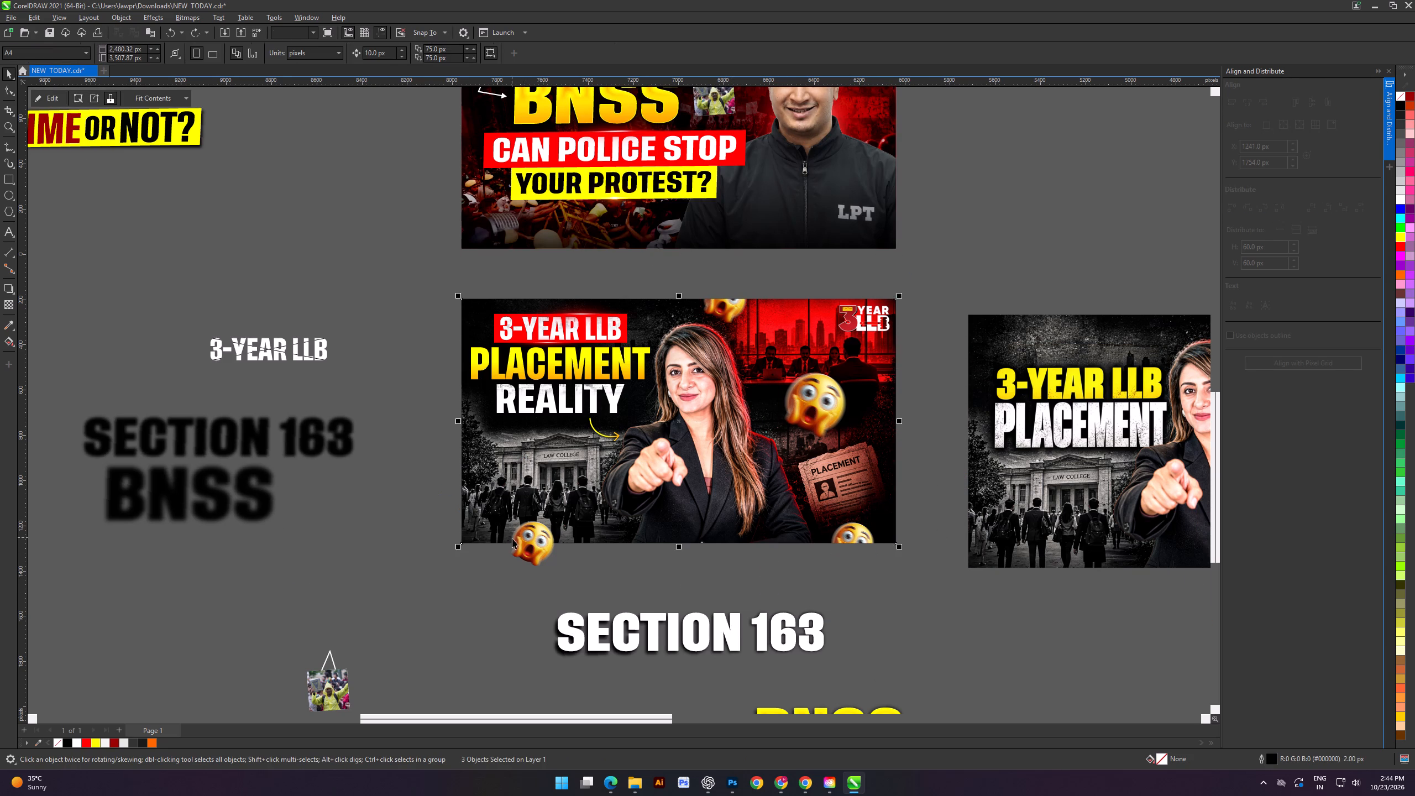
{"action": "key", "text": "d"}
{"action": "left_click", "coordinate": [678, 493]}
{"action": "left_click", "coordinate": [465, 598]}
{"action": "scroll", "coordinate": [577, 523], "scroll_direction": "up", "scroll_amount": 2, "text": "shift"}
{"action": "left_click_drag", "start_coordinate": [539, 614], "coordinate": [553, 589]}
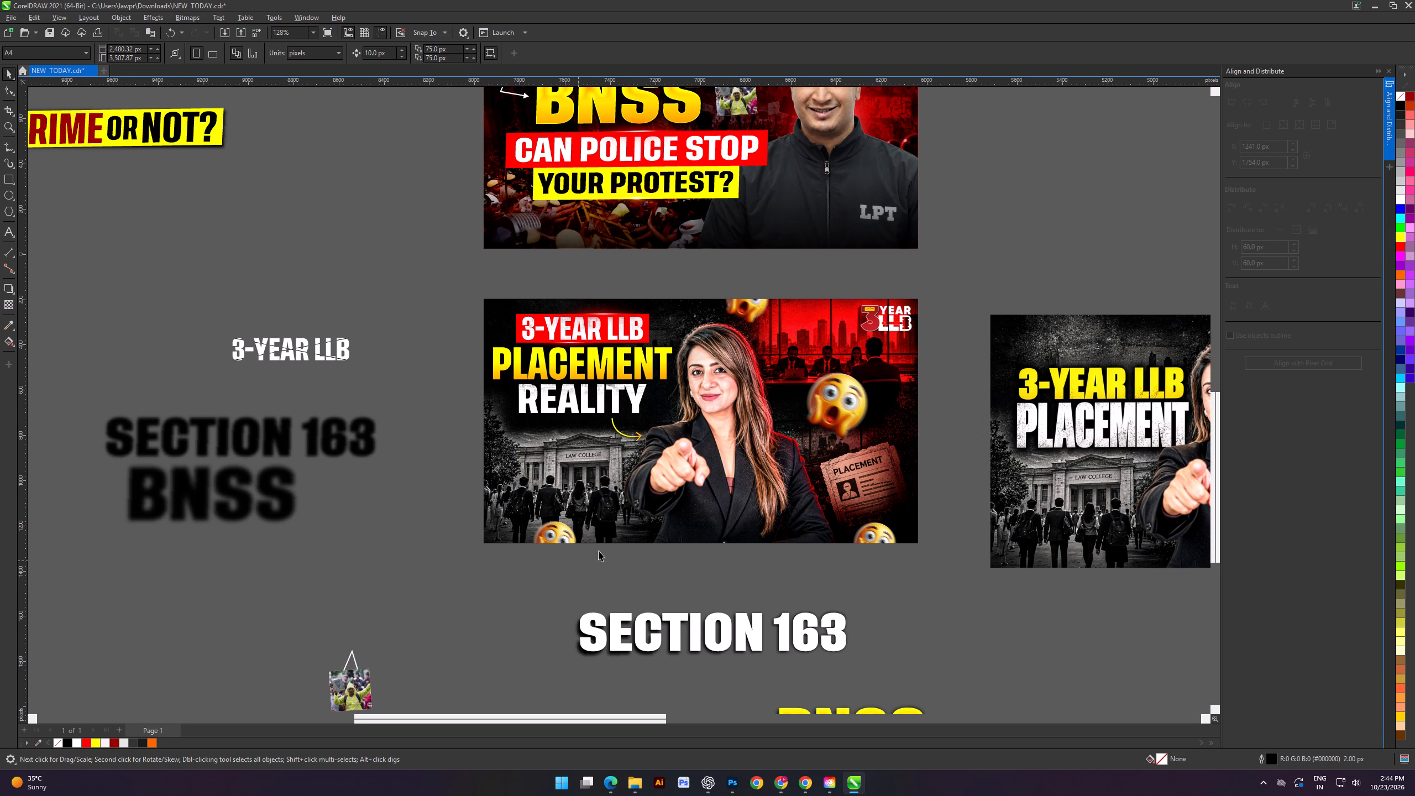
Inside the PowerClip, try Hard Light and Overlay on the top and lower-right emojis, settle on the Lightness merge mode, and finish editing.
{"action": "scroll", "coordinate": [754, 484], "scroll_direction": "up", "scroll_amount": 1, "text": "alt"}
{"action": "double_click", "coordinate": [823, 418]}
{"action": "left_click", "coordinate": [866, 560]}
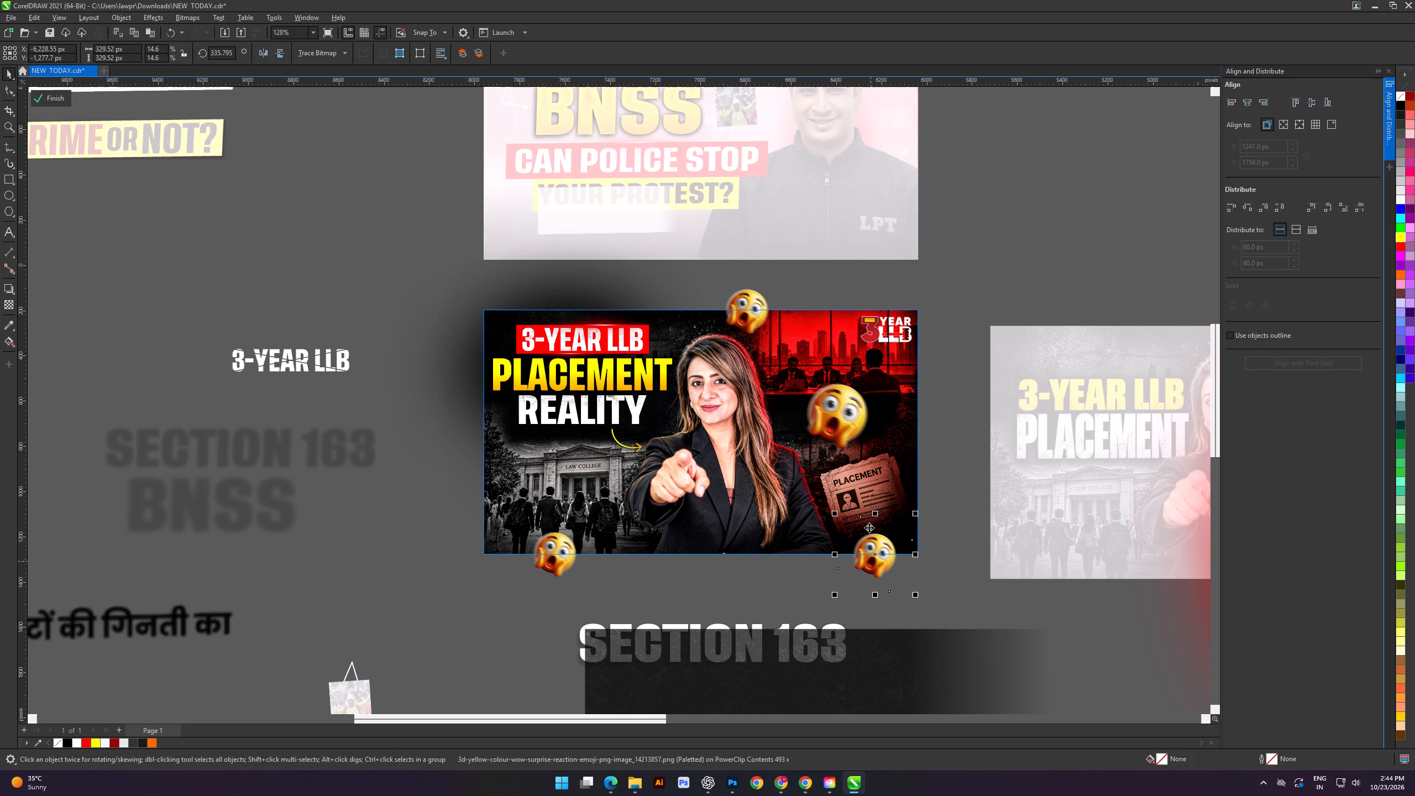
{"action": "left_click", "coordinate": [747, 305], "text": "shift"}
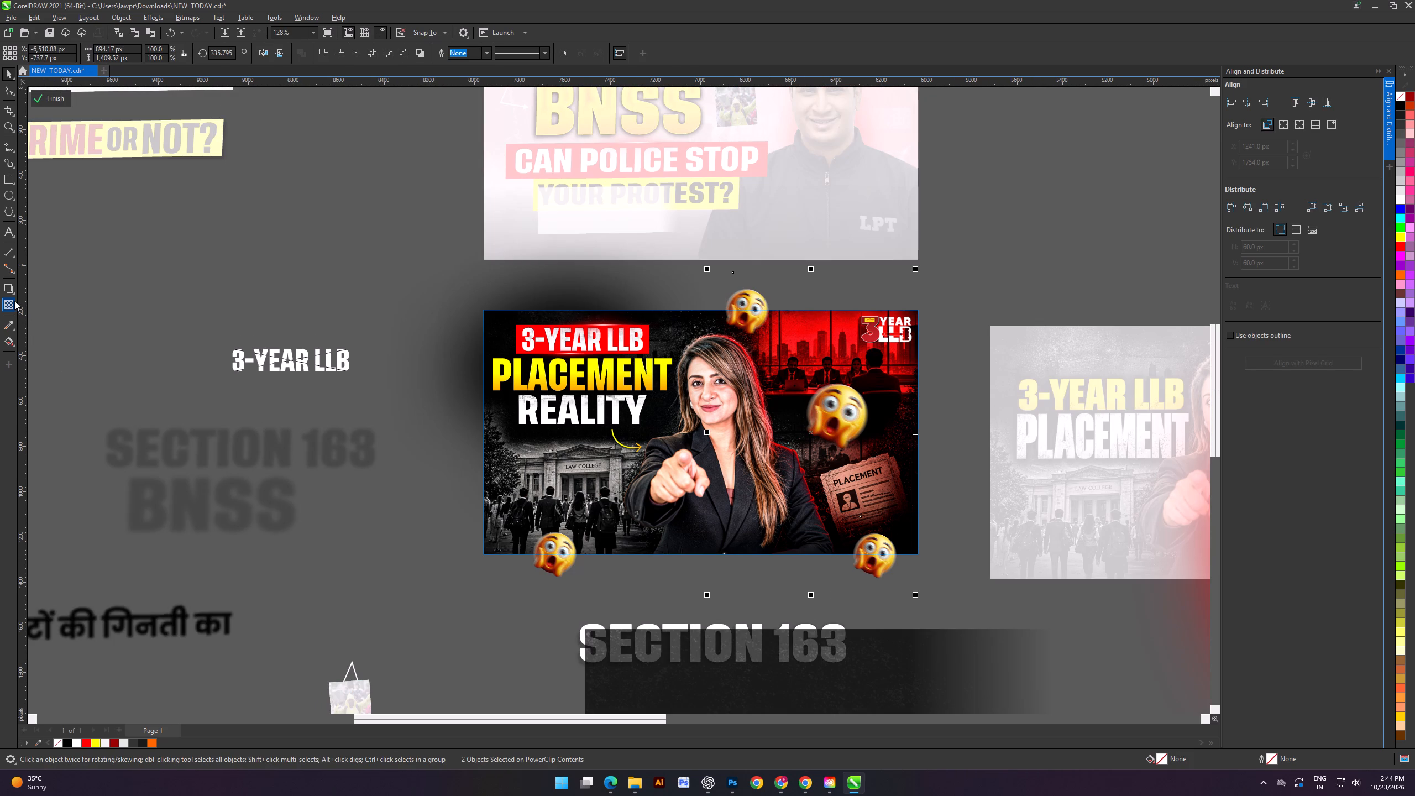
{"action": "left_click", "coordinate": [14, 301]}
{"action": "left_click", "coordinate": [145, 56]}
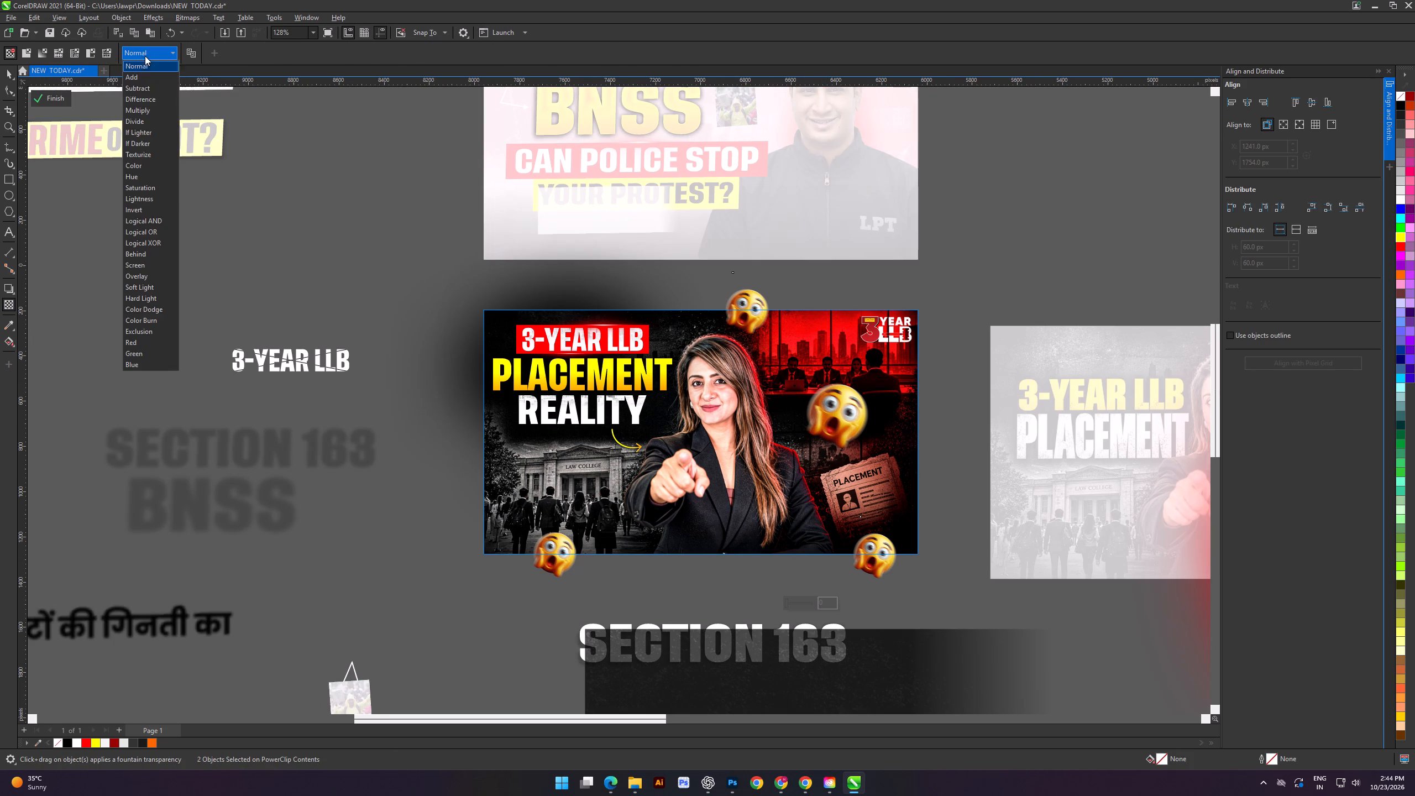
{"action": "left_click", "coordinate": [140, 303]}
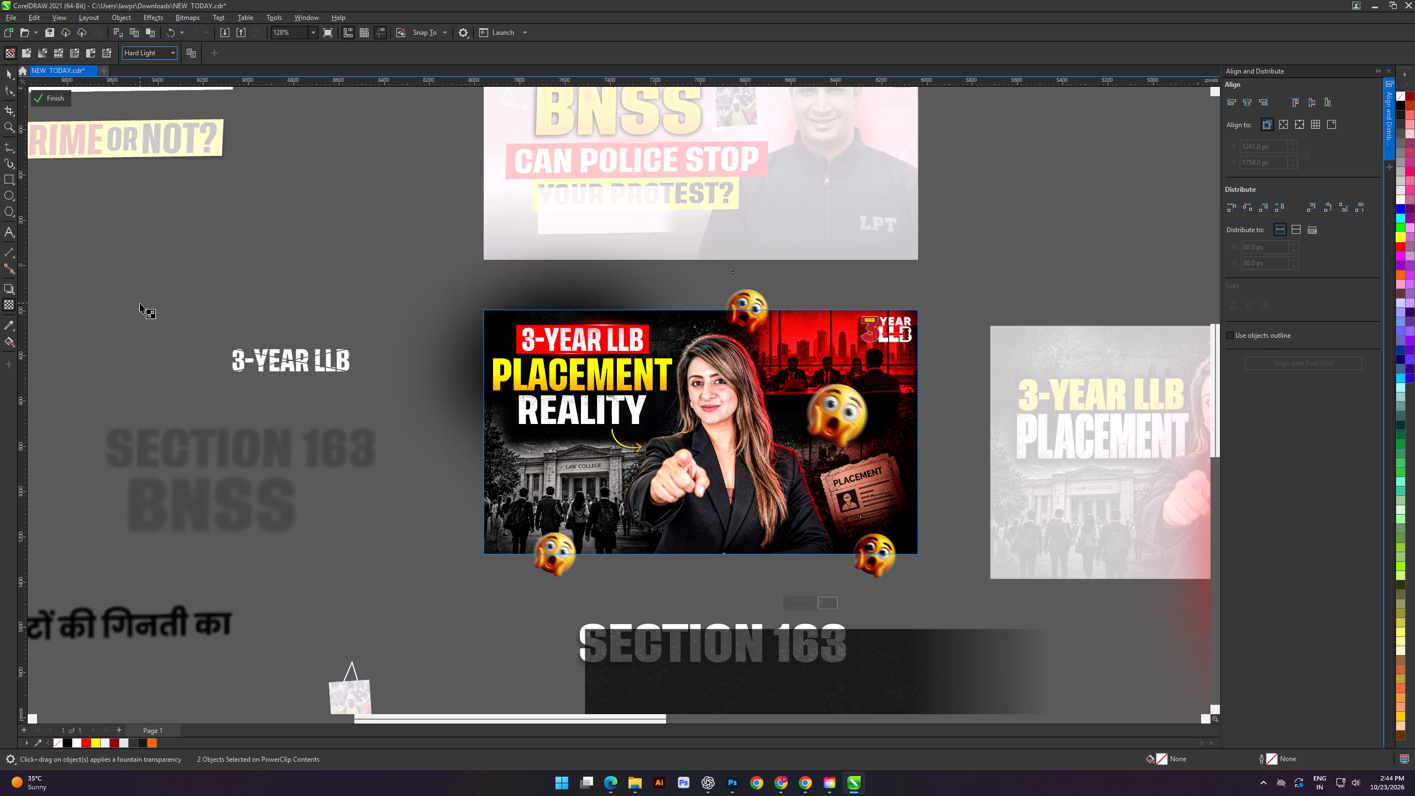
{"action": "left_click", "coordinate": [150, 49]}
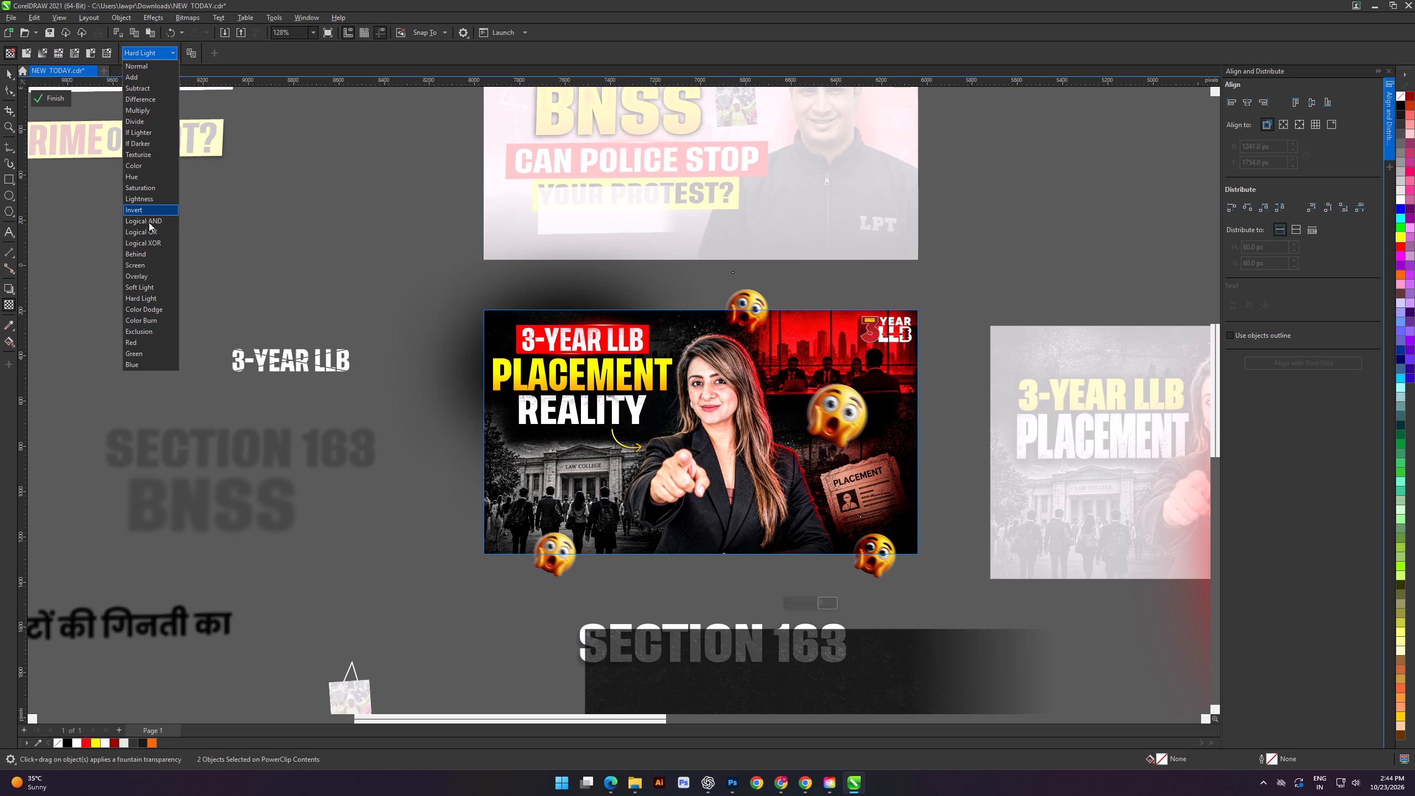
{"action": "left_click", "coordinate": [146, 273]}
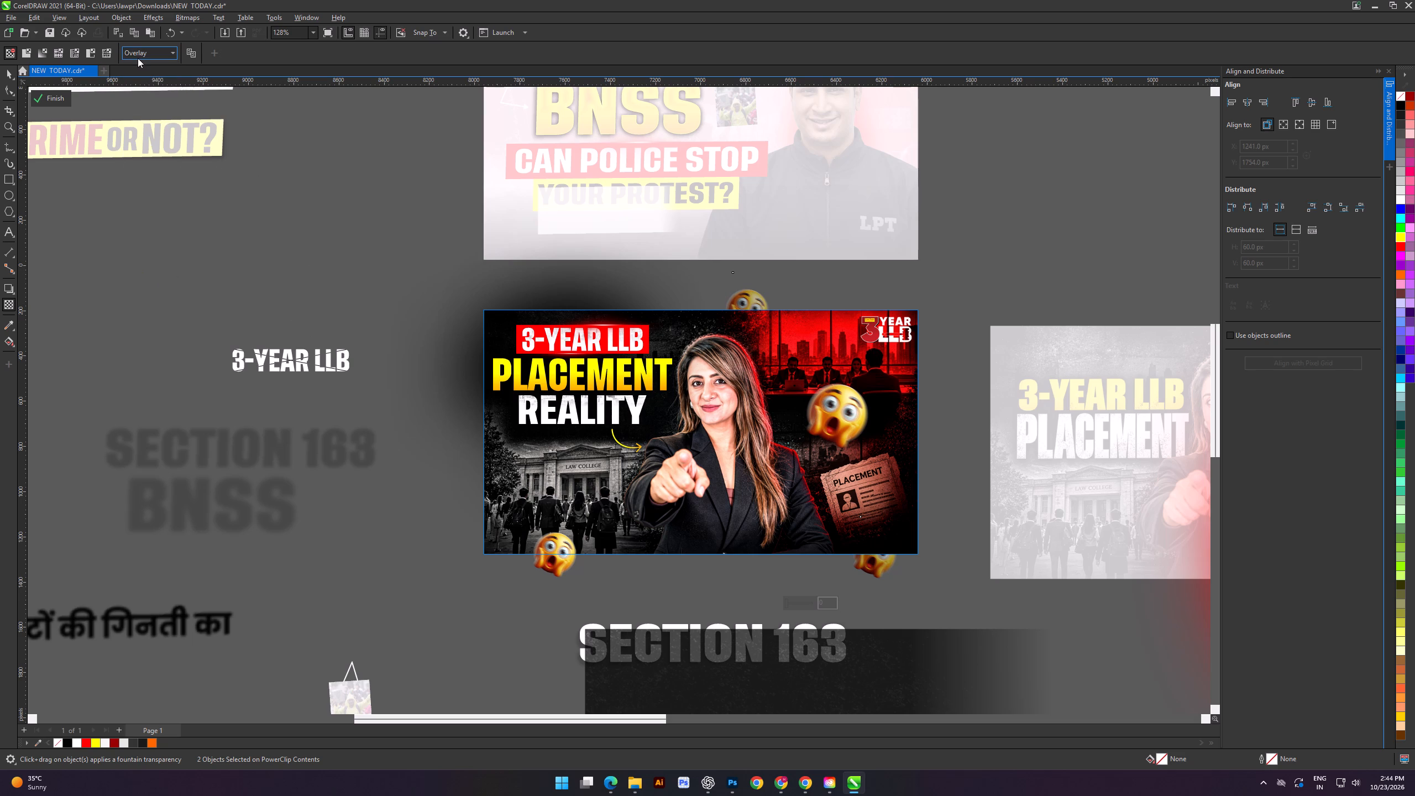
{"action": "left_click", "coordinate": [138, 54]}
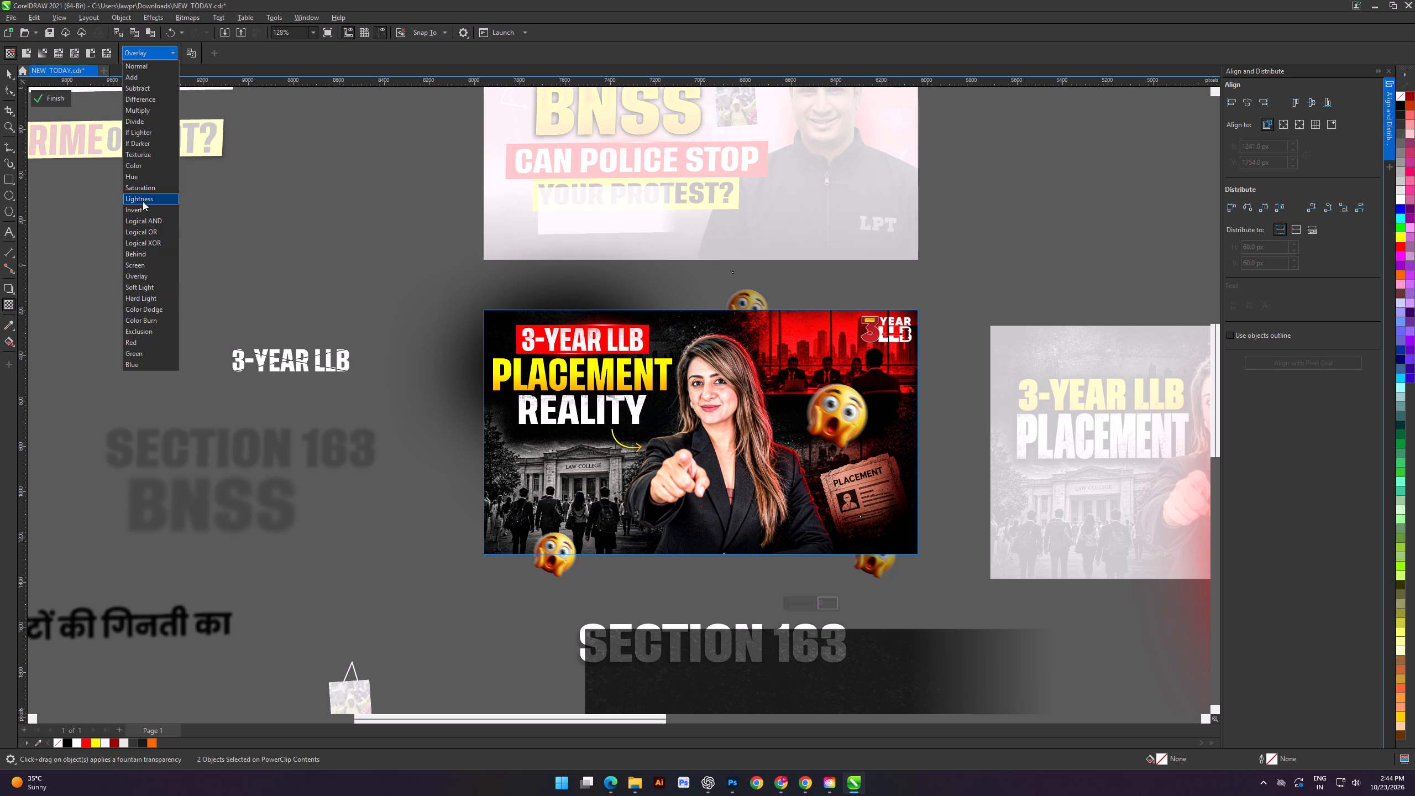
{"action": "left_click", "coordinate": [143, 201]}
{"action": "left_click", "coordinate": [50, 90]}
{"action": "left_click", "coordinate": [54, 98]}
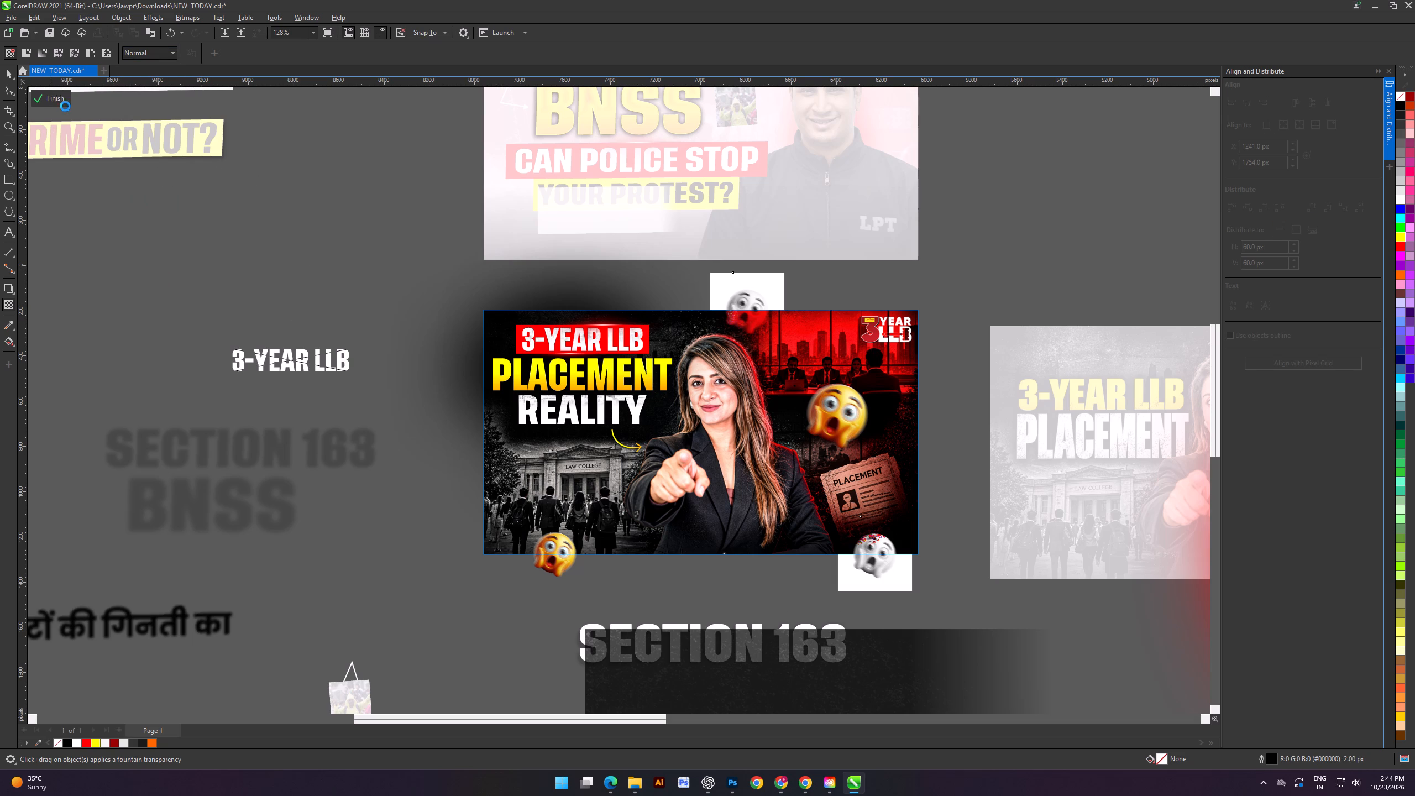
{"action": "left_click", "coordinate": [409, 219]}
{"action": "left_click", "coordinate": [391, 242]}
Set the lower-left emoji's transparency merge mode to Hard Light inside the thumbnail's PowerClip and finish editing.
{"action": "scroll", "coordinate": [410, 276], "scroll_direction": "up", "scroll_amount": 3}
{"action": "scroll", "coordinate": [422, 286], "scroll_direction": "down", "scroll_amount": 3}
{"action": "scroll", "coordinate": [542, 474], "scroll_direction": "up", "scroll_amount": 2, "text": "shift"}
{"action": "left_click", "coordinate": [475, 316]}
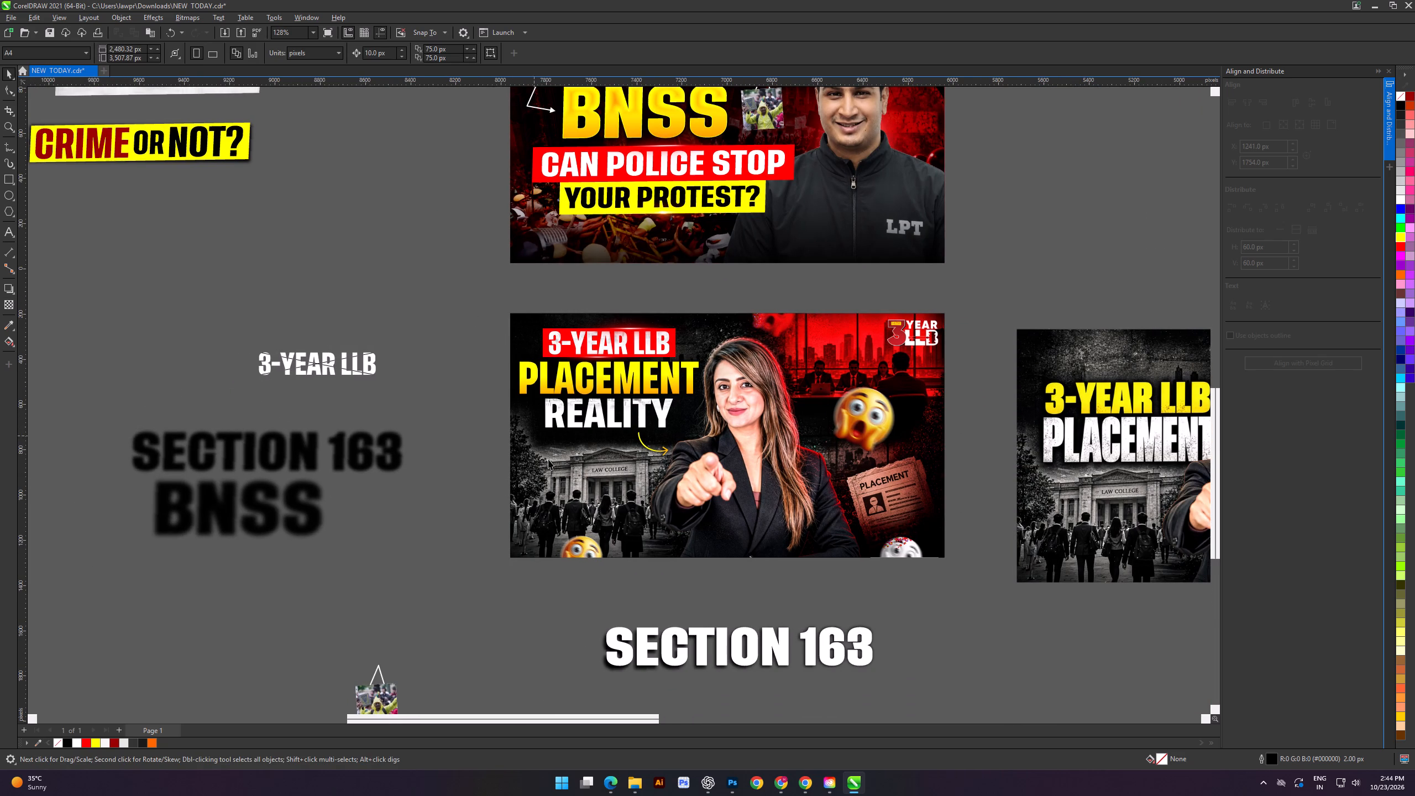
{"action": "double_click", "coordinate": [590, 551]}
{"action": "left_click", "coordinate": [585, 552]}
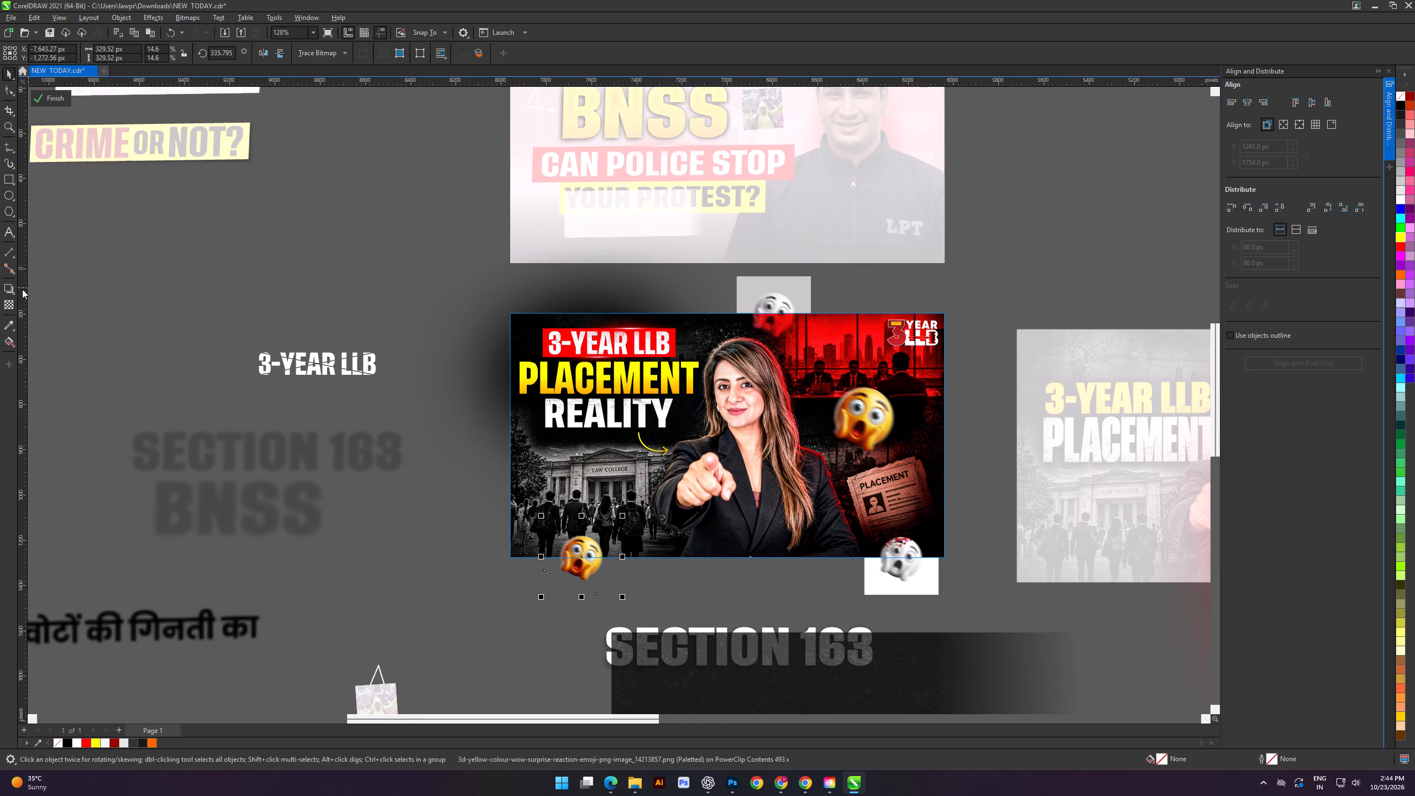
{"action": "left_click", "coordinate": [7, 310]}
{"action": "left_click", "coordinate": [153, 50]}
{"action": "left_click", "coordinate": [141, 294]}
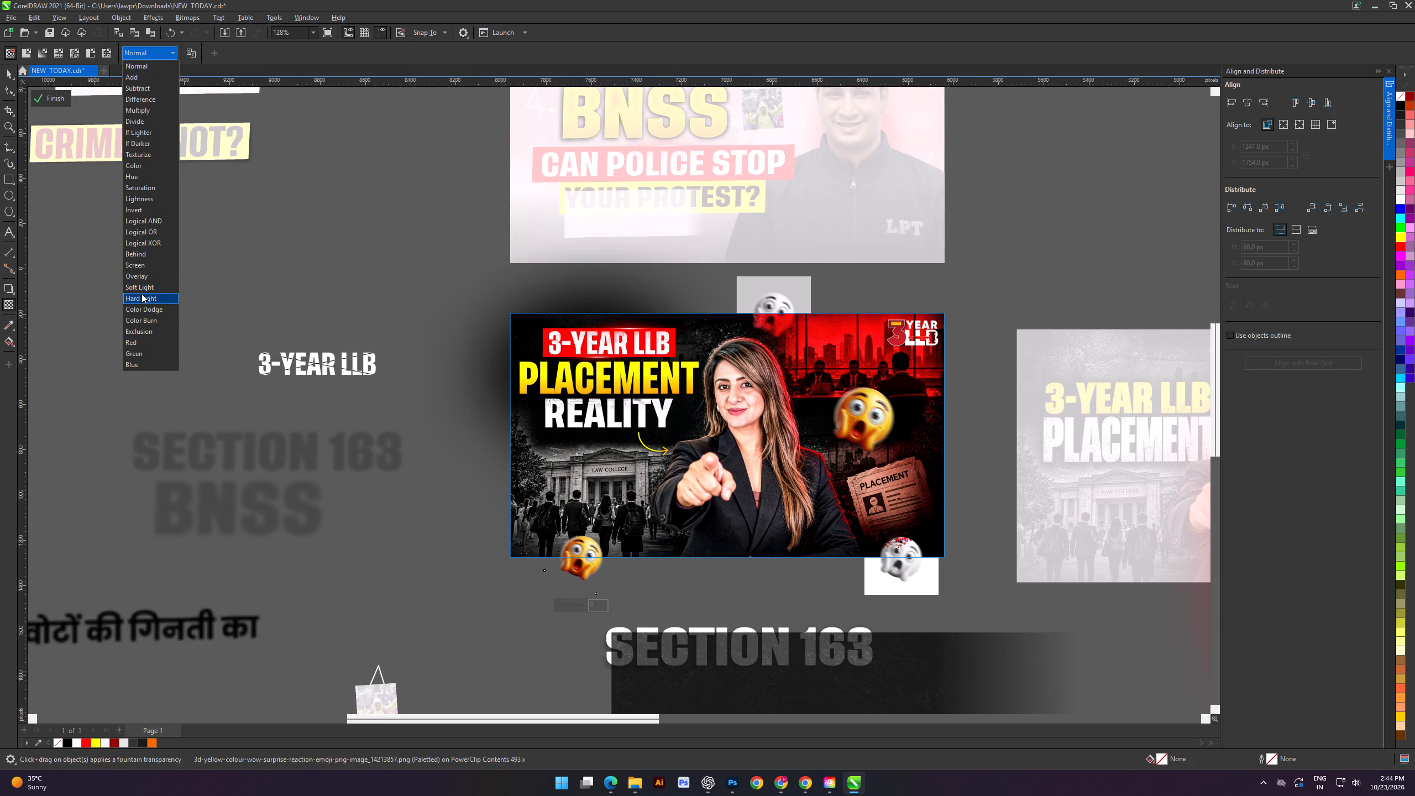
{"action": "left_click", "coordinate": [49, 104]}
{"action": "left_click", "coordinate": [363, 181]}
{"action": "left_click", "coordinate": [361, 280]}
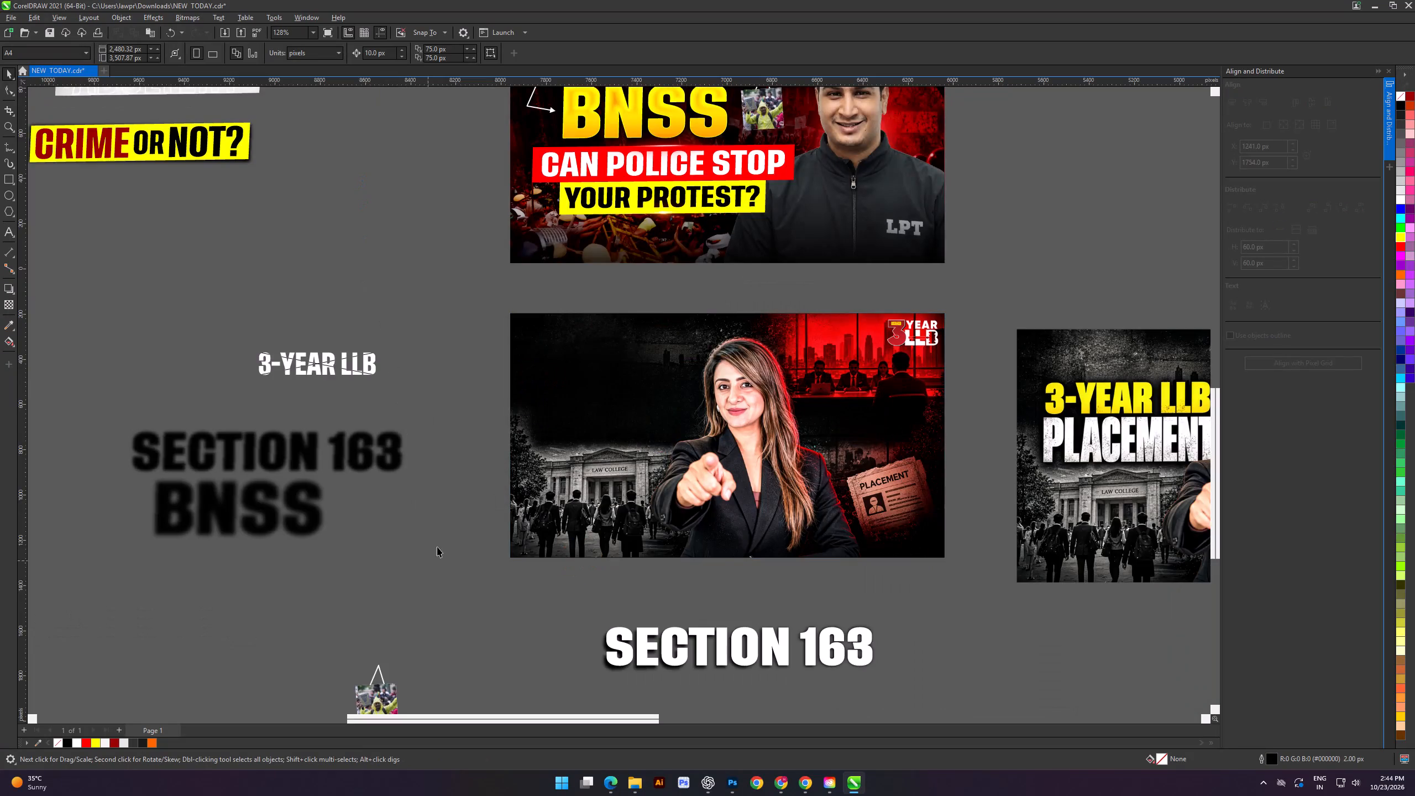
Inside the PowerClip, move the lower-right emoji slightly down and the lower-left emoji onto the thumbnail's bottom-left corner, and finish editing.
{"action": "scroll", "coordinate": [454, 533], "scroll_direction": "up", "scroll_amount": 2}
{"action": "left_click", "coordinate": [418, 449]}
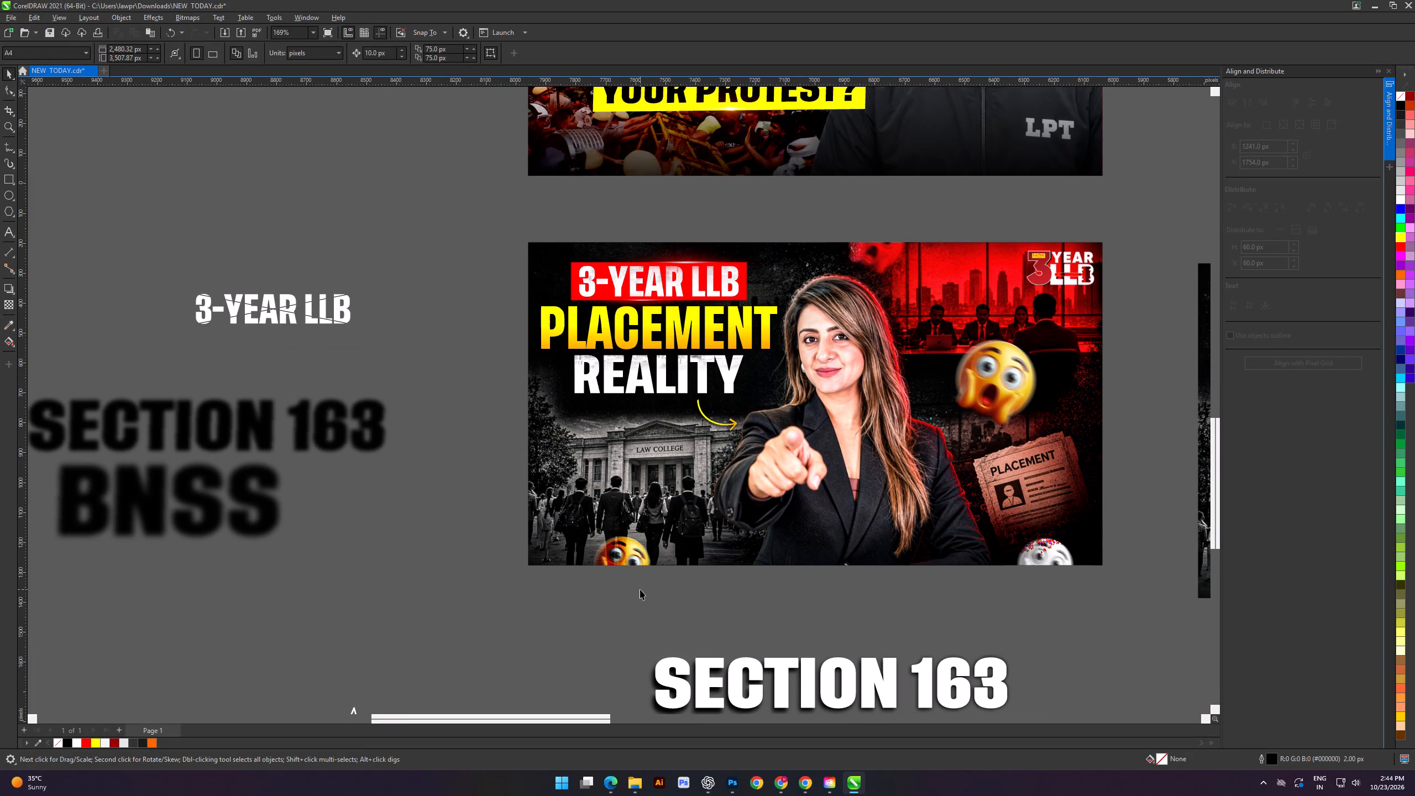
{"action": "left_click", "coordinate": [630, 585]}
{"action": "scroll", "coordinate": [669, 476], "scroll_direction": "down", "scroll_amount": 1}
{"action": "scroll", "coordinate": [930, 488], "scroll_direction": "down", "scroll_amount": 1, "text": "alt"}
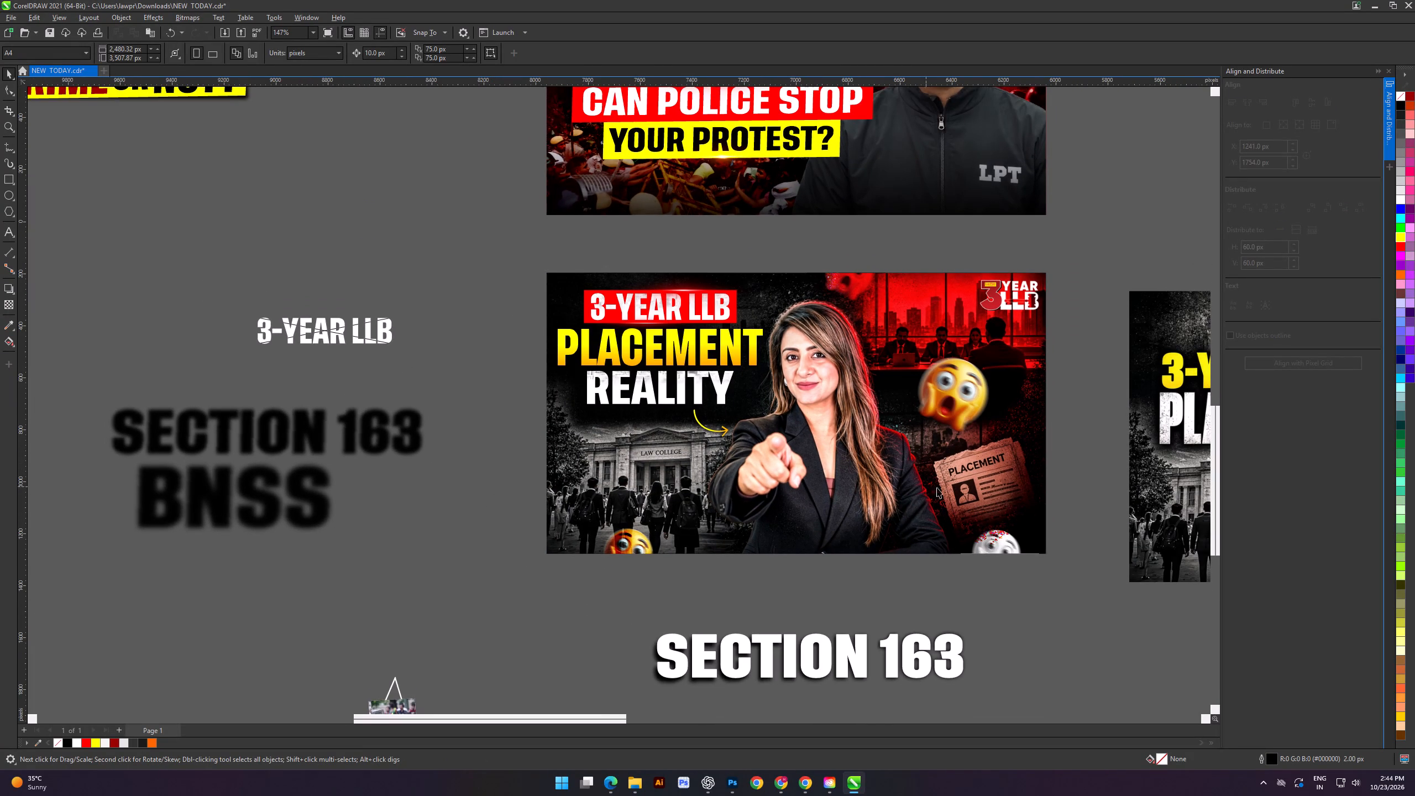
{"action": "double_click", "coordinate": [971, 510]}
{"action": "left_click", "coordinate": [987, 533]}
{"action": "left_click_drag", "start_coordinate": [993, 540], "coordinate": [996, 558]}
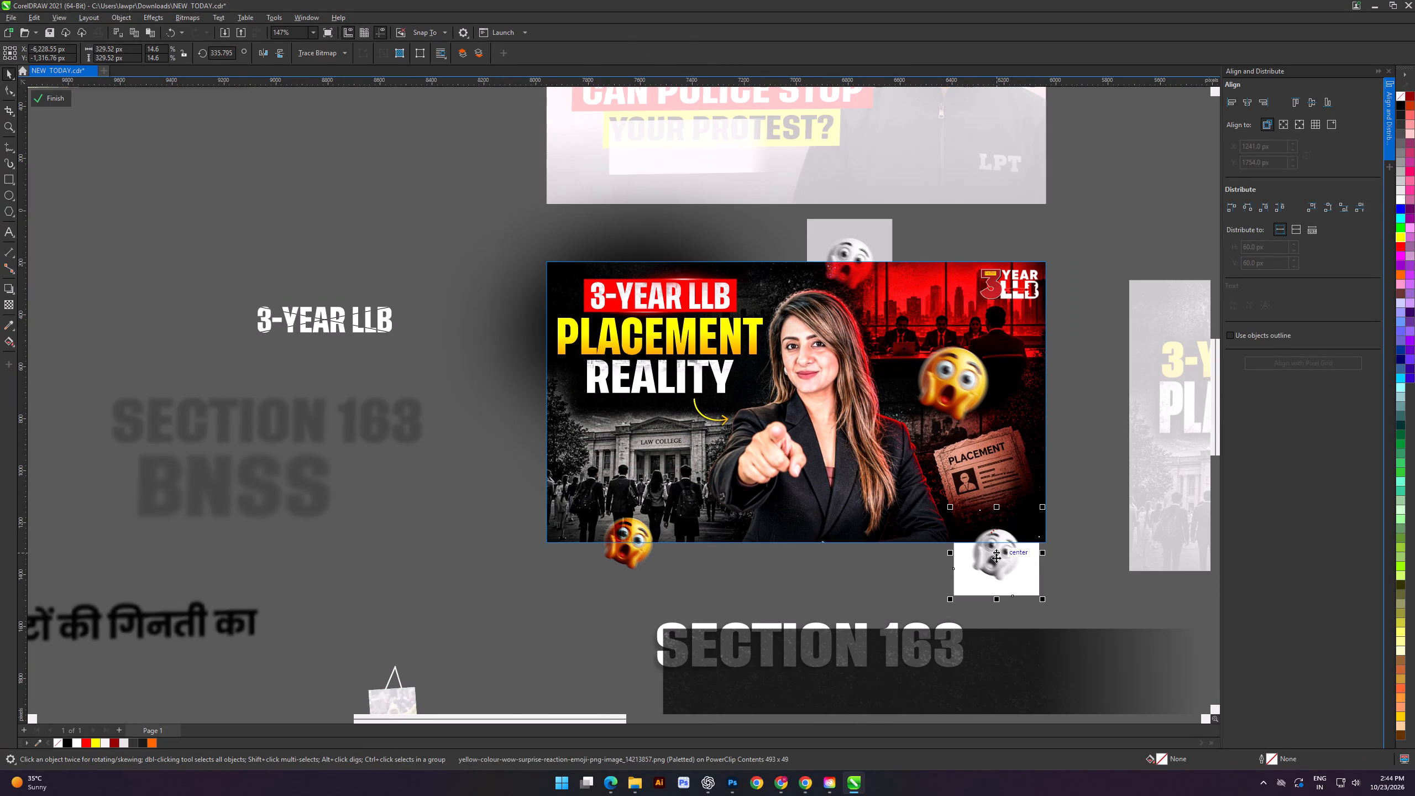
{"action": "left_click", "coordinate": [996, 558]}
{"action": "left_click", "coordinate": [632, 547]}
{"action": "left_click_drag", "start_coordinate": [621, 542], "coordinate": [542, 553]}
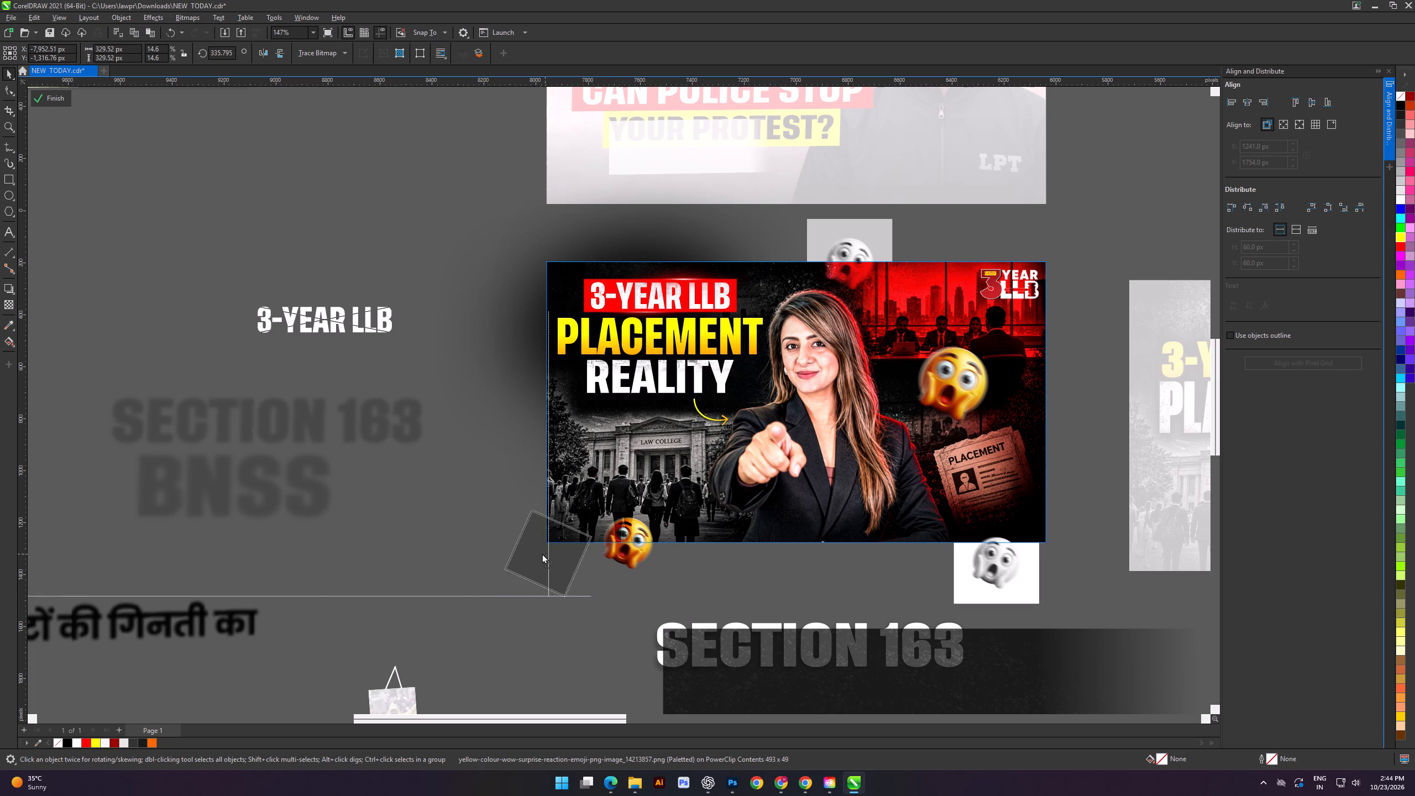
{"action": "left_click_drag", "start_coordinate": [542, 553], "coordinate": [539, 554]}
{"action": "left_click", "coordinate": [43, 85]}
{"action": "left_click", "coordinate": [45, 92]}
{"action": "left_click", "coordinate": [333, 234]}
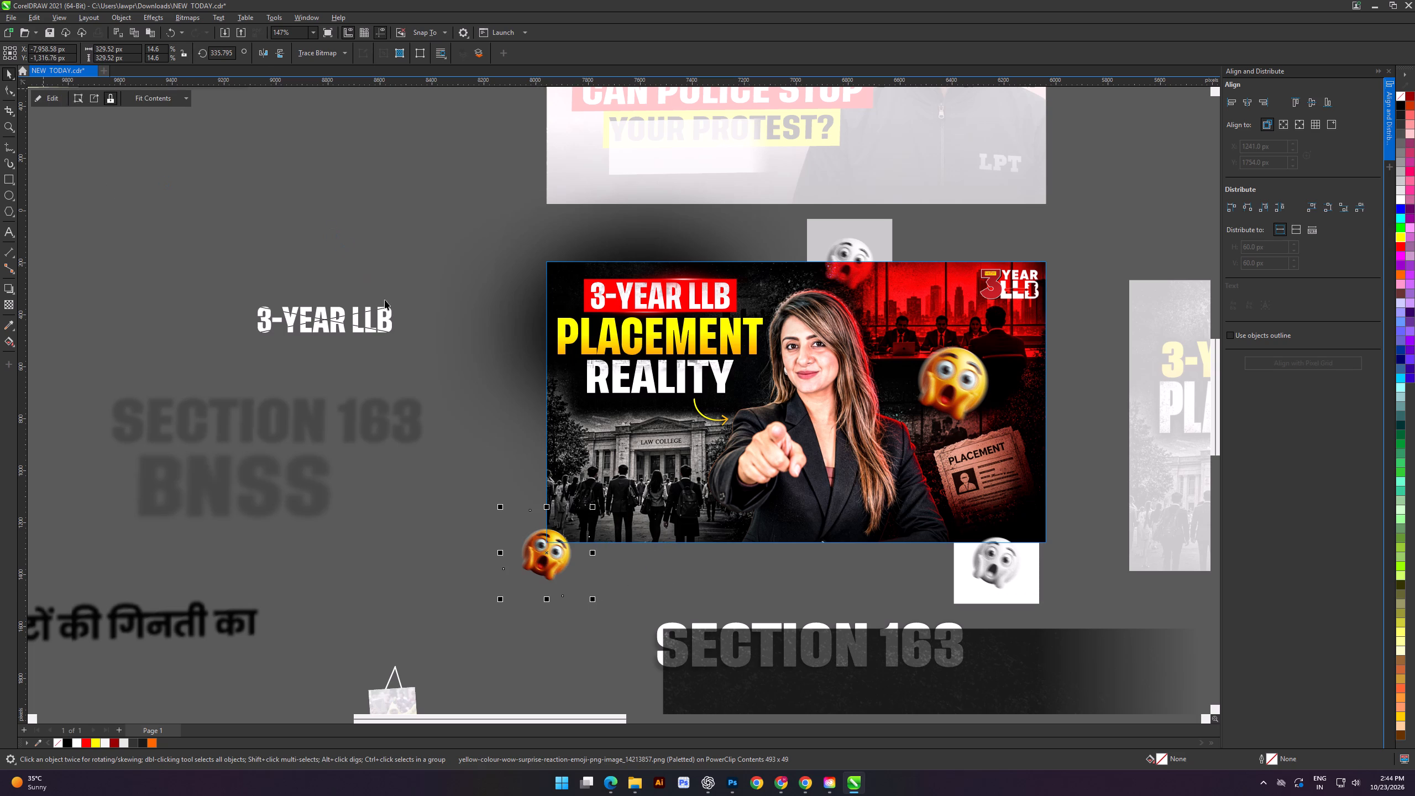
{"action": "left_click", "coordinate": [385, 300]}
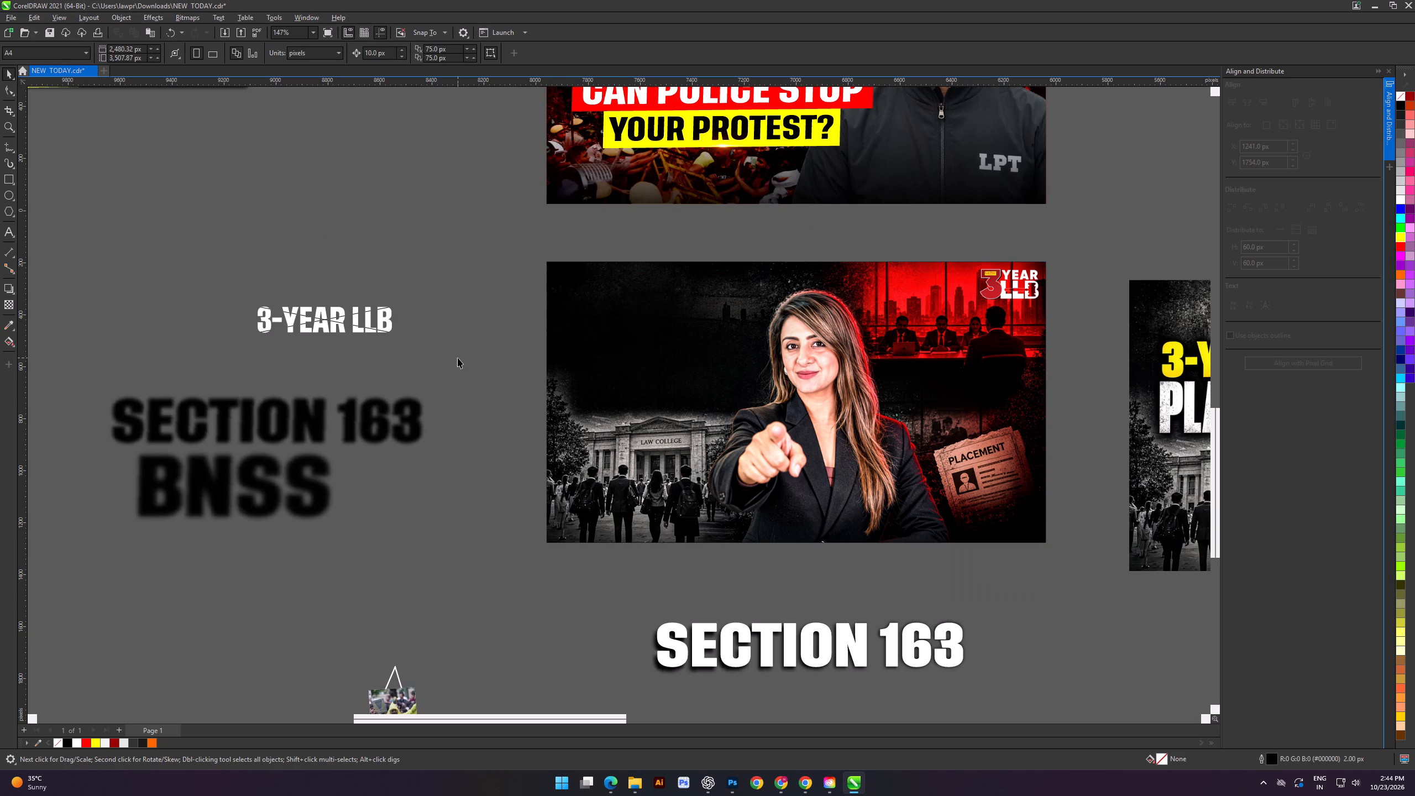
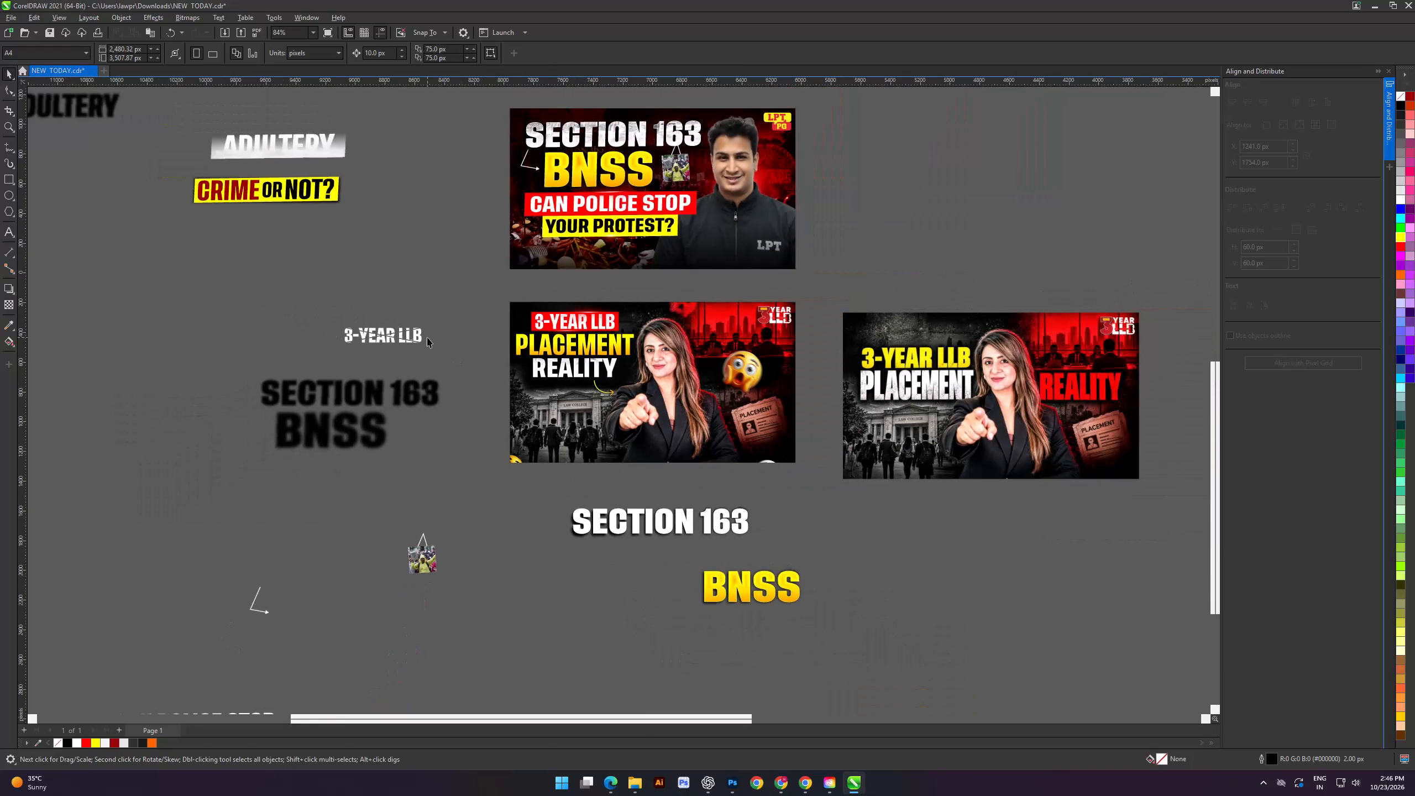
Export only the 3-Year LLB Placement Reality thumbnail frame as a PNG to Downloads, replacing the existing Untitled-1.pngDS.png.
{"action": "scroll", "coordinate": [506, 374], "scroll_direction": "up", "scroll_amount": 1}
{"action": "left_click", "coordinate": [479, 505]}
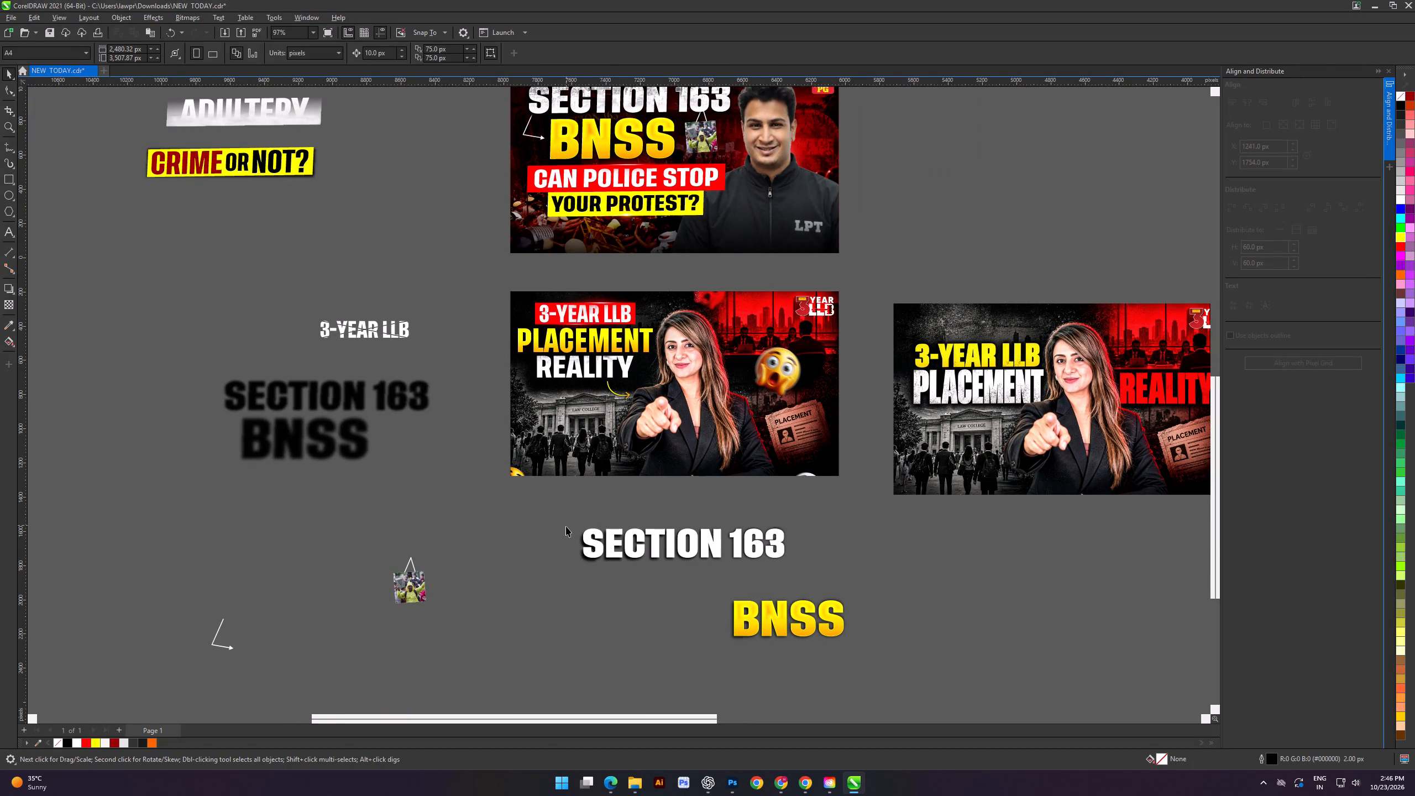
{"action": "left_click_drag", "start_coordinate": [469, 263], "coordinate": [727, 484]}
{"action": "left_click_drag", "start_coordinate": [495, 284], "coordinate": [852, 494]}
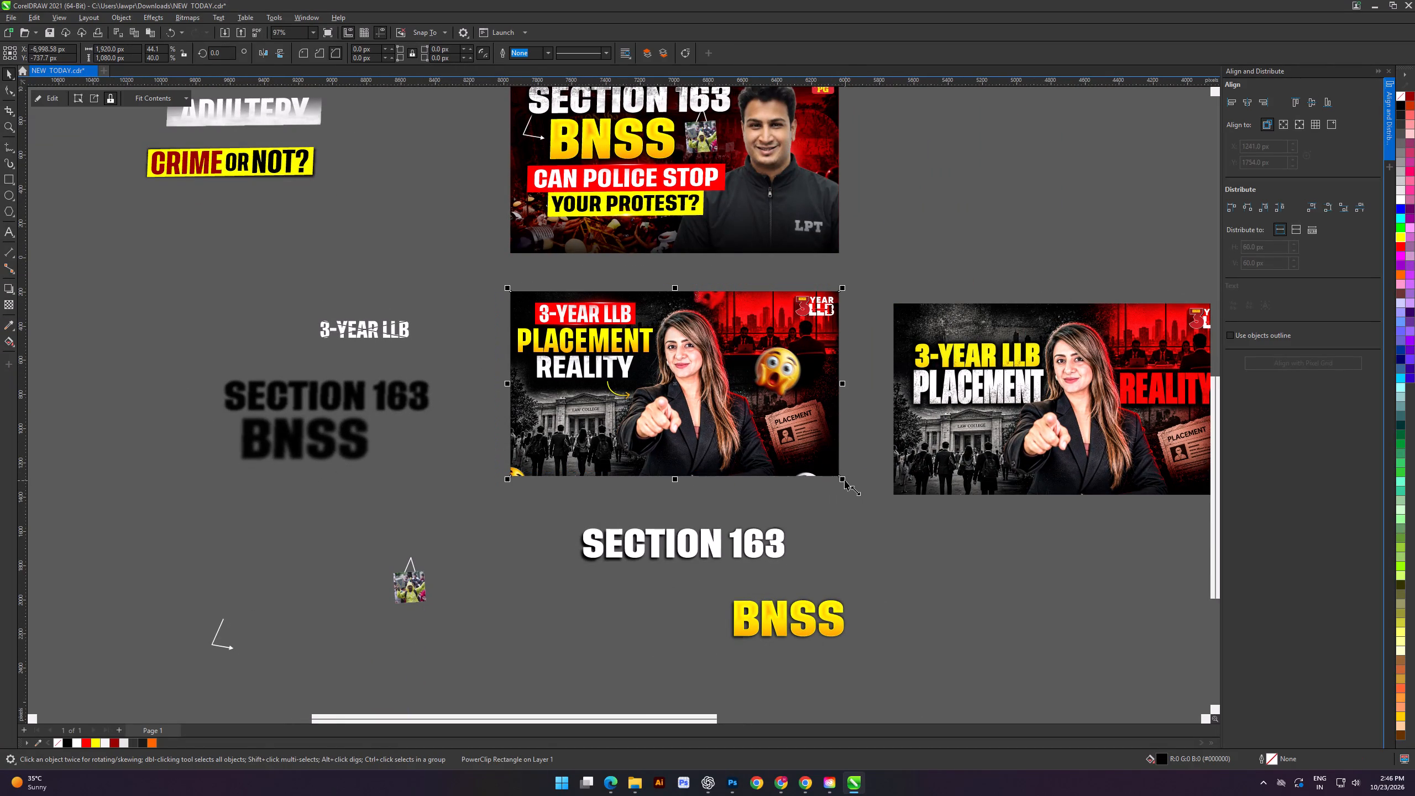
{"action": "key", "text": "ctrl+e"}
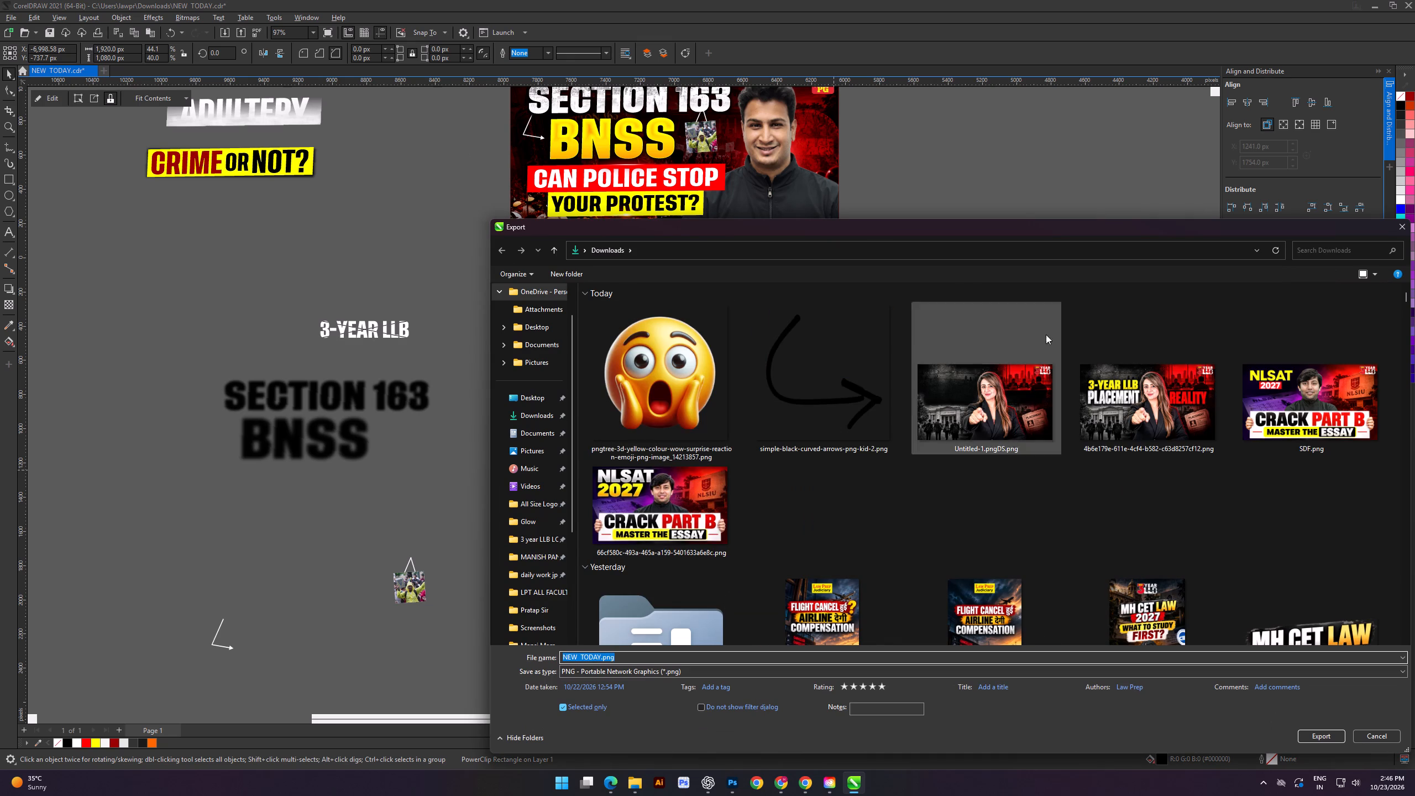
{"action": "double_click", "coordinate": [987, 425]}
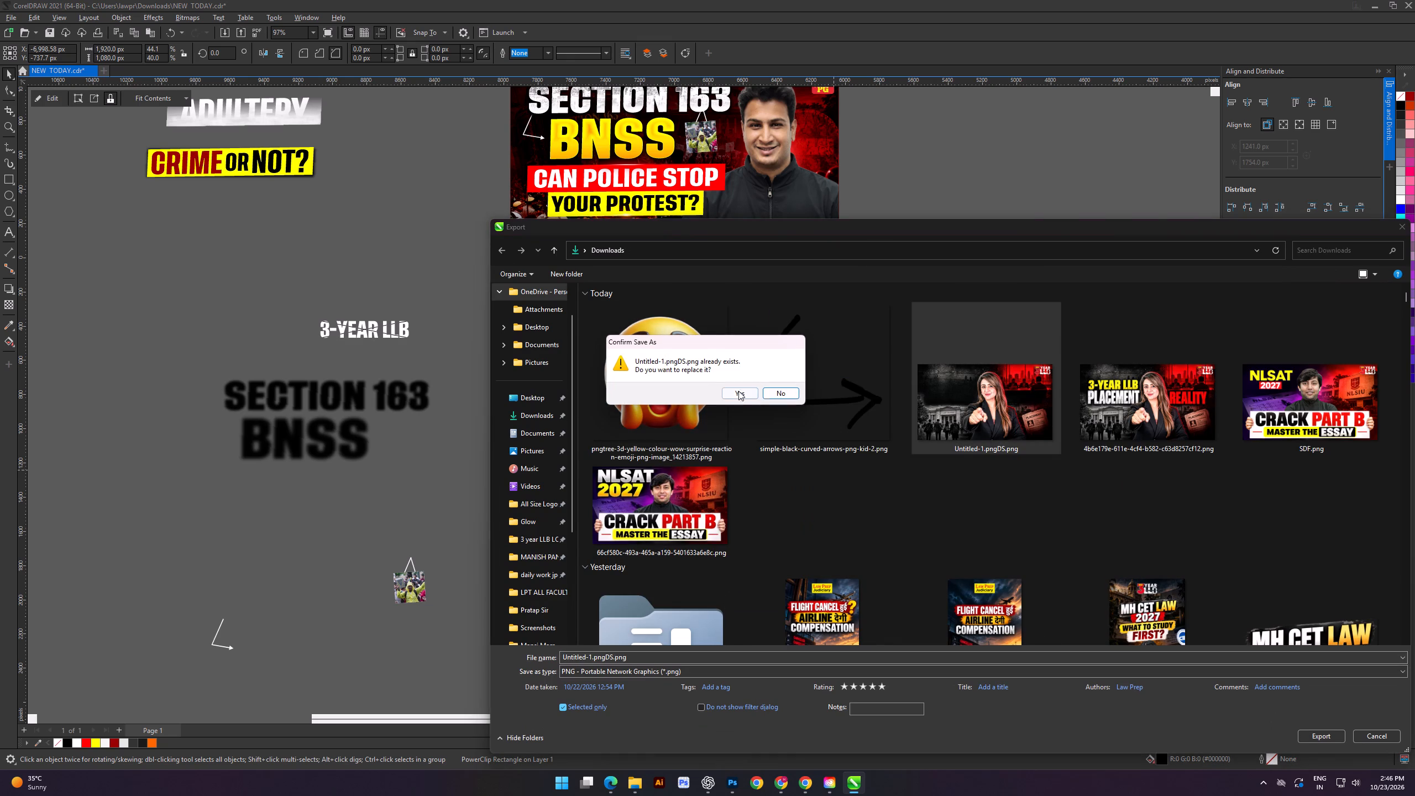
{"action": "left_click", "coordinate": [737, 392]}
{"action": "left_click", "coordinate": [883, 513]}
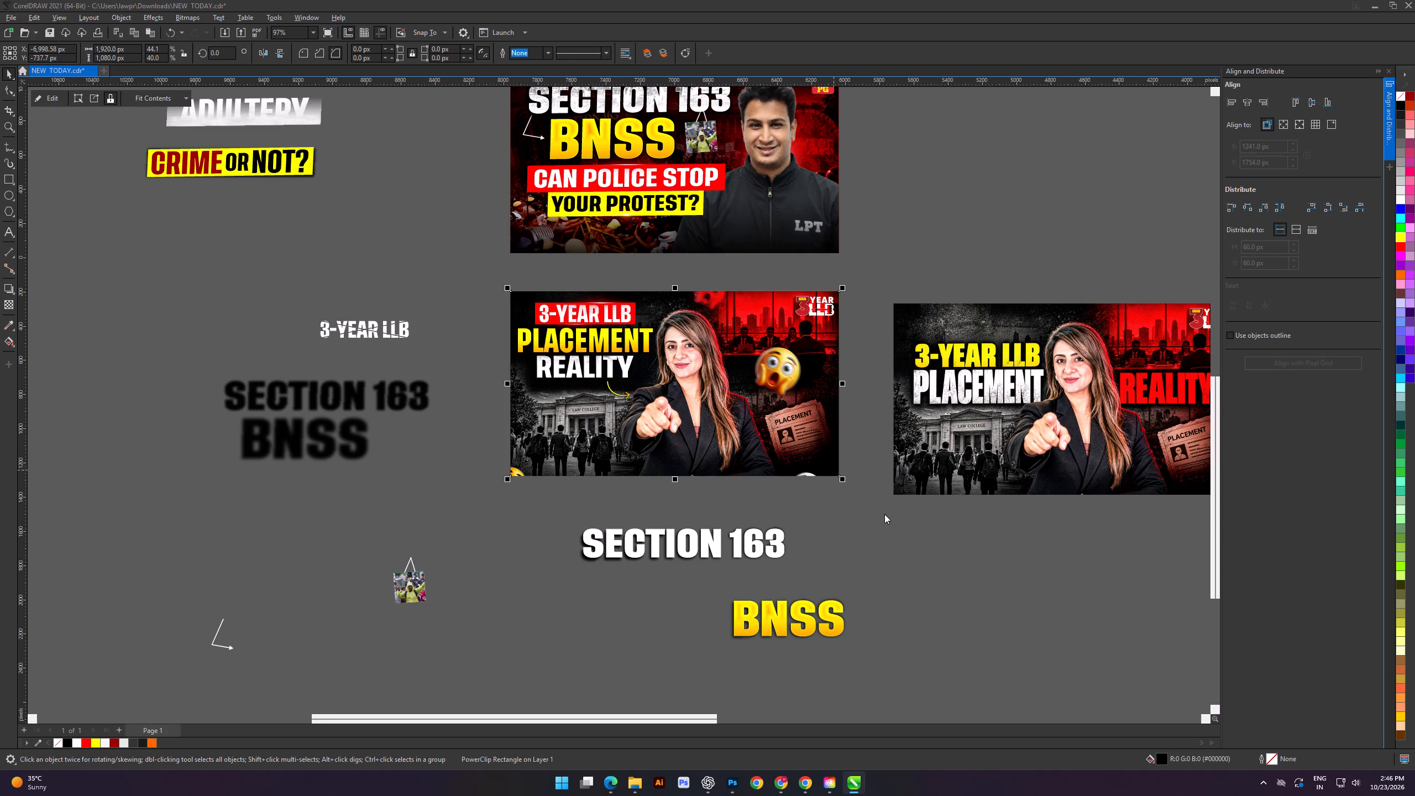
{"action": "left_click", "coordinate": [936, 570]}
Switch to Photoshop, activate the Move tool and deselect the layer in the Untitled-1 document.
{"action": "left_click", "coordinate": [732, 782]}
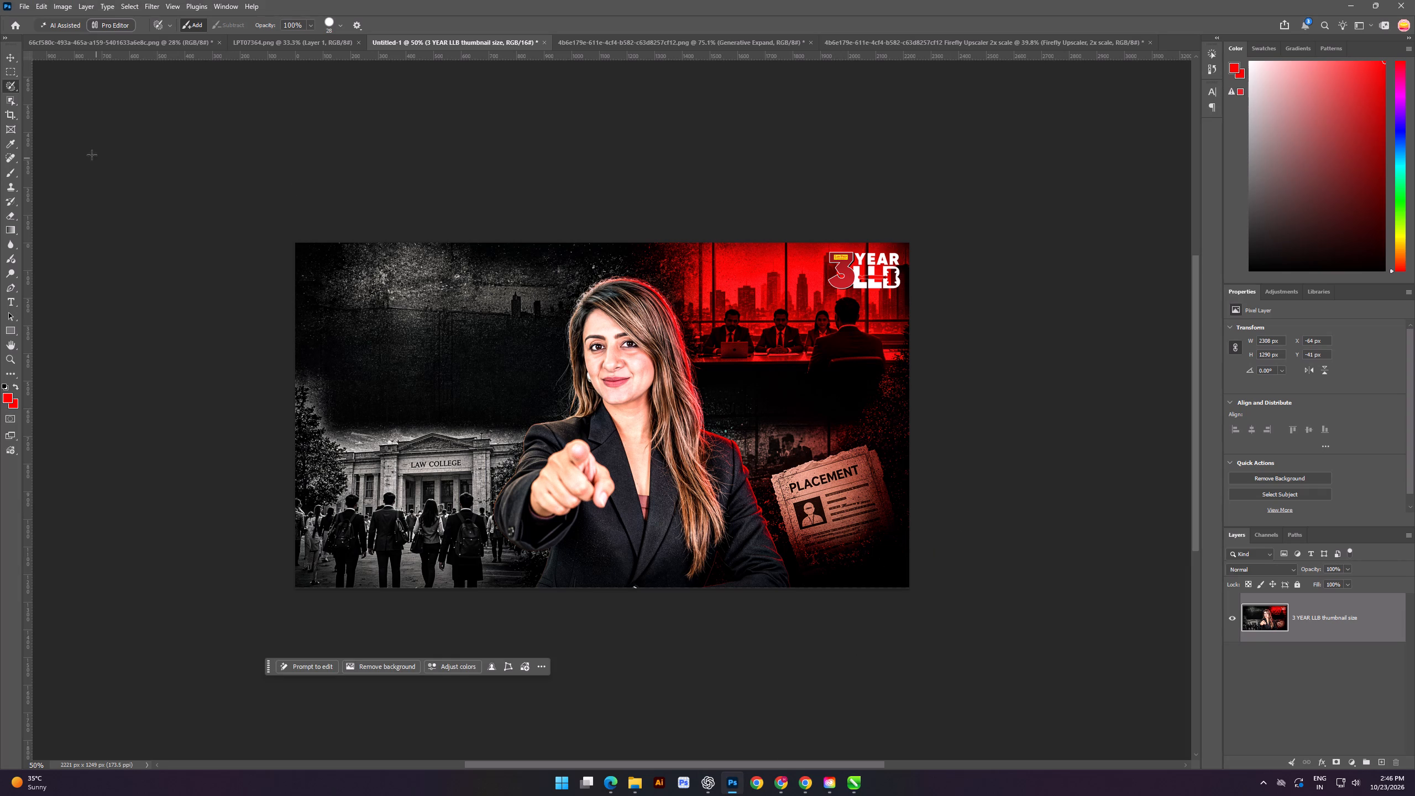
{"action": "left_click", "coordinate": [9, 59]}
{"action": "left_click", "coordinate": [56, 107]}
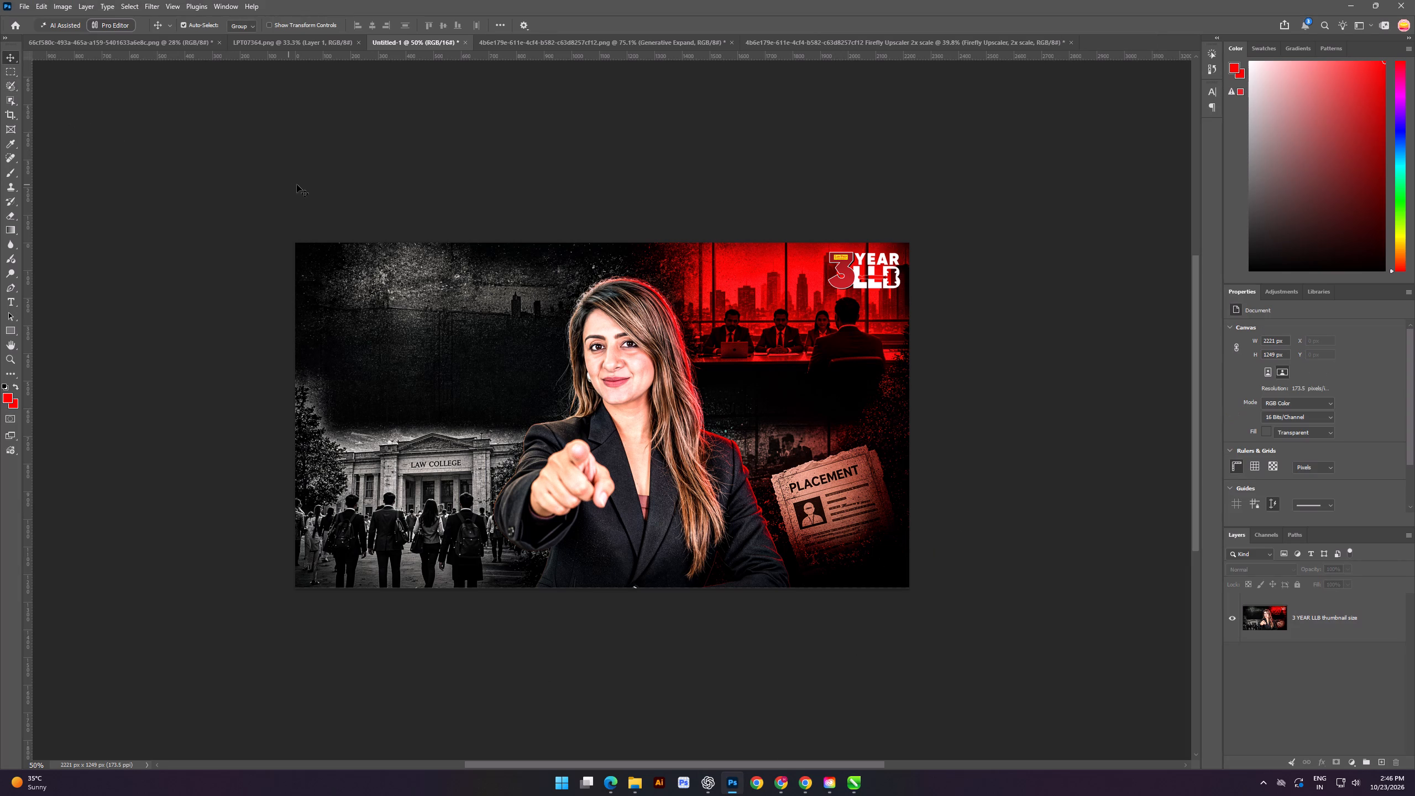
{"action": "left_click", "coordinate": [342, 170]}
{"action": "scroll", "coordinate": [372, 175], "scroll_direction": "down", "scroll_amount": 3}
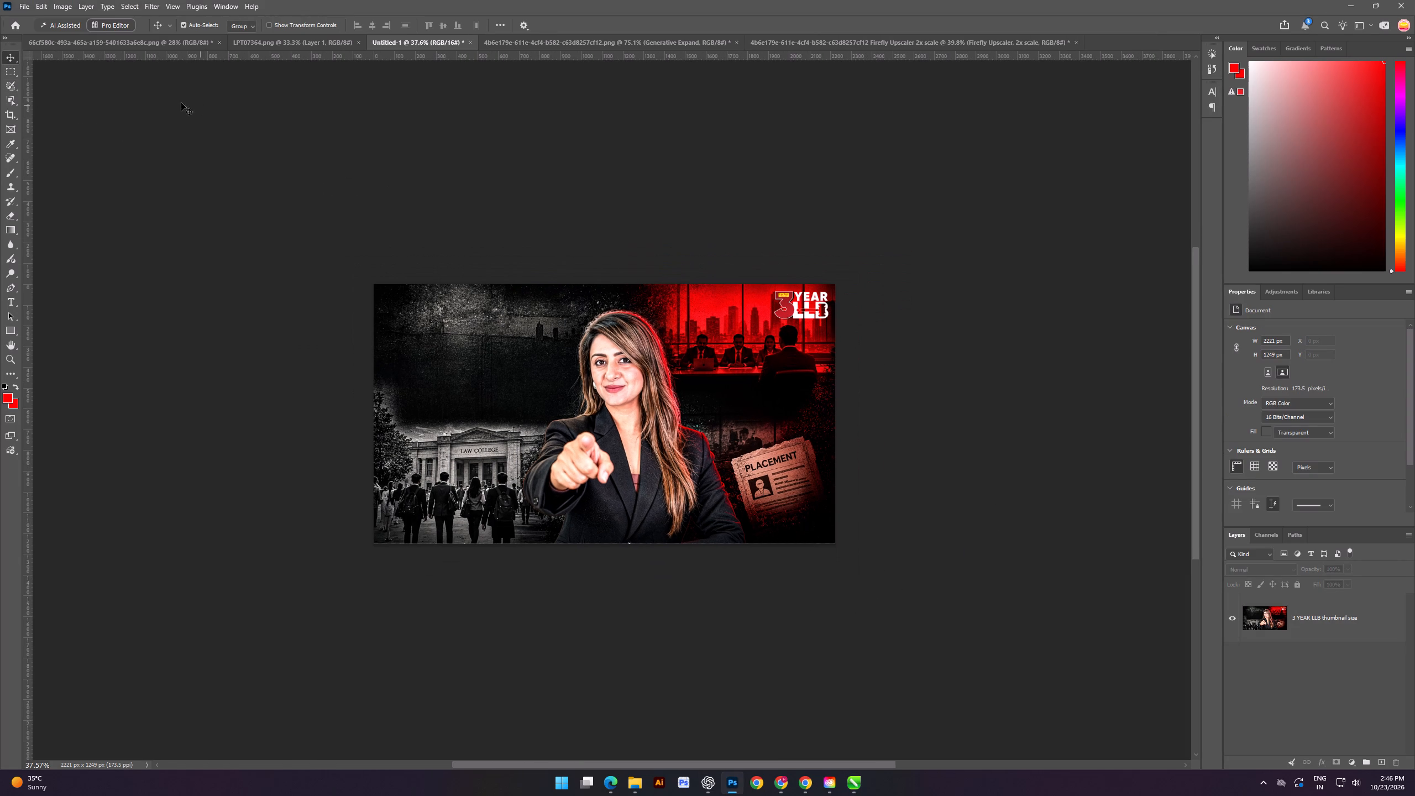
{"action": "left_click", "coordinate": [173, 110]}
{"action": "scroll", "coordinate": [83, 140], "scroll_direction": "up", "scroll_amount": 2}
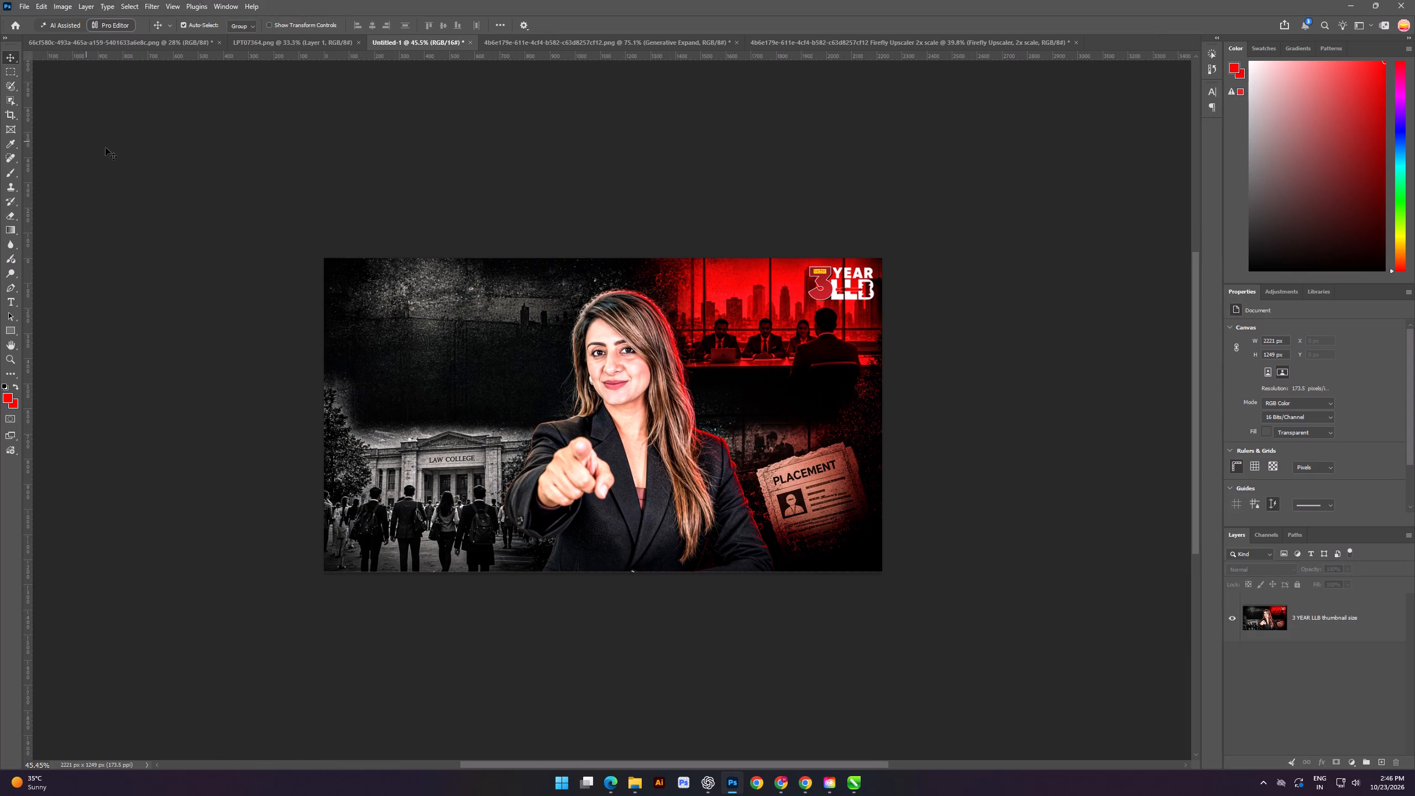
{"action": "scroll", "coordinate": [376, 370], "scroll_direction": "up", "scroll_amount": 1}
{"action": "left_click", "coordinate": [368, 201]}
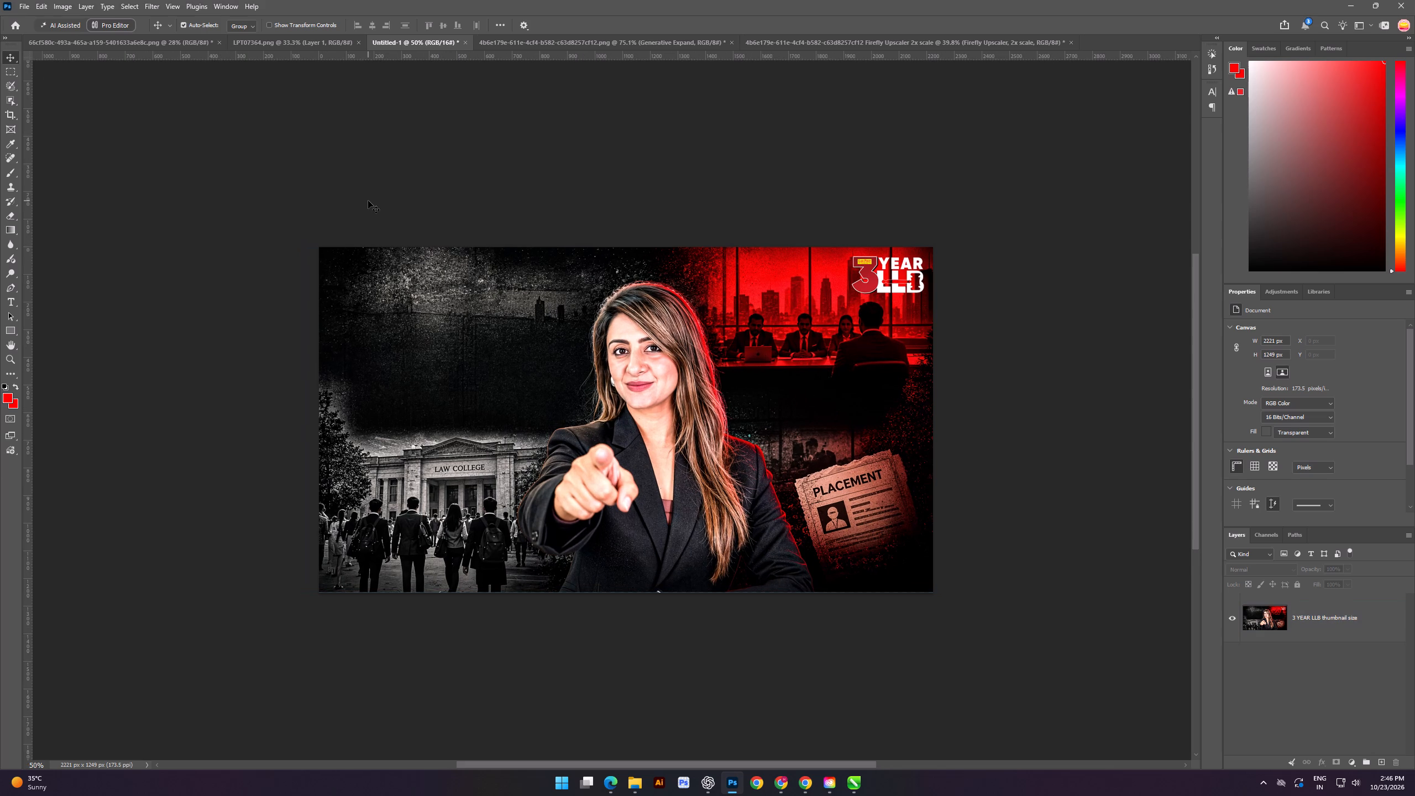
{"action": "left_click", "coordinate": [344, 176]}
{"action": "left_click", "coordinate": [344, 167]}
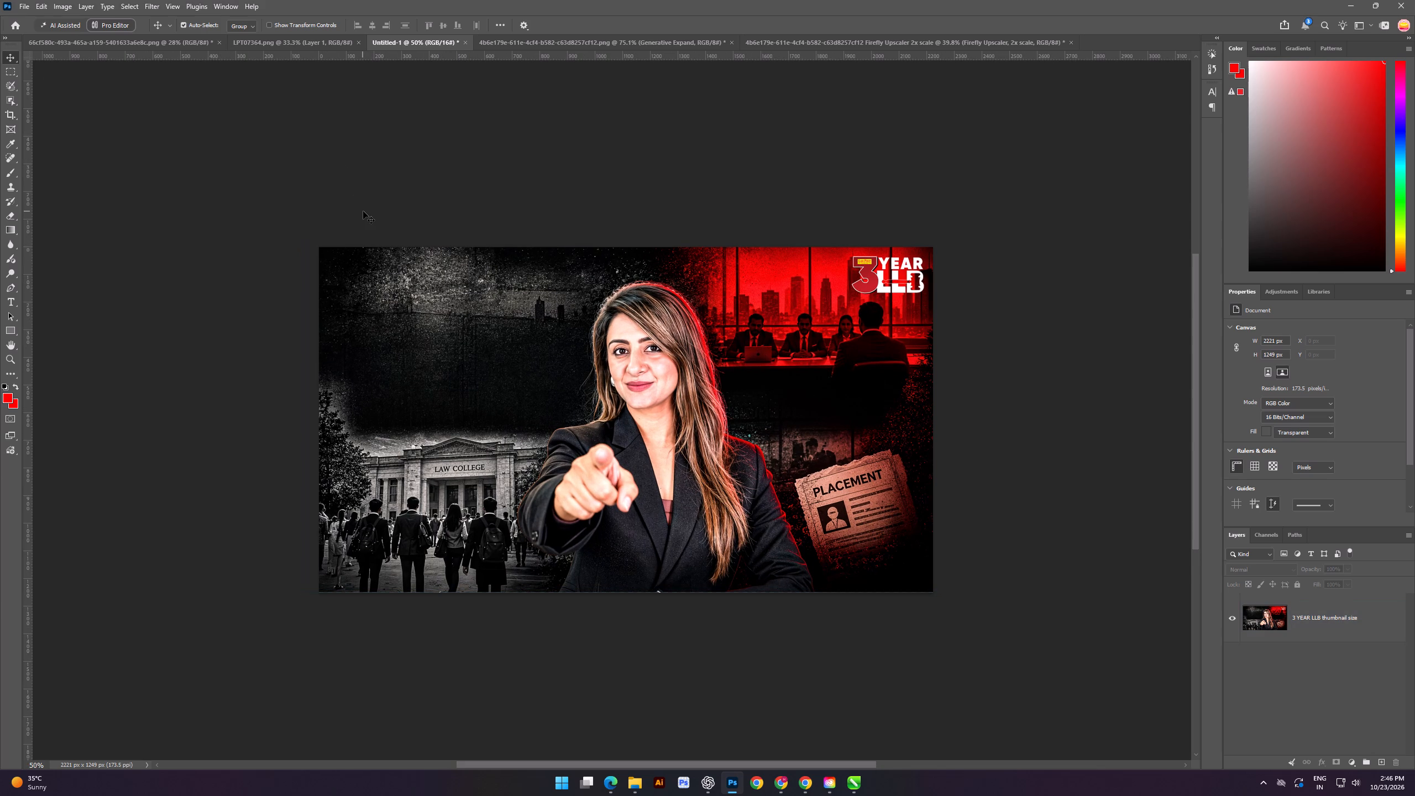
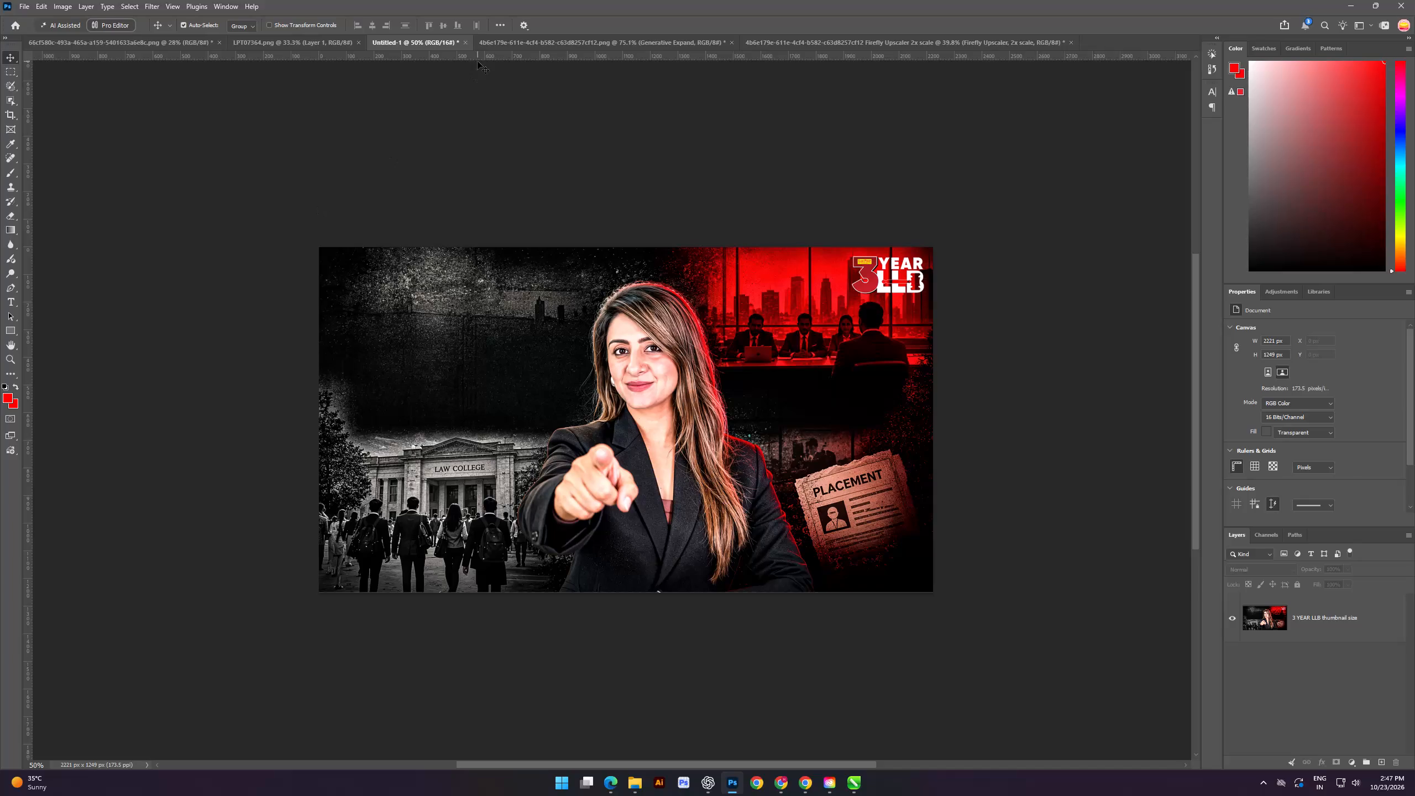
Open the exported thumbnail Untitled-1.pngDS.png from the Downloads folder.
{"action": "scroll", "coordinate": [571, 146], "scroll_direction": "down", "scroll_amount": 3}
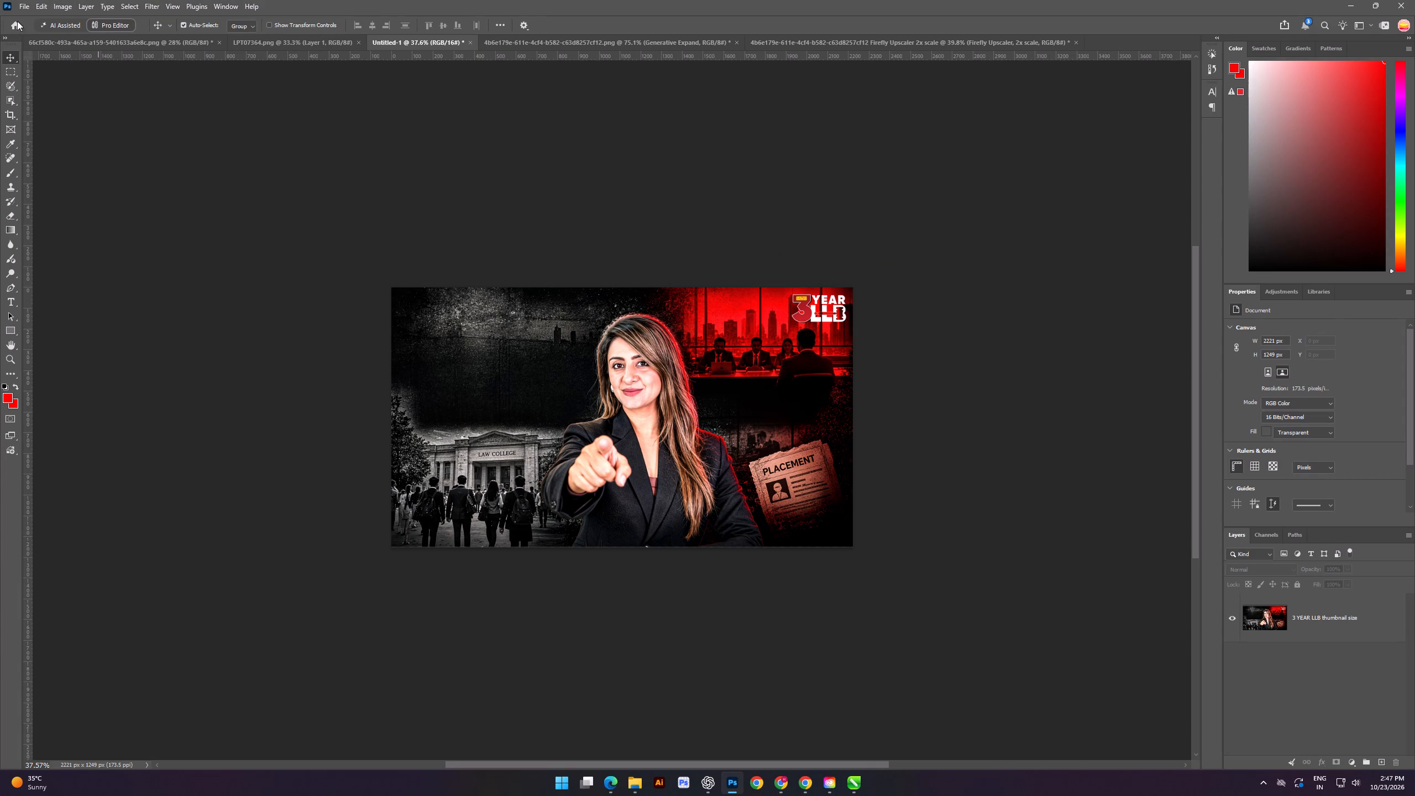
{"action": "left_click", "coordinate": [18, 14]}
{"action": "left_click", "coordinate": [14, 21]}
{"action": "left_click", "coordinate": [32, 108]}
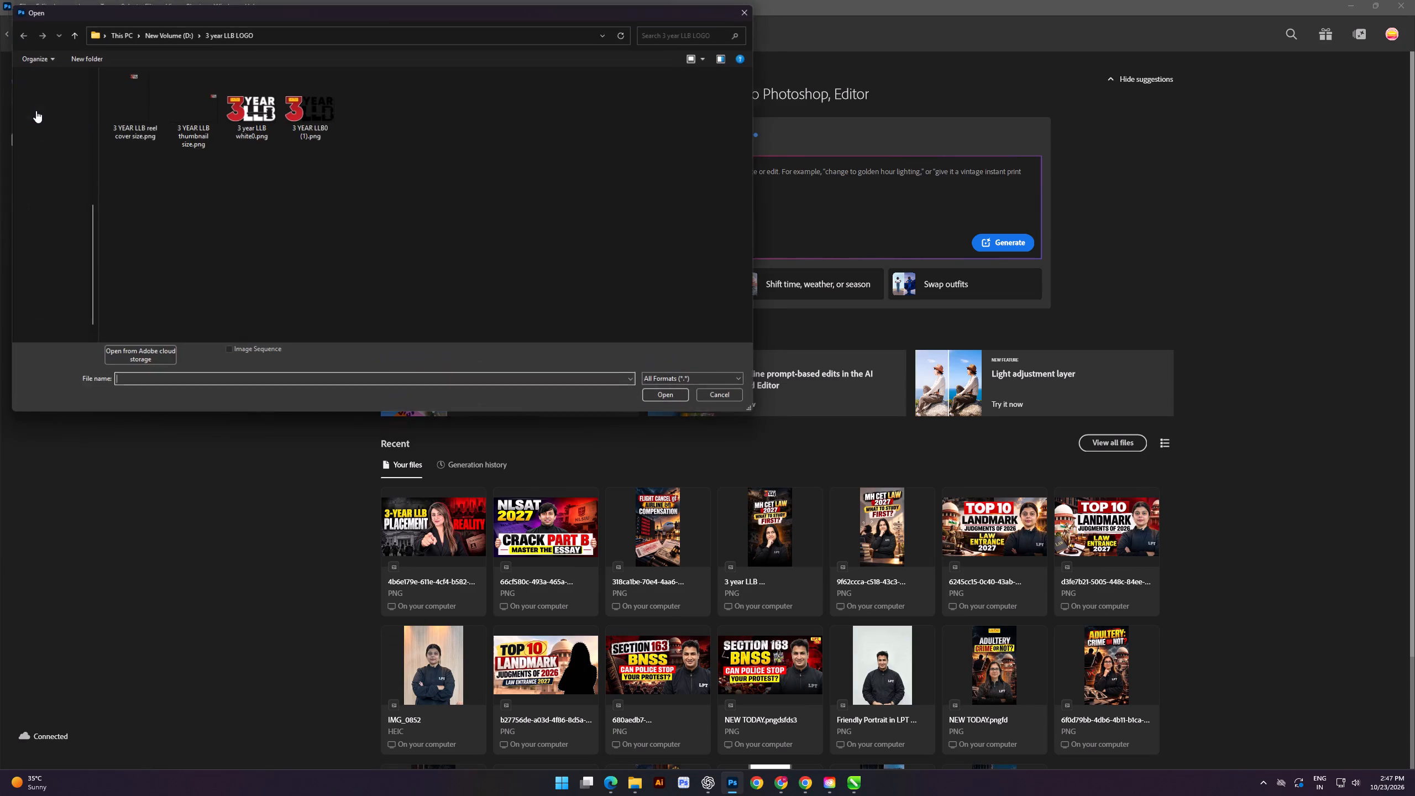
{"action": "scroll", "coordinate": [56, 170], "scroll_direction": "up", "scroll_amount": 7}
{"action": "left_click", "coordinate": [57, 246]}
{"action": "left_click", "coordinate": [57, 234]}
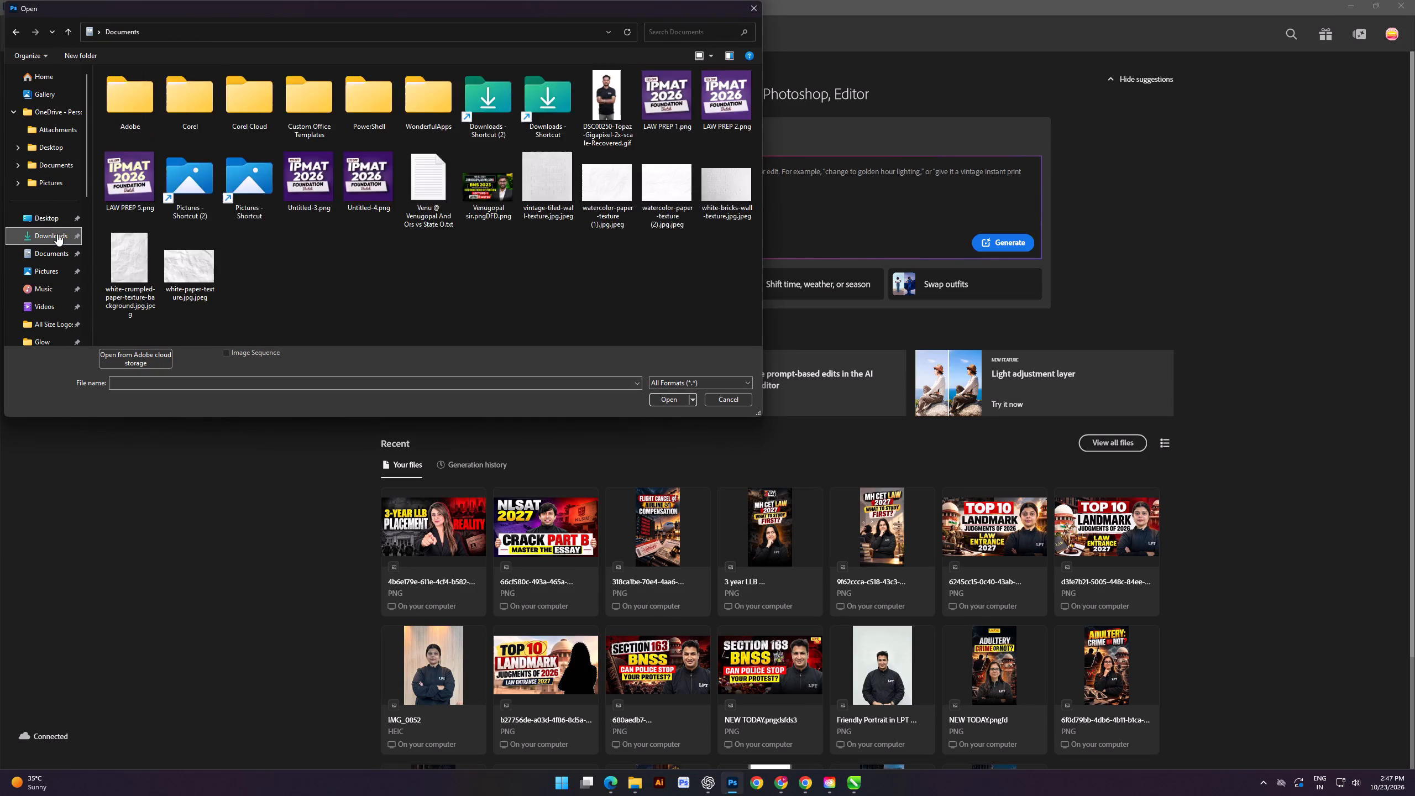
{"action": "double_click", "coordinate": [165, 184]}
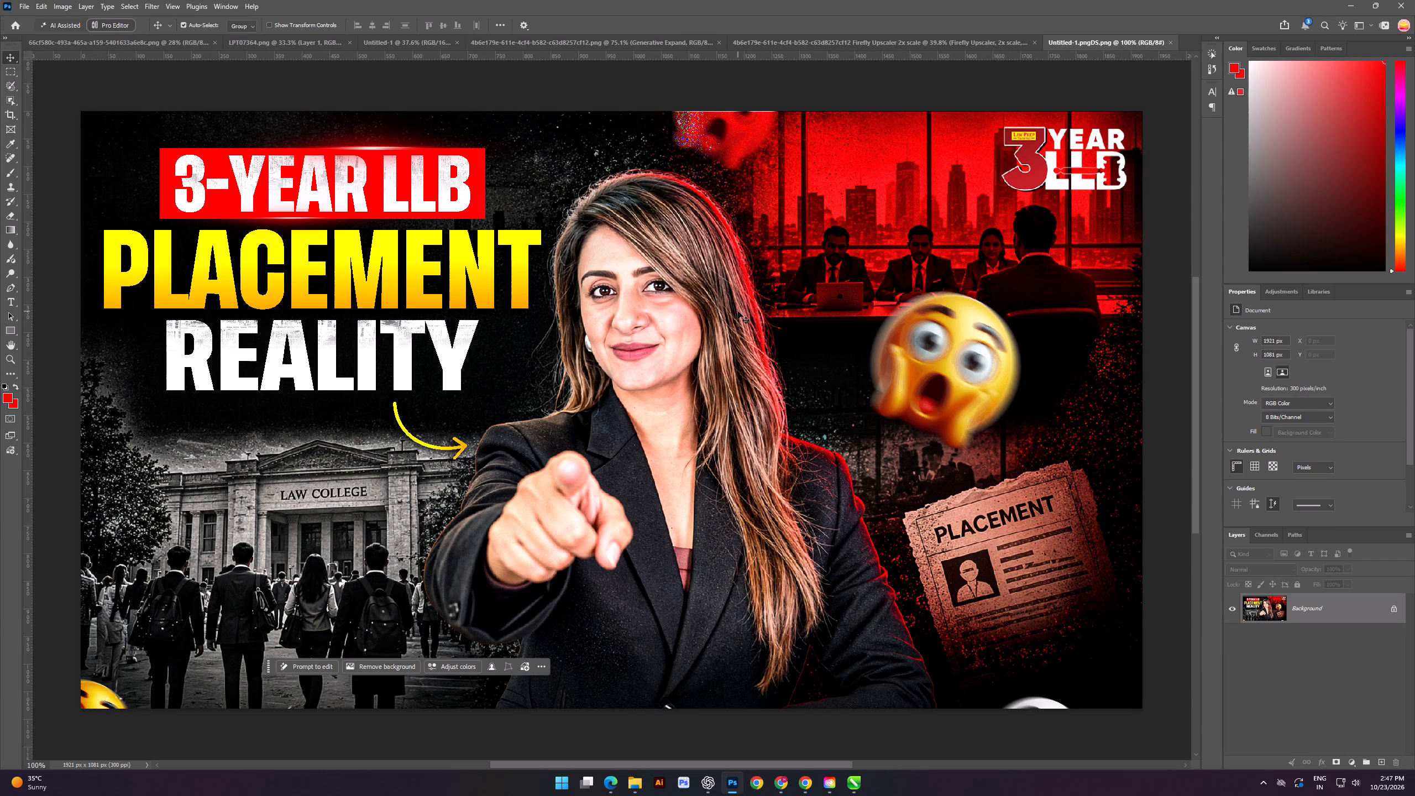
Convert the opened thumbnail's Background layer to a smart object.
{"action": "right_click", "coordinate": [1329, 606]}
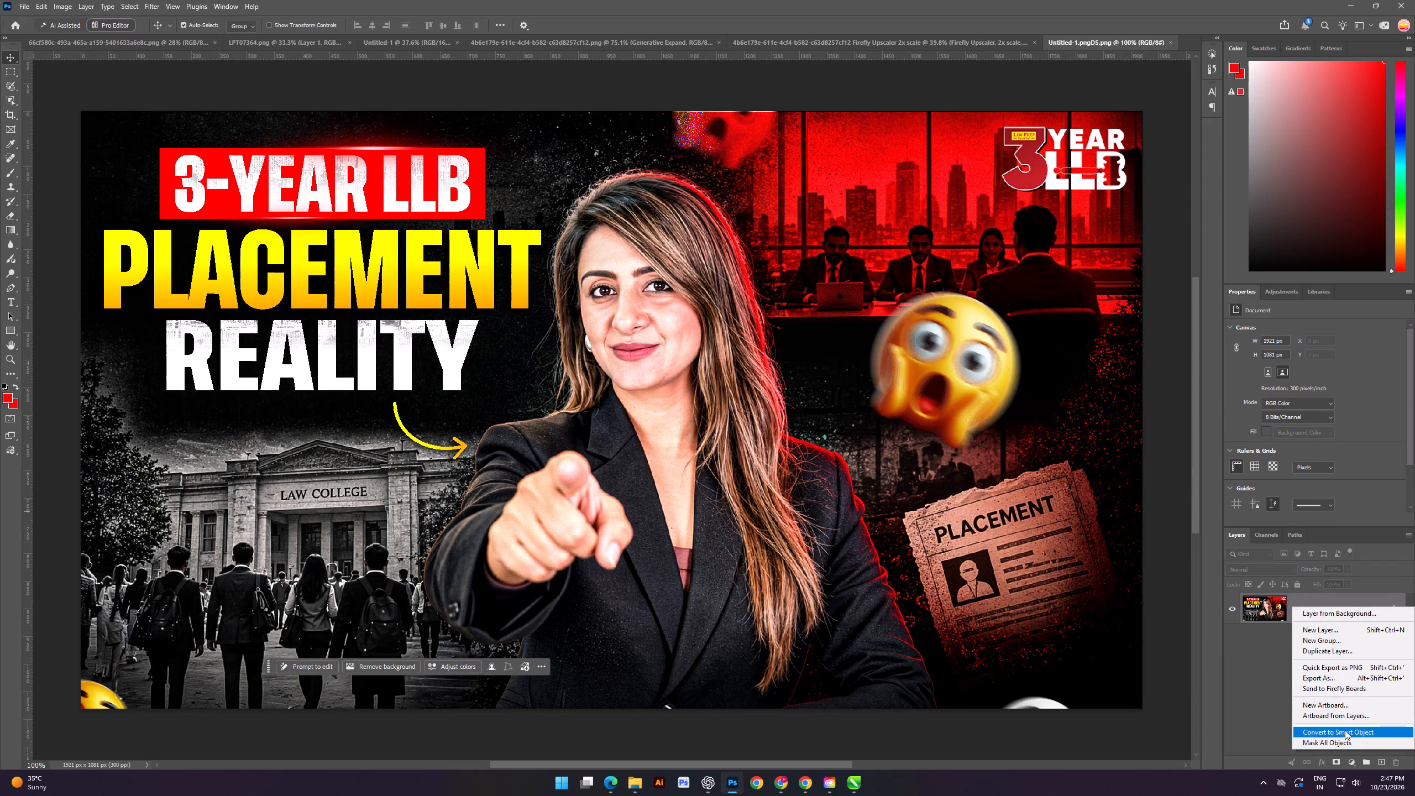
{"action": "left_click", "coordinate": [1345, 730]}
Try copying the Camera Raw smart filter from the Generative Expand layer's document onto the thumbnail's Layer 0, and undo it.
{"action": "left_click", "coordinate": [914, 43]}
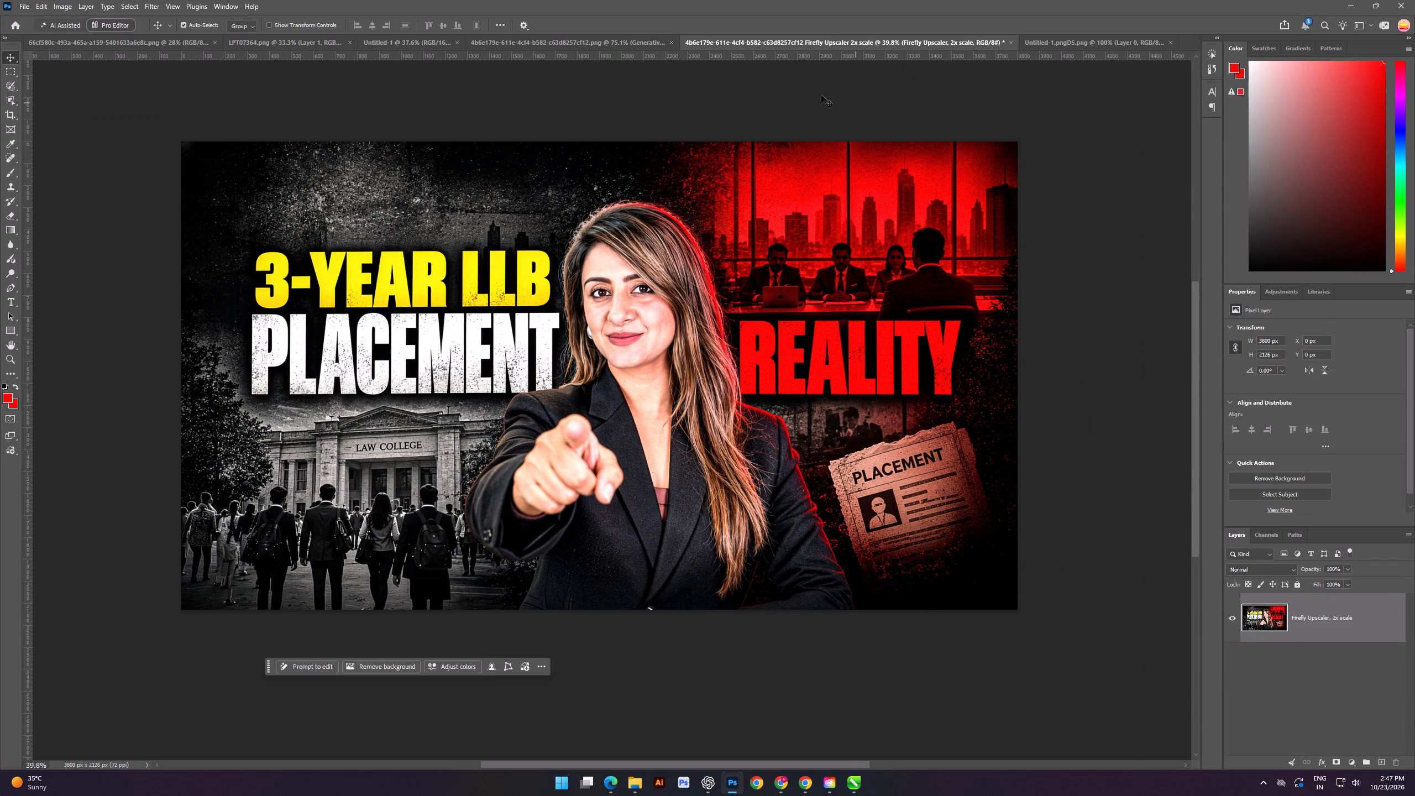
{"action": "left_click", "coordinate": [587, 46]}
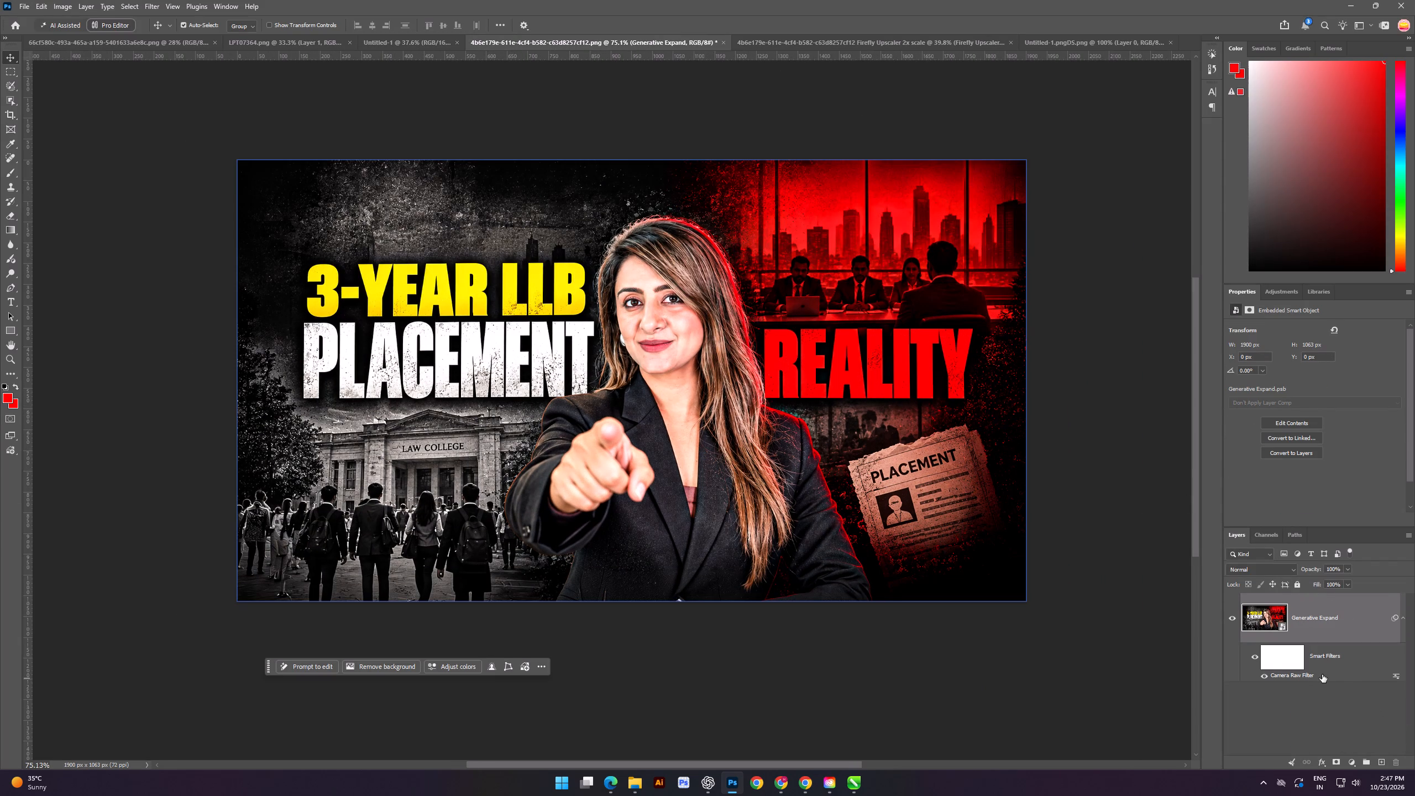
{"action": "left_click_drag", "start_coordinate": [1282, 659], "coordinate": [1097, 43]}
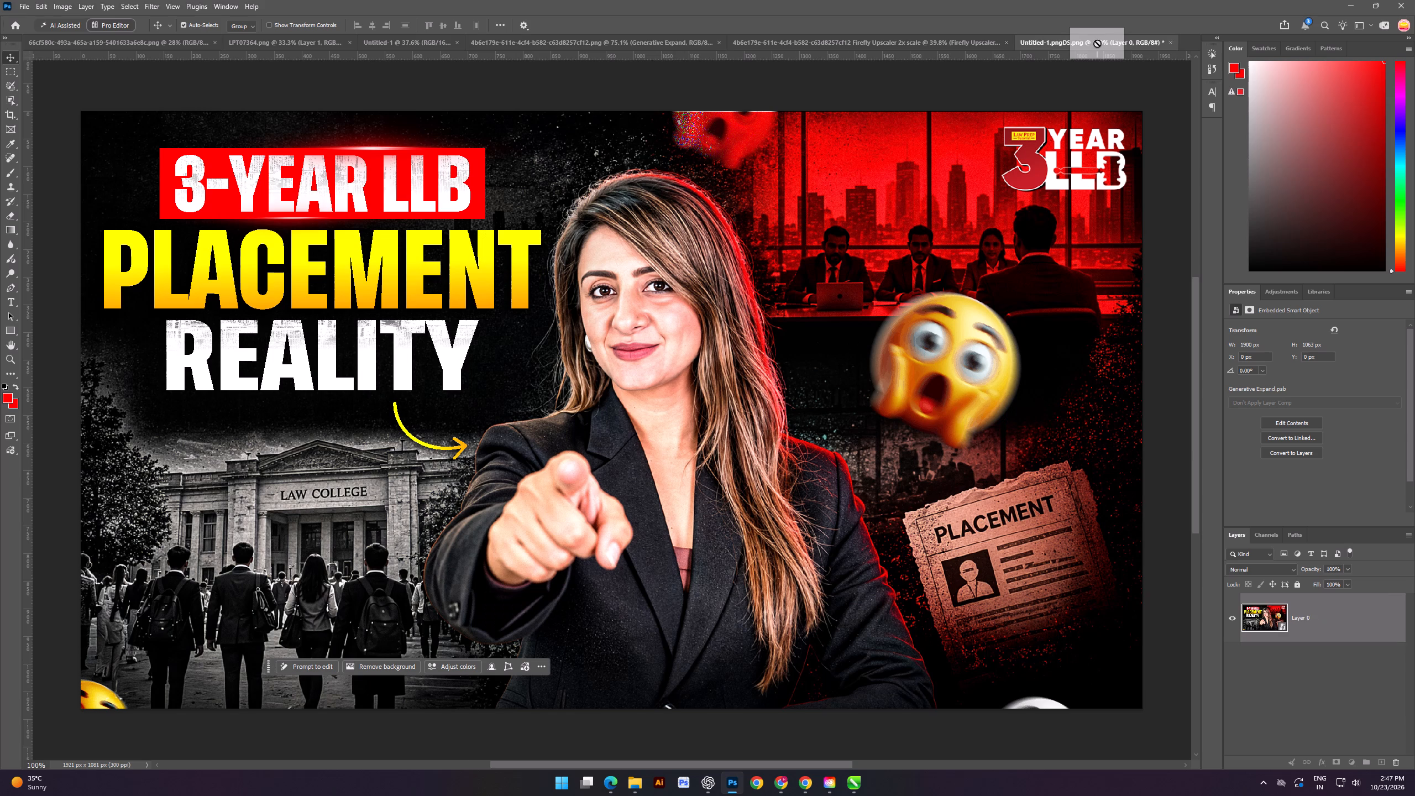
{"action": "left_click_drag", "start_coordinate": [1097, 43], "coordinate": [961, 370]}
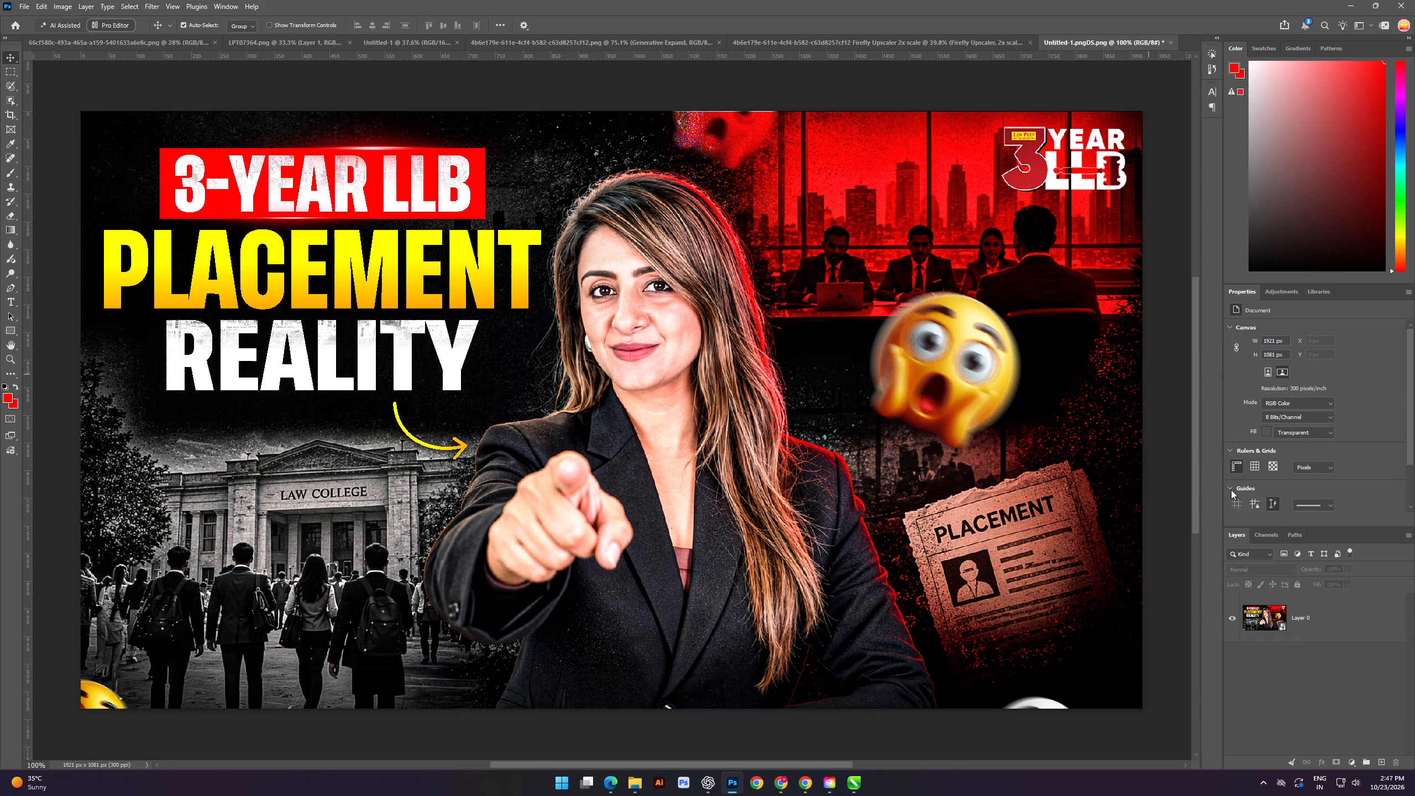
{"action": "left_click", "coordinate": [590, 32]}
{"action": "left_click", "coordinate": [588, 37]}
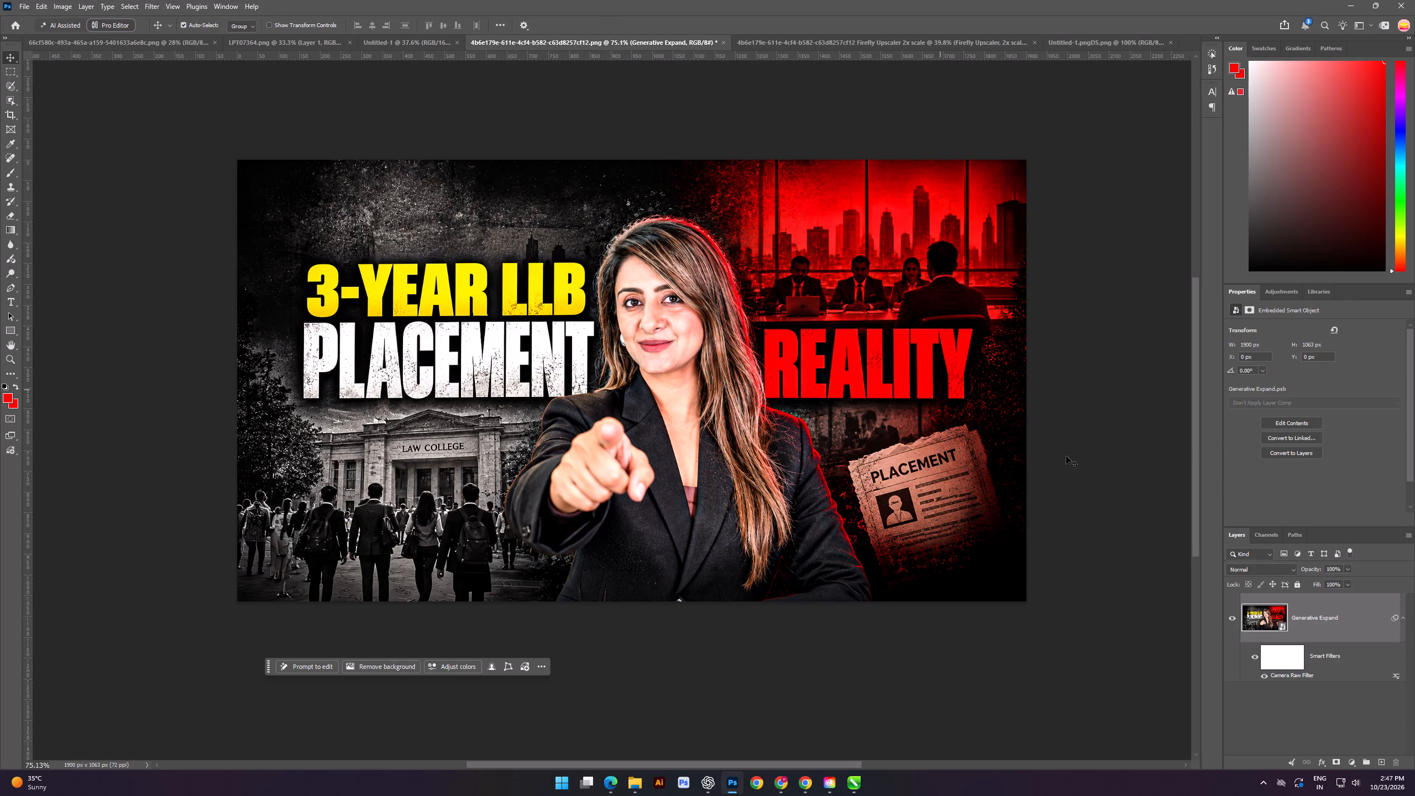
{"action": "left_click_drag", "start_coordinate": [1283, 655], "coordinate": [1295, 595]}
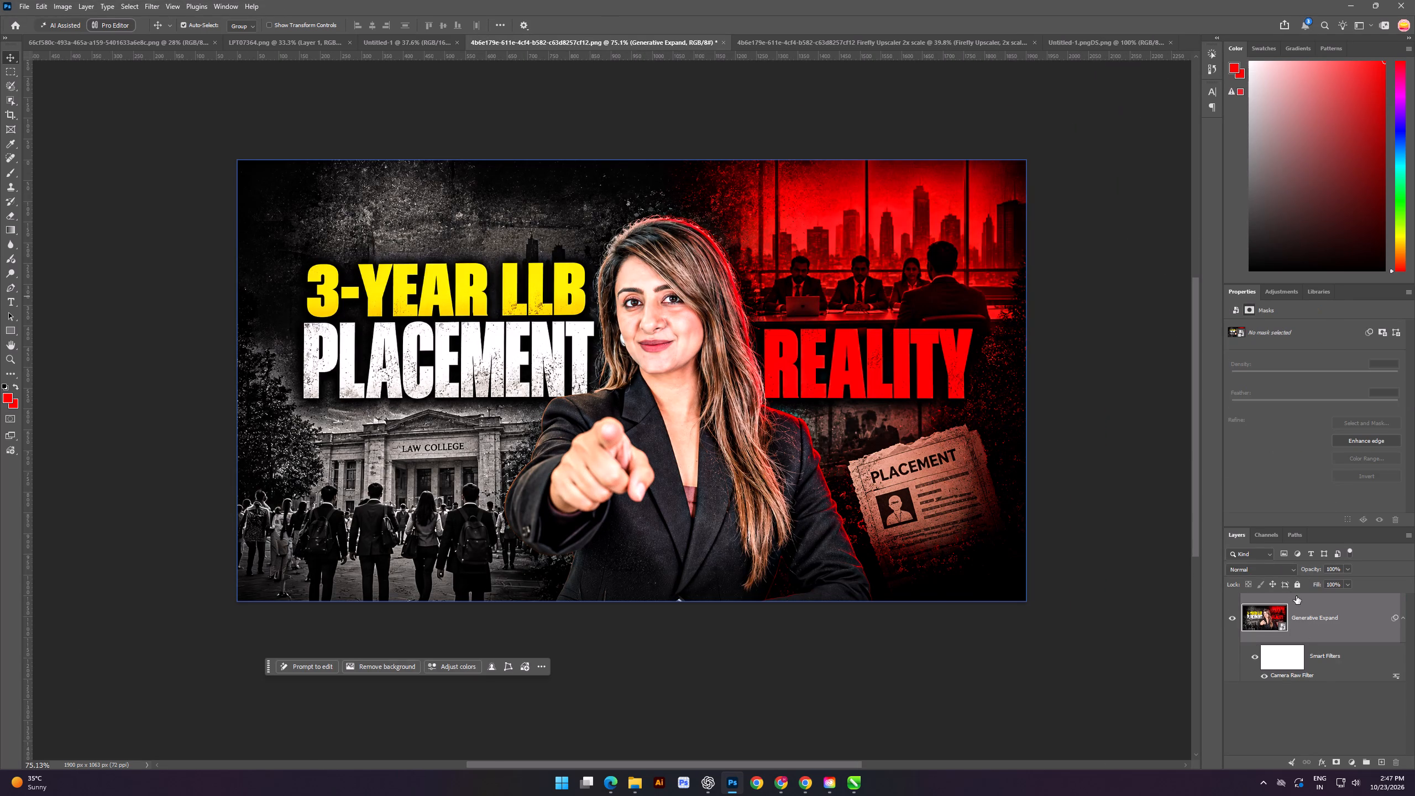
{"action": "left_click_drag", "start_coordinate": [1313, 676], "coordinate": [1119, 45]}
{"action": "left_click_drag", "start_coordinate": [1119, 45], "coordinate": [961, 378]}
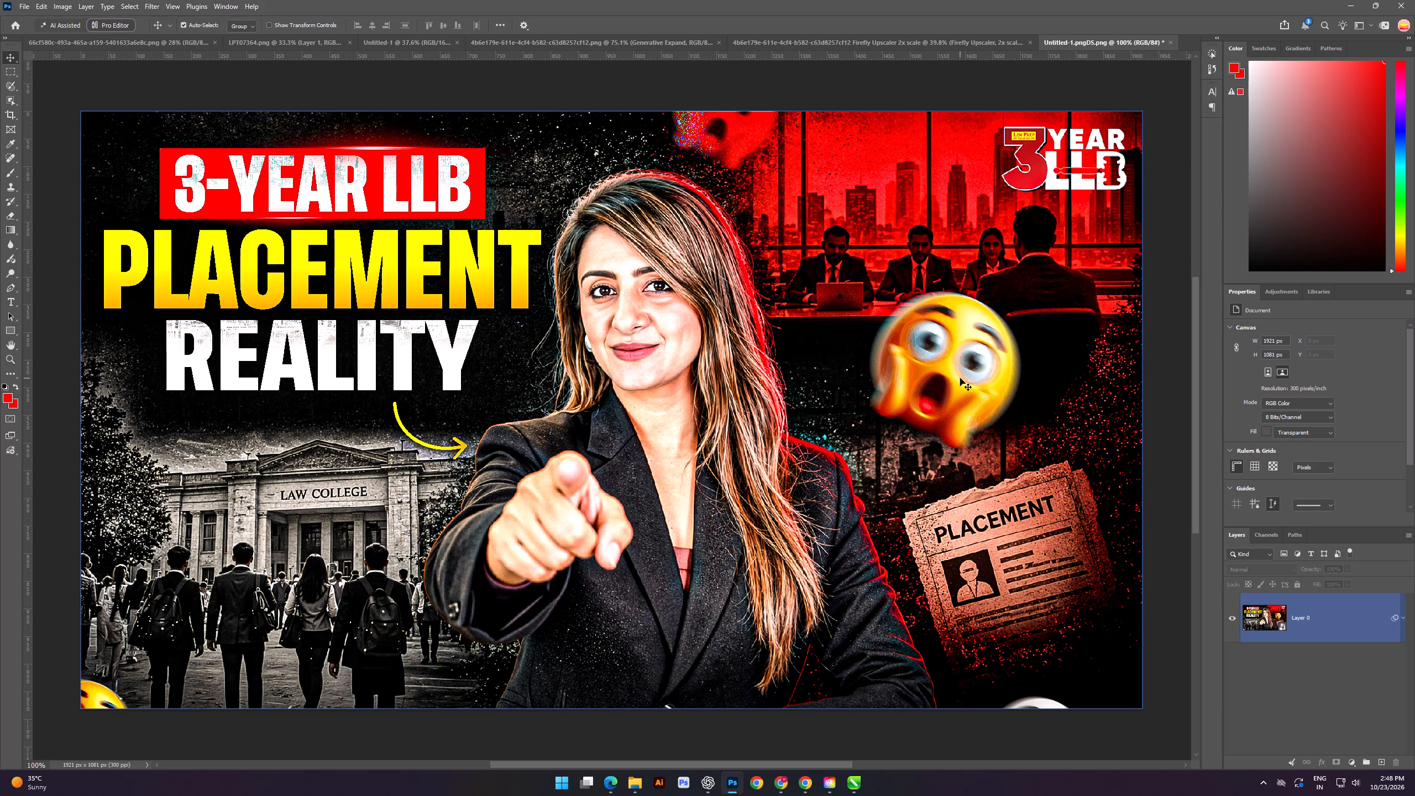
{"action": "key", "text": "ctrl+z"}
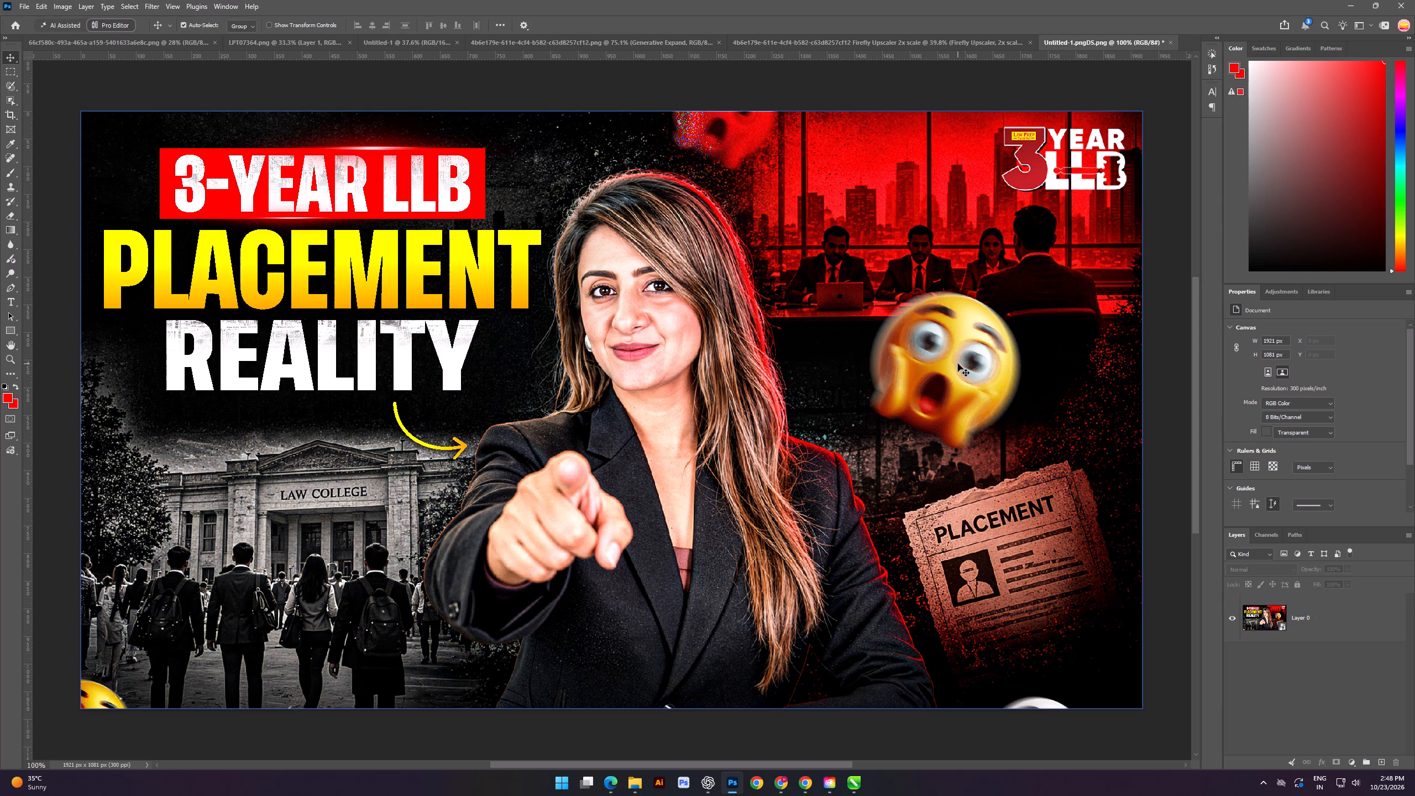
Switch to the Chrome window containing the emoji image search.
{"action": "scroll", "coordinate": [505, 228], "scroll_direction": "down", "scroll_amount": 1}
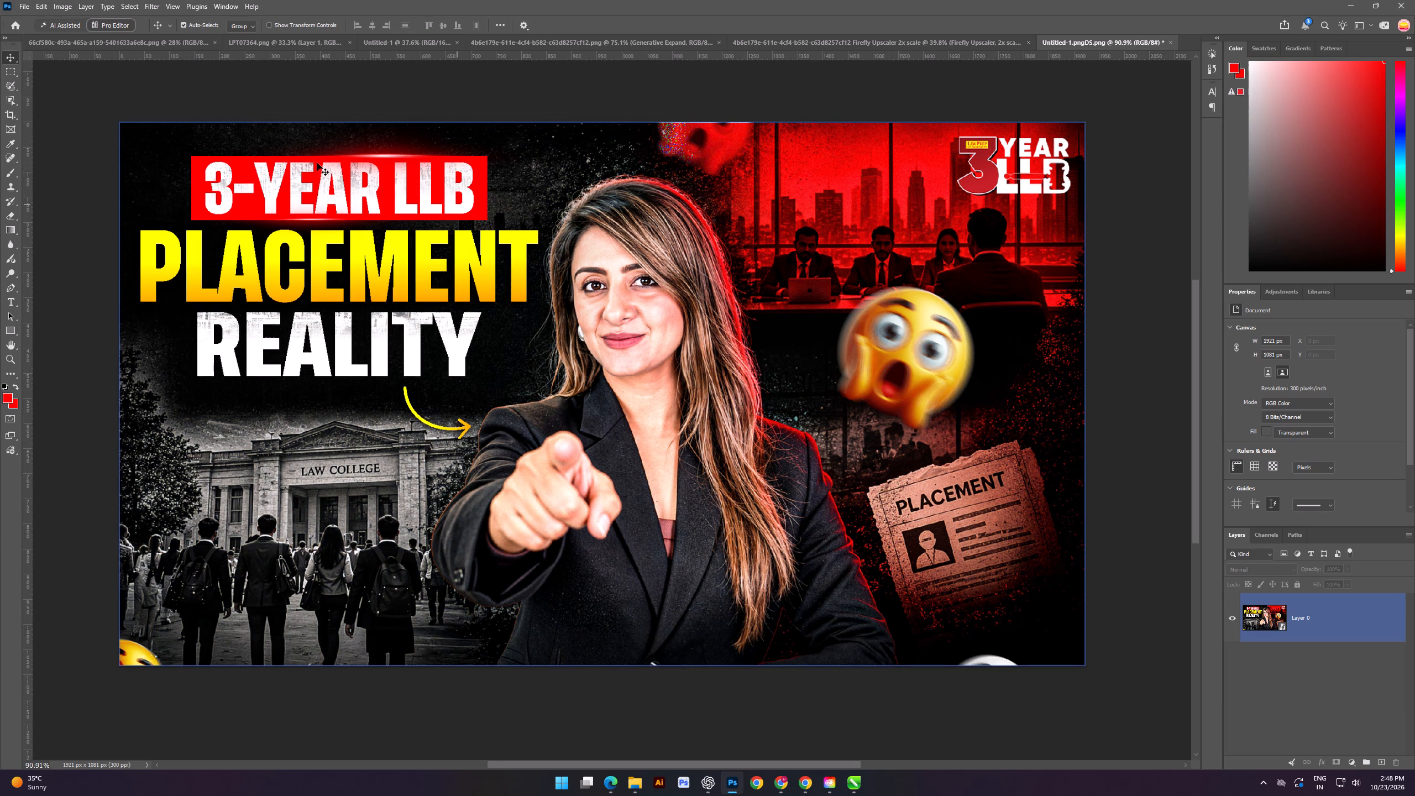
{"action": "left_click", "coordinate": [778, 787]}
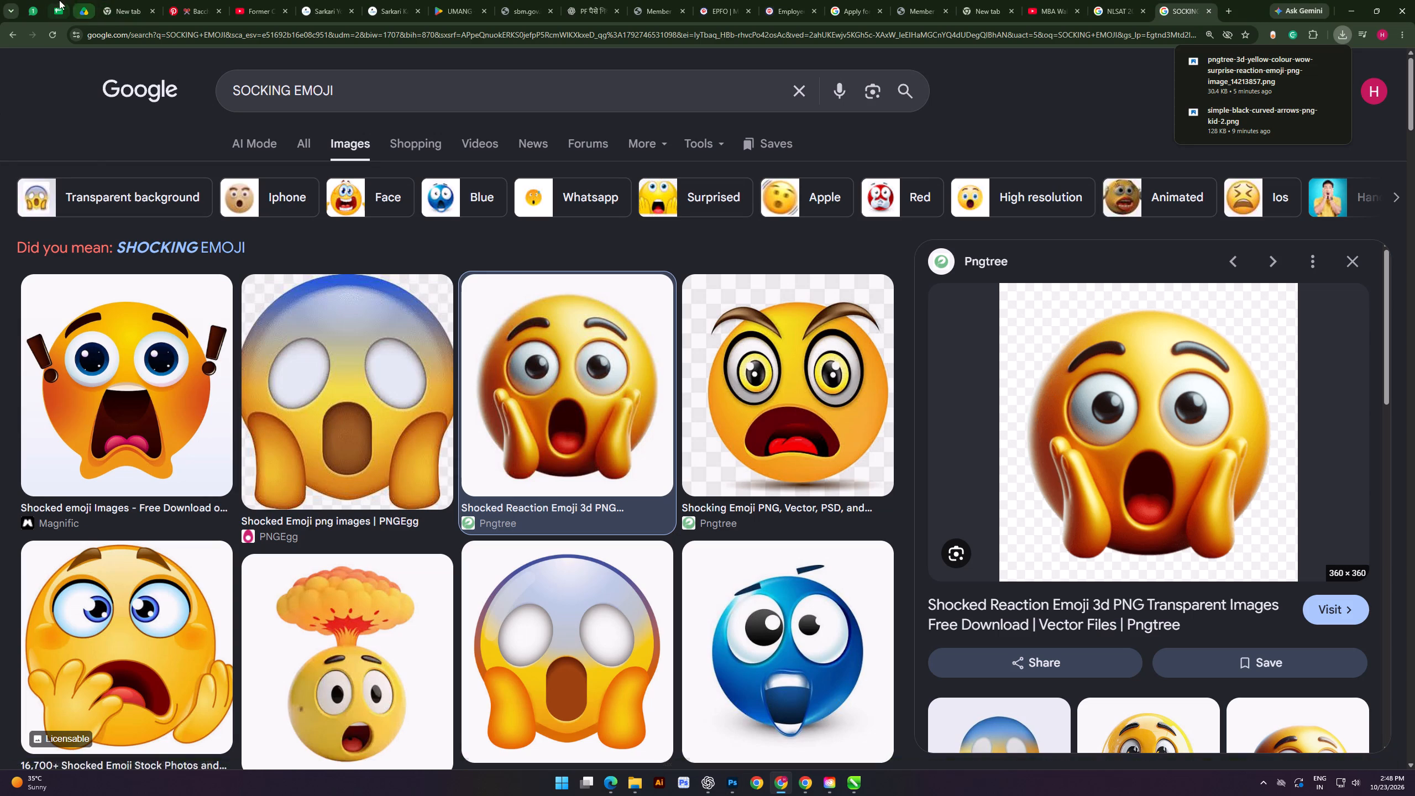